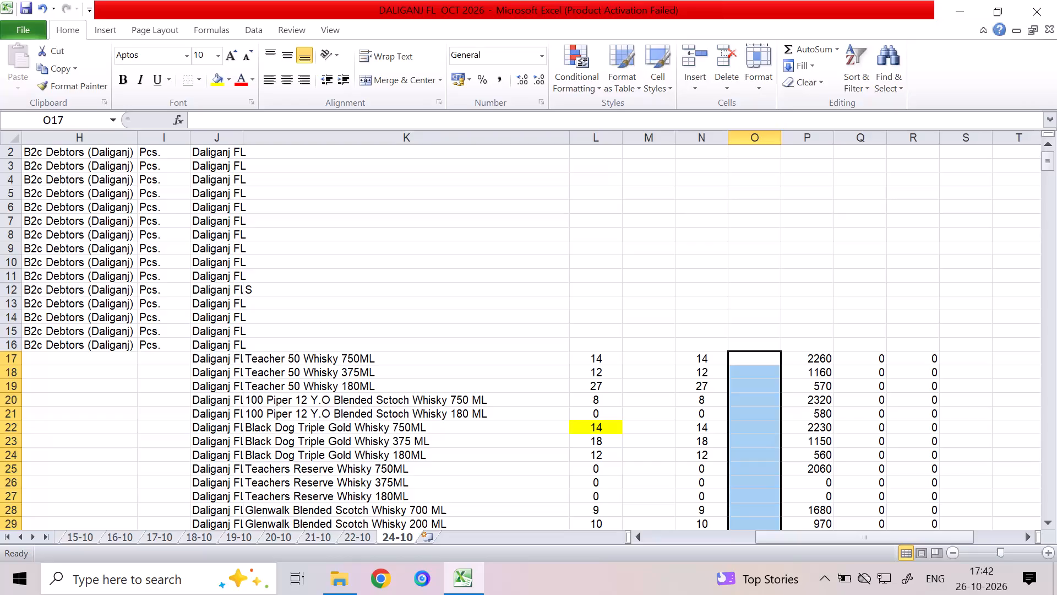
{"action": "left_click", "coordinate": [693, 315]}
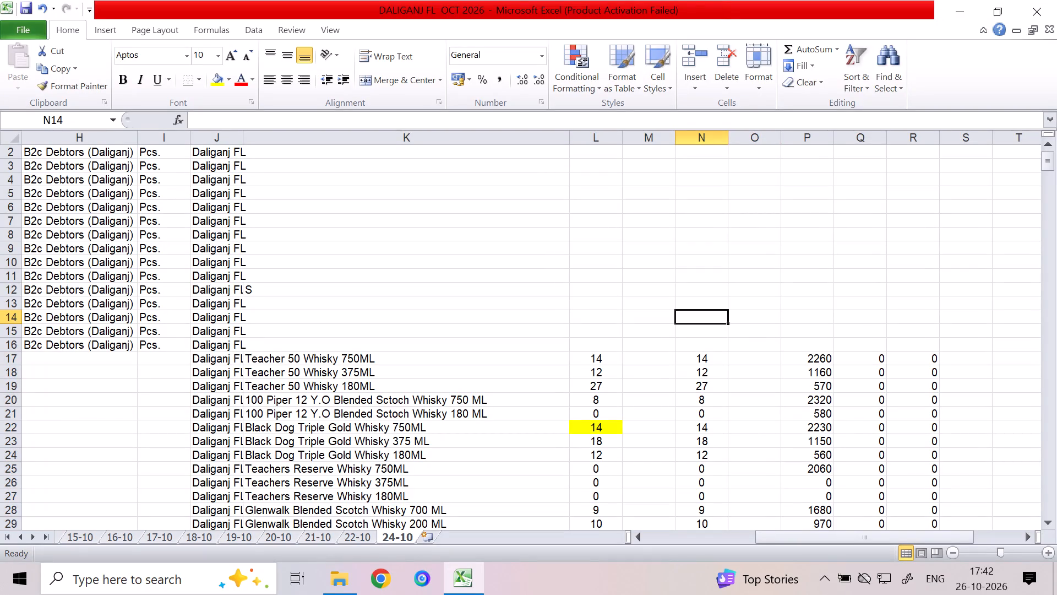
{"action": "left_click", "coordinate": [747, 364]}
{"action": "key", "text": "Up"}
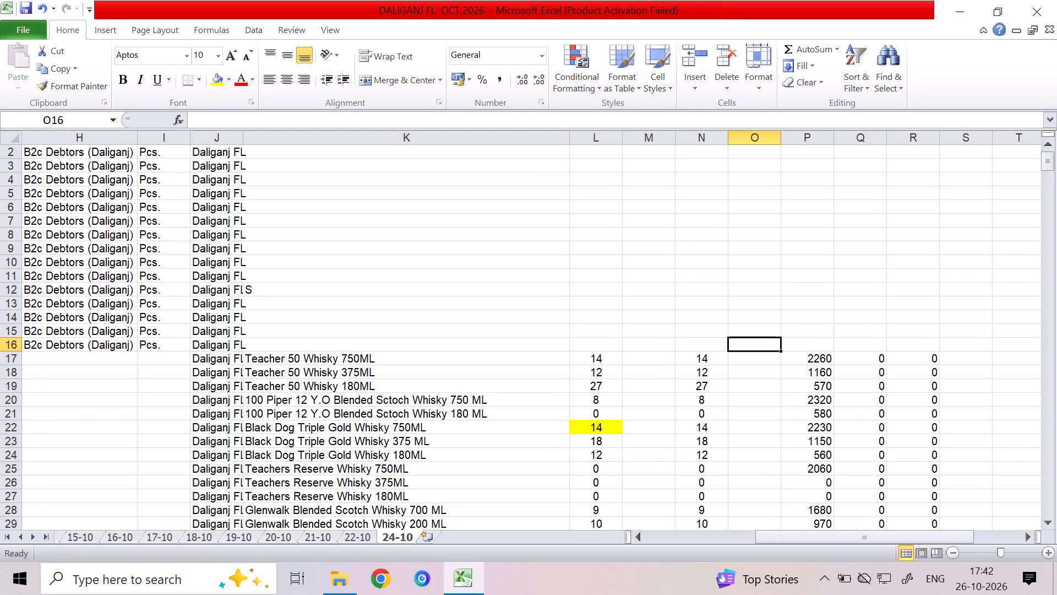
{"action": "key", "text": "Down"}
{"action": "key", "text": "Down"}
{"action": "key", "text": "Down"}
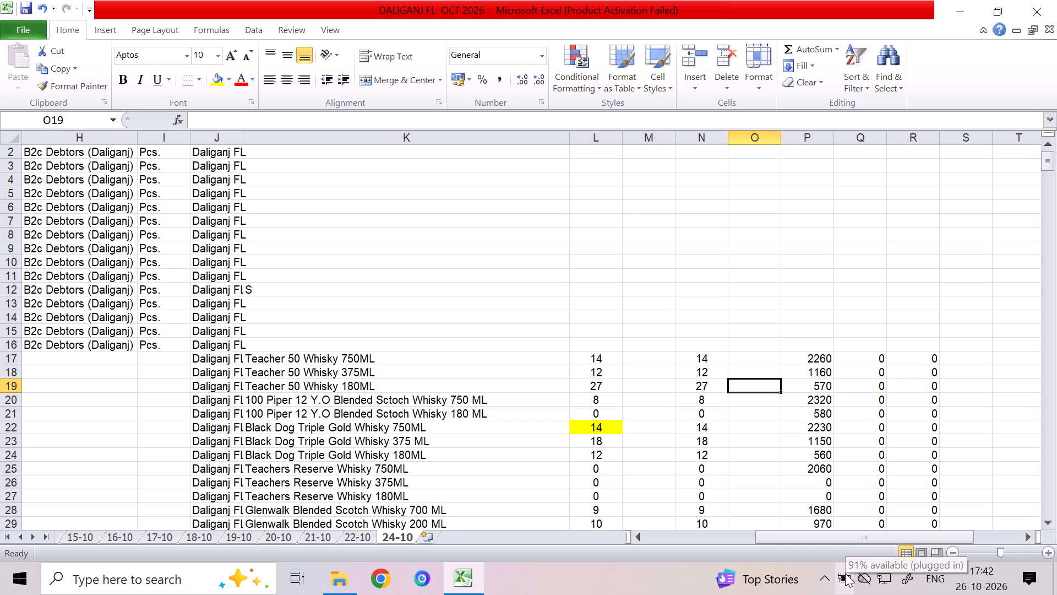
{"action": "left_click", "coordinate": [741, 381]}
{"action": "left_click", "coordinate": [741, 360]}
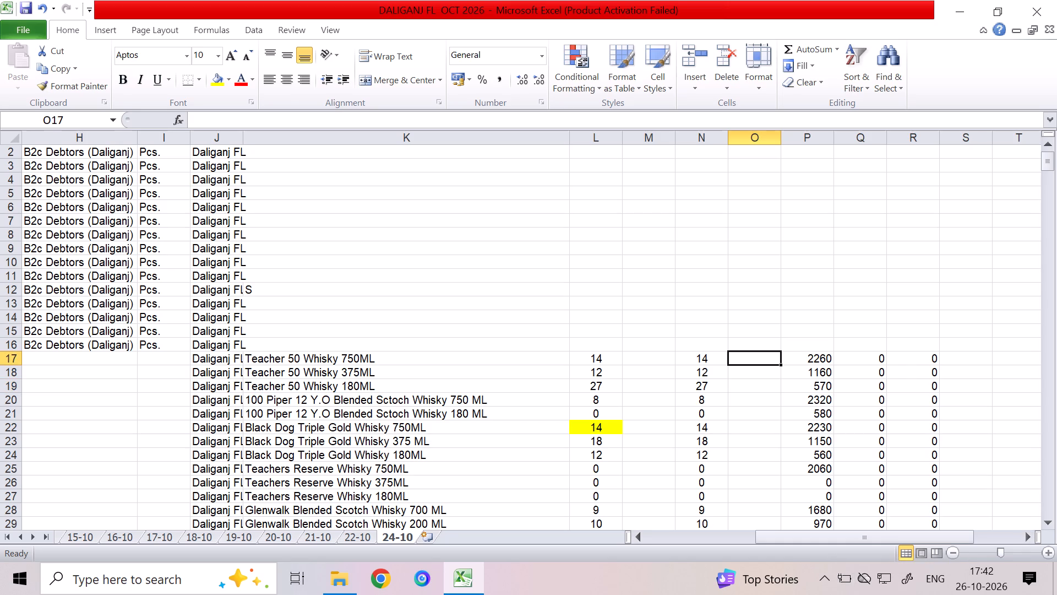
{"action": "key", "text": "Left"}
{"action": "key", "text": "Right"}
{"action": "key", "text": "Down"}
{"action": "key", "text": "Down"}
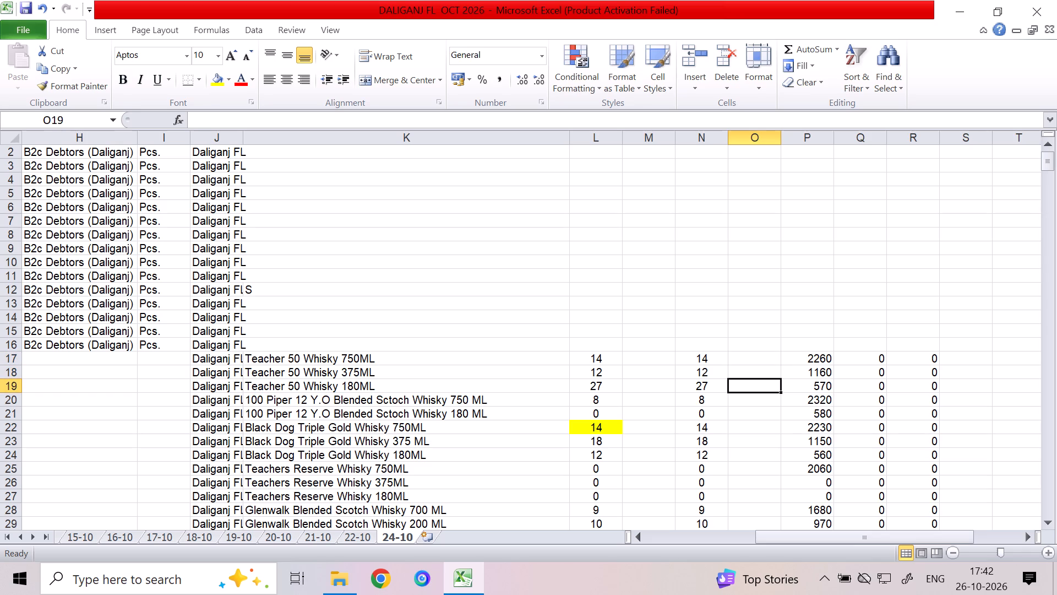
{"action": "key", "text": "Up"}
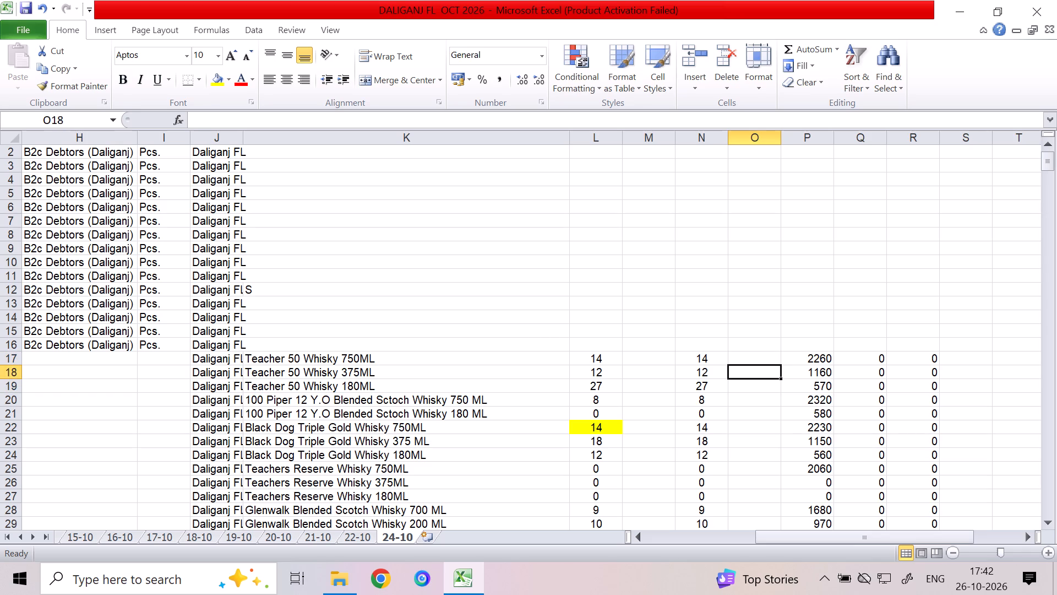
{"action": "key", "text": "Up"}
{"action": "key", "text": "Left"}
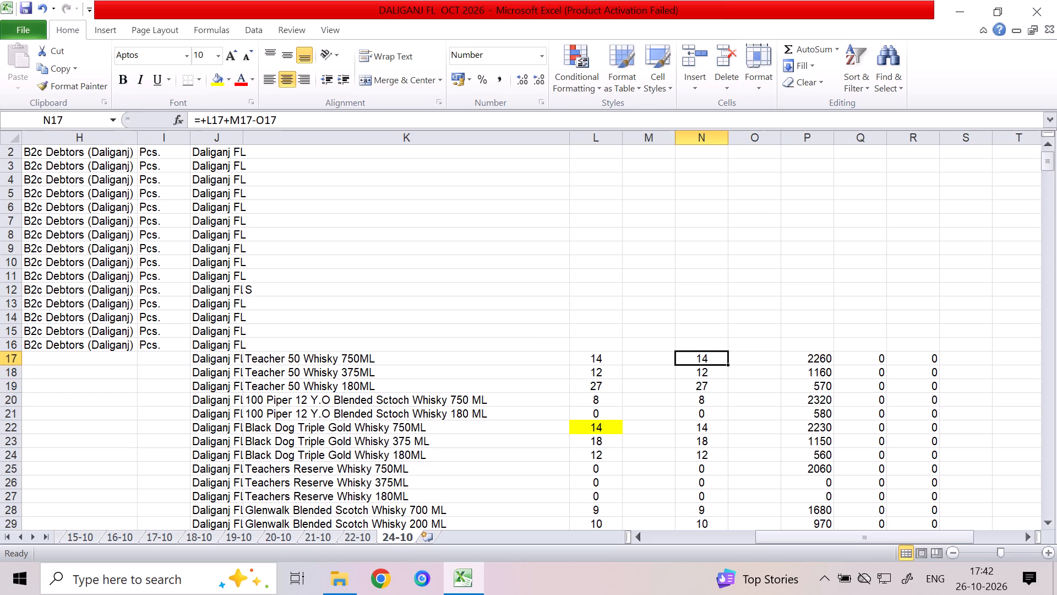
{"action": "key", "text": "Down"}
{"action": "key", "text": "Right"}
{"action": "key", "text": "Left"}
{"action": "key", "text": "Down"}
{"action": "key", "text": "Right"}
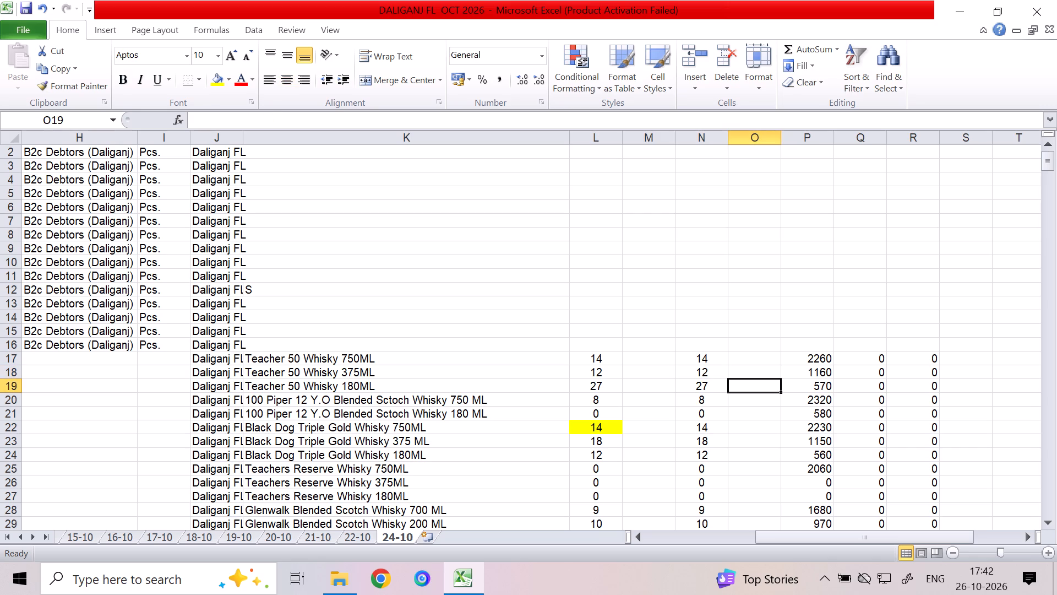
Enter a quantity of 1 in column O for Dewar'S White Label Whisky 375ML (row 31).
{"action": "key", "text": "Down"}
{"action": "key", "text": "Down"}
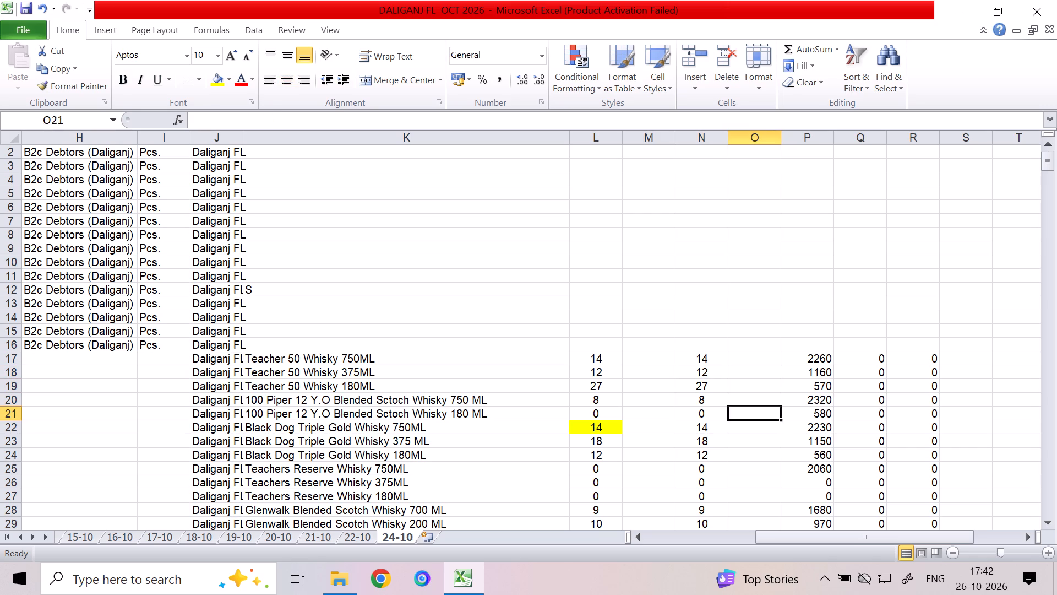
{"action": "key", "text": "Down"}
{"action": "key", "text": "Down"}
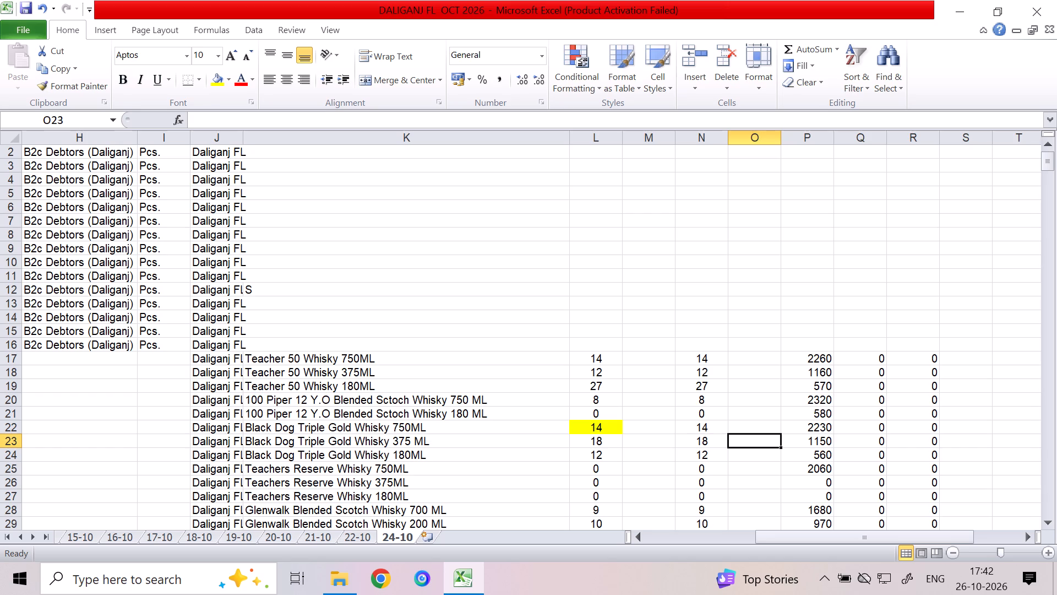
{"action": "key", "text": "Down"}
{"action": "key", "text": "Down"}
{"action": "key", "text": "Down"}
{"action": "key", "text": "Down"}
{"action": "key", "text": "Down"}
{"action": "key", "text": "Down"}
{"action": "key", "text": "Down"}
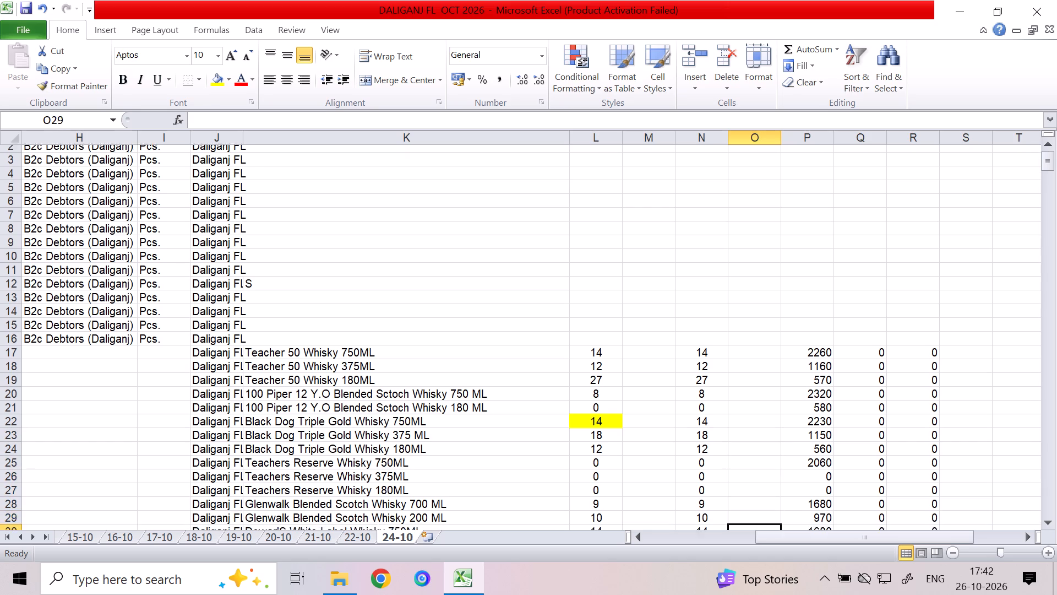
{"action": "key", "text": "Down"}
{"action": "key", "text": "Down"}
{"action": "key", "text": "Up"}
{"action": "key", "text": "1"}
{"action": "key", "text": "Down"}
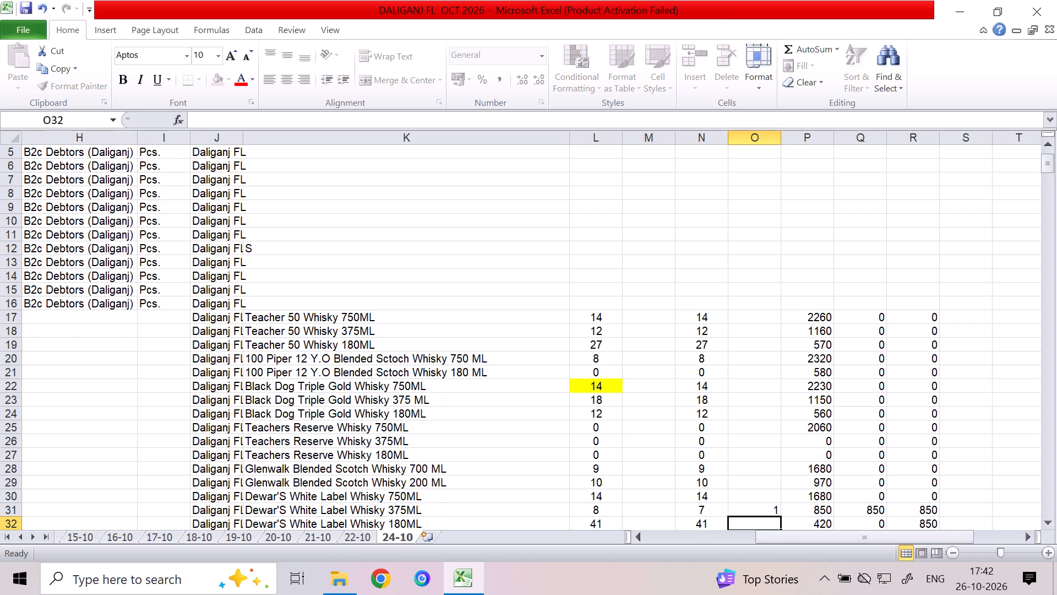
Enter 1 in column O for Black & White Celebration Edition Blended Scotch Whisky 750ML (row 39).
{"action": "key", "text": "Down"}
{"action": "key", "text": "Down"}
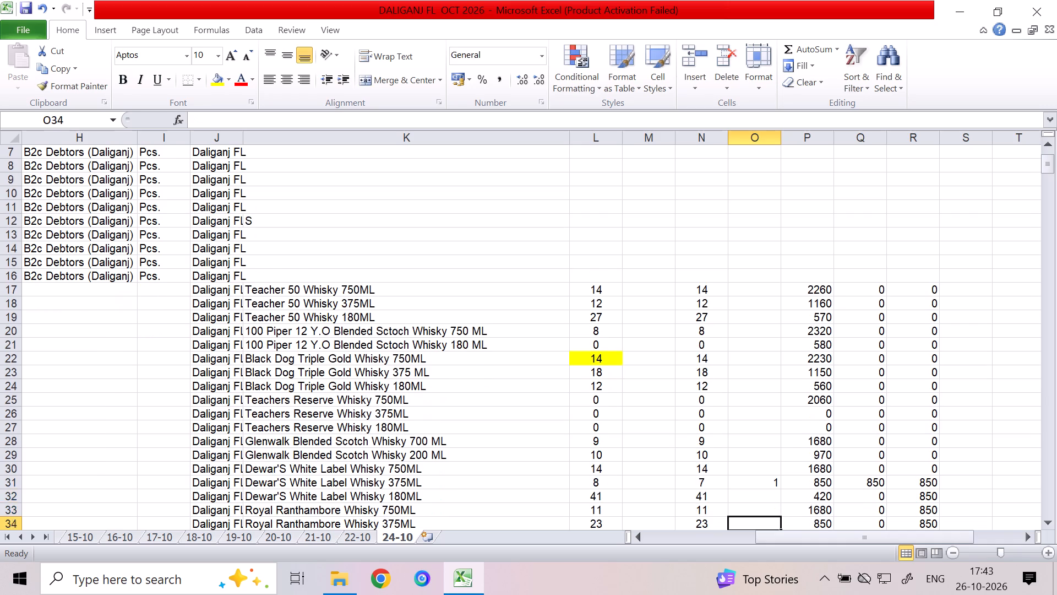
{"action": "key", "text": "Down"}
{"action": "key", "text": "Down"}
{"action": "key", "text": "Down"}
{"action": "key", "text": "Down"}
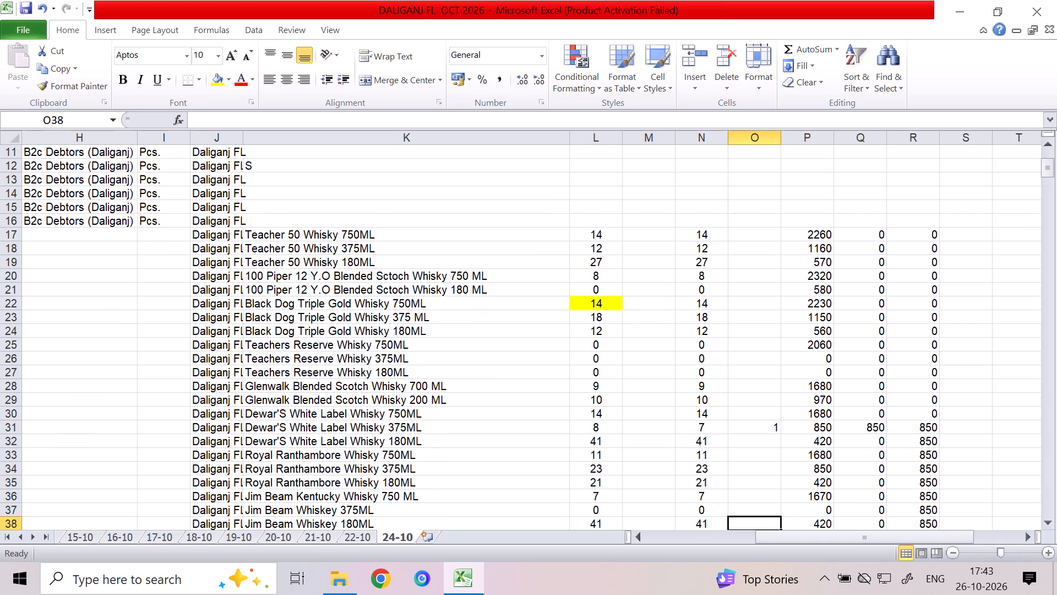
{"action": "key", "text": "Down"}
{"action": "key", "text": "Down"}
{"action": "key", "text": "Down"}
{"action": "key", "text": "Up"}
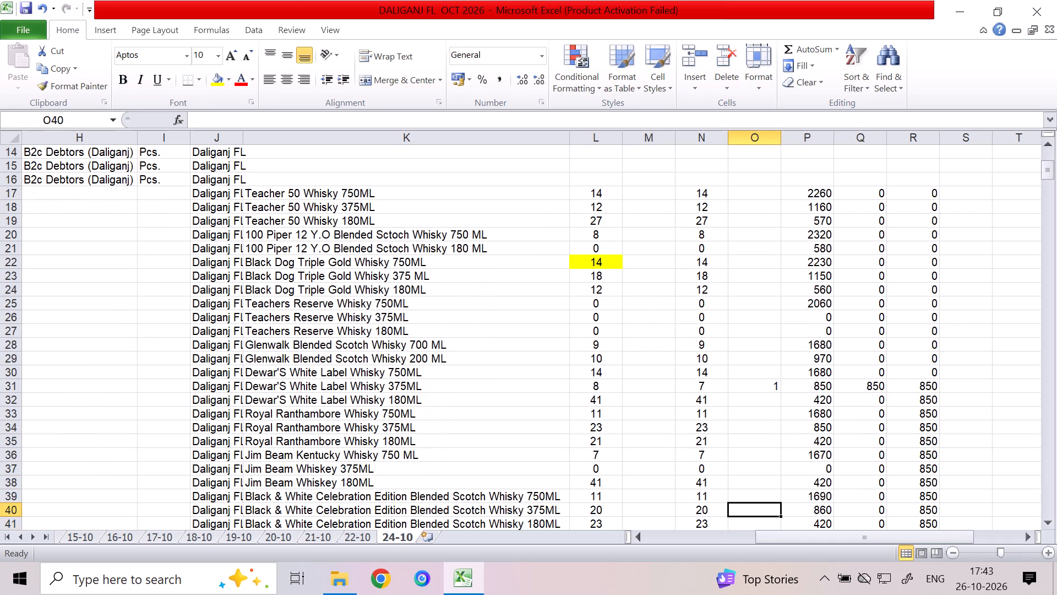
{"action": "key", "text": "Up"}
{"action": "key", "text": "1"}
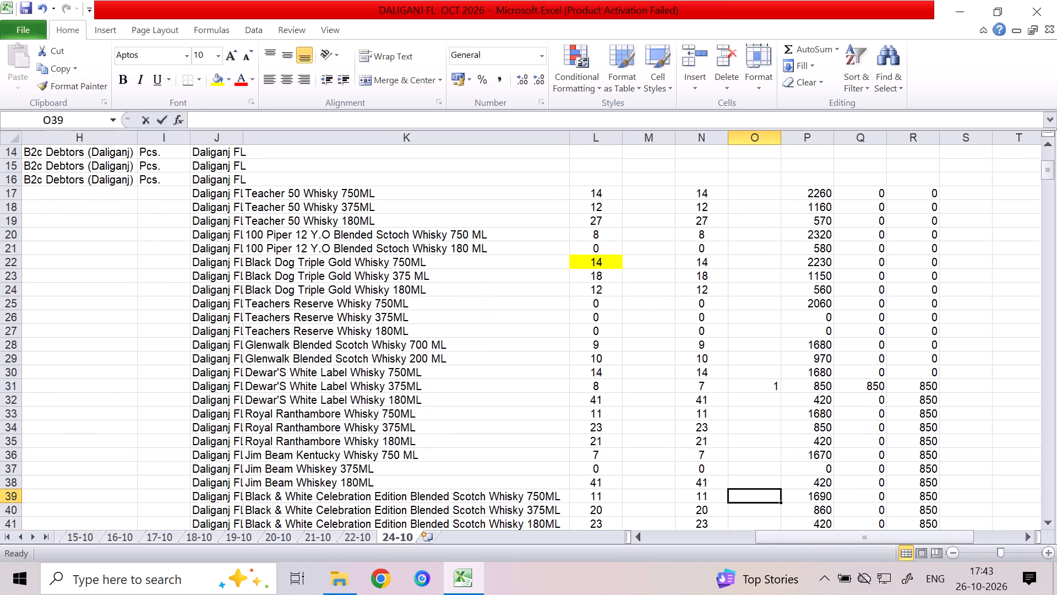
{"action": "key", "text": "Down"}
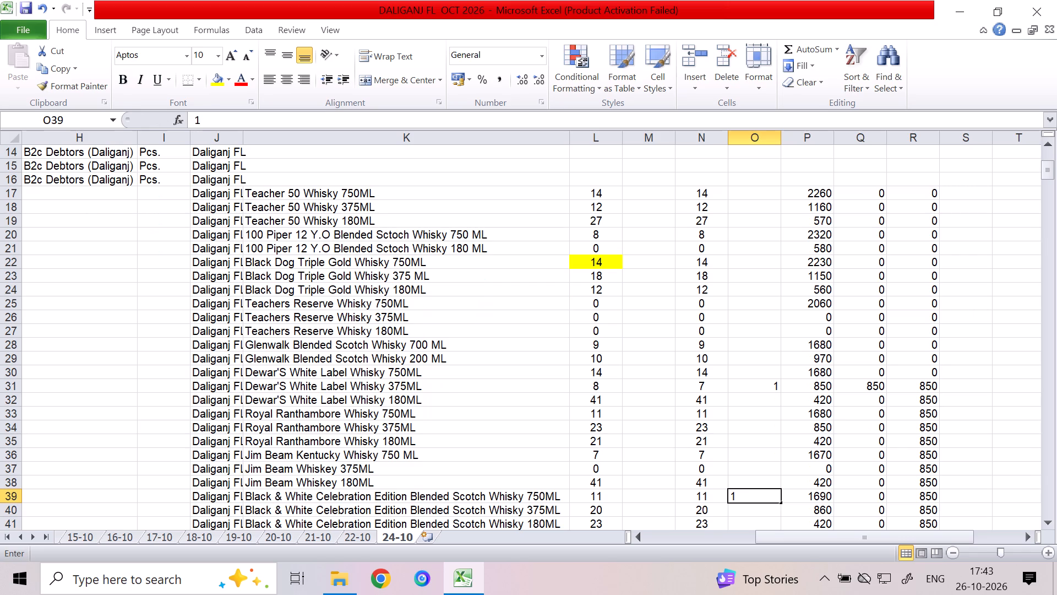
Enter 1 in column O for both 100 Pipers Deluxe Scotch Whisky 180 Ml and Teachers Highland Whisky 750ML (rows 46 and 47).
{"action": "key", "text": "Down"}
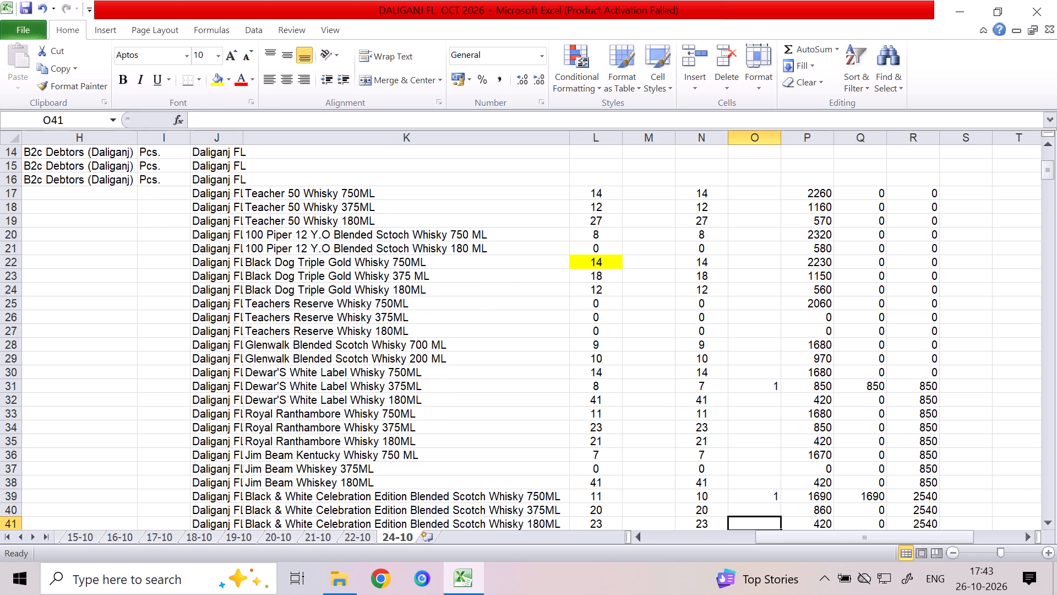
{"action": "key", "text": "Down"}
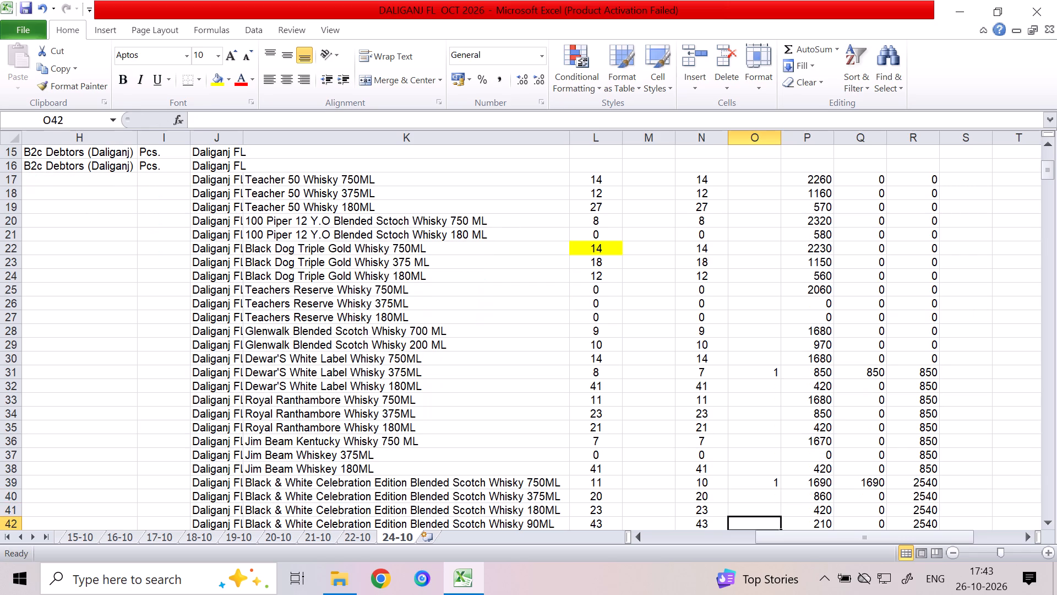
{"action": "key", "text": "Down"}
{"action": "key", "text": "Down"}
{"action": "key", "text": "Down"}
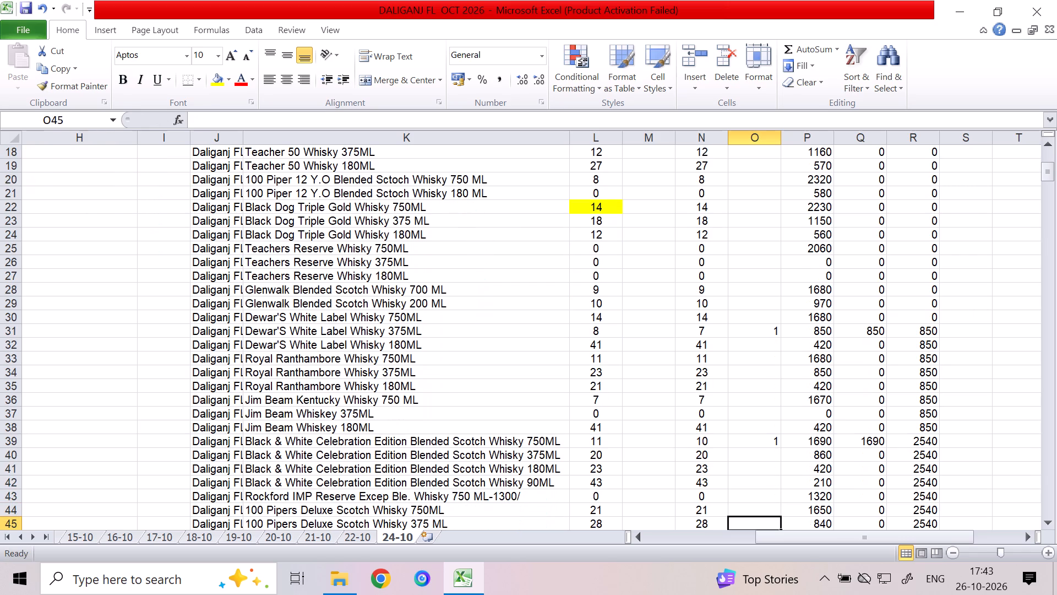
{"action": "key", "text": "Down"}
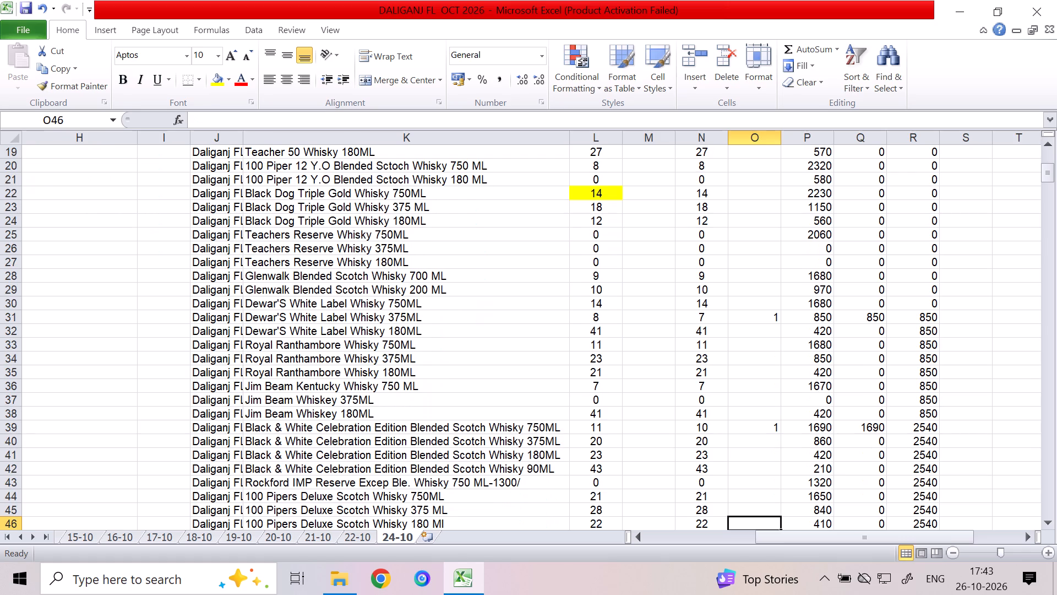
{"action": "key", "text": "1"}
{"action": "key", "text": "Down"}
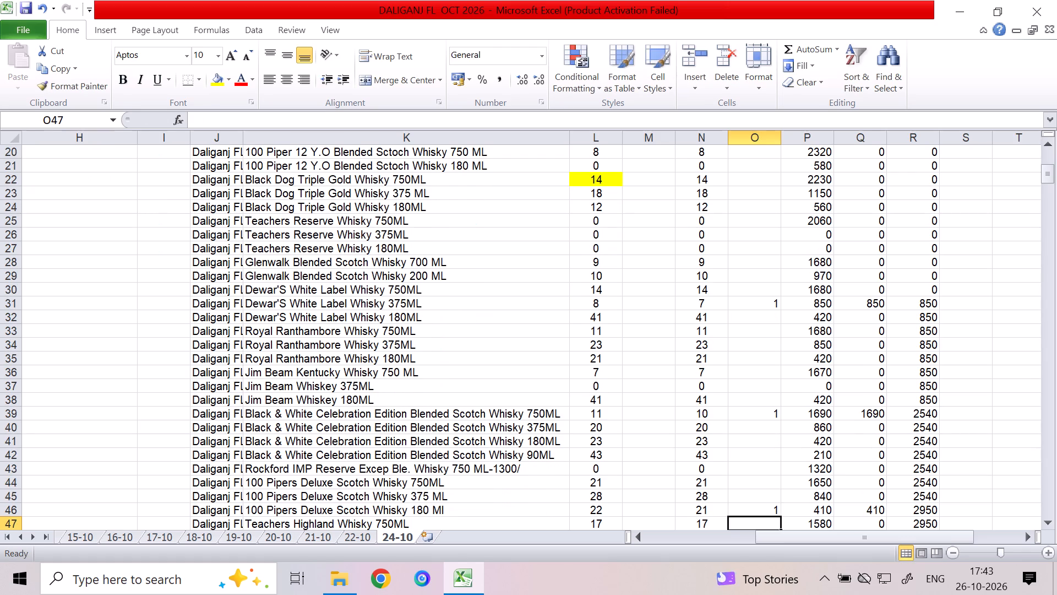
{"action": "key", "text": "Down"}
{"action": "key", "text": "Up"}
{"action": "key", "text": "1"}
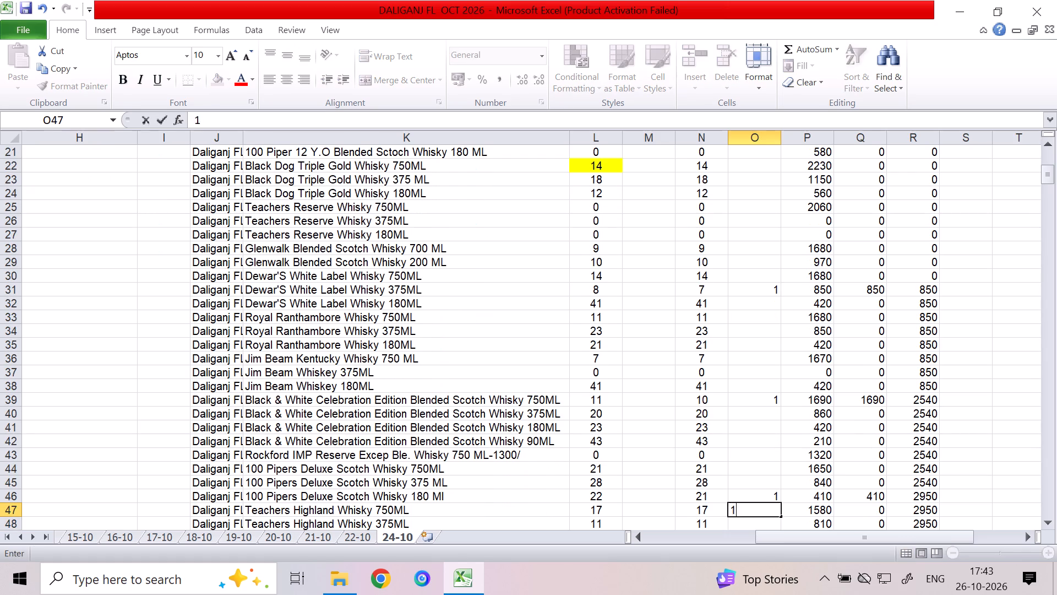
{"action": "key", "text": "Down"}
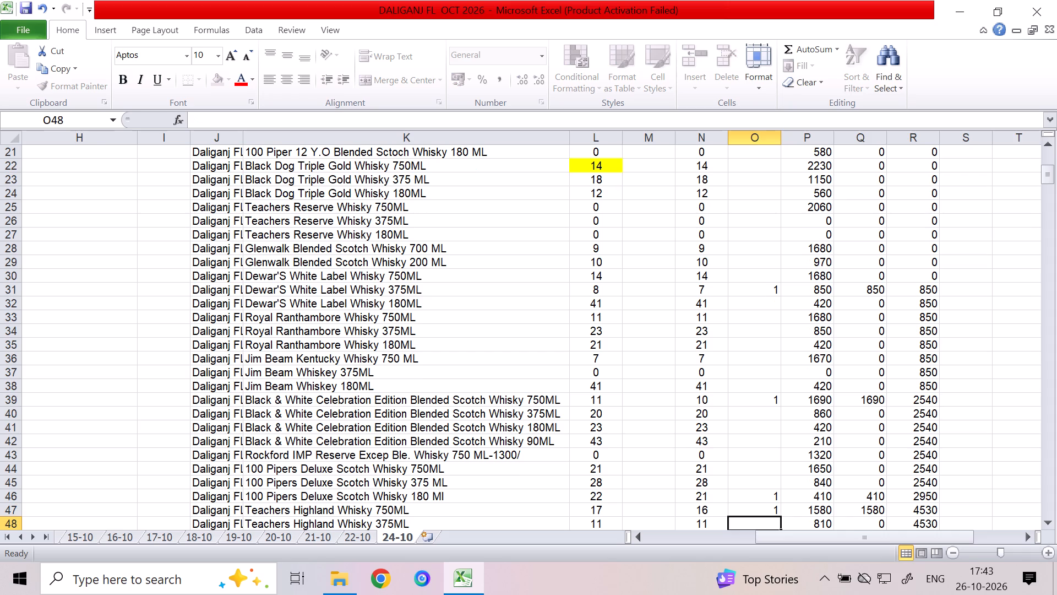
Enter 1 in column O for Black Dog Centenary Whisky 375ML (row 54).
{"action": "key", "text": "Down"}
{"action": "key", "text": "Down"}
{"action": "key", "text": "Down"}
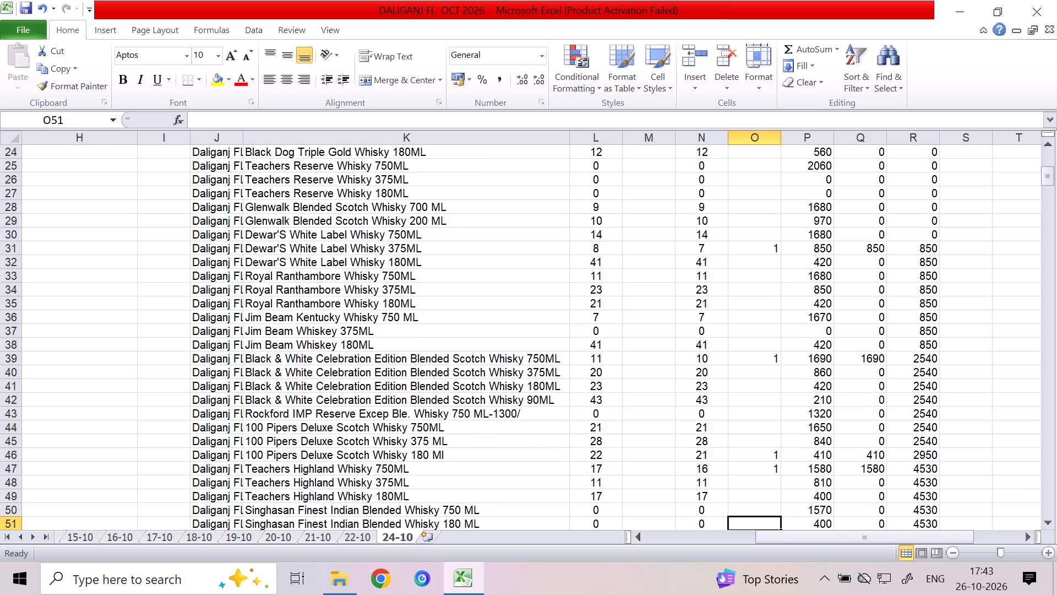
{"action": "key", "text": "Down"}
{"action": "key", "text": "Down"}
{"action": "key", "text": "Down"}
{"action": "key", "text": "1"}
{"action": "key", "text": "Down"}
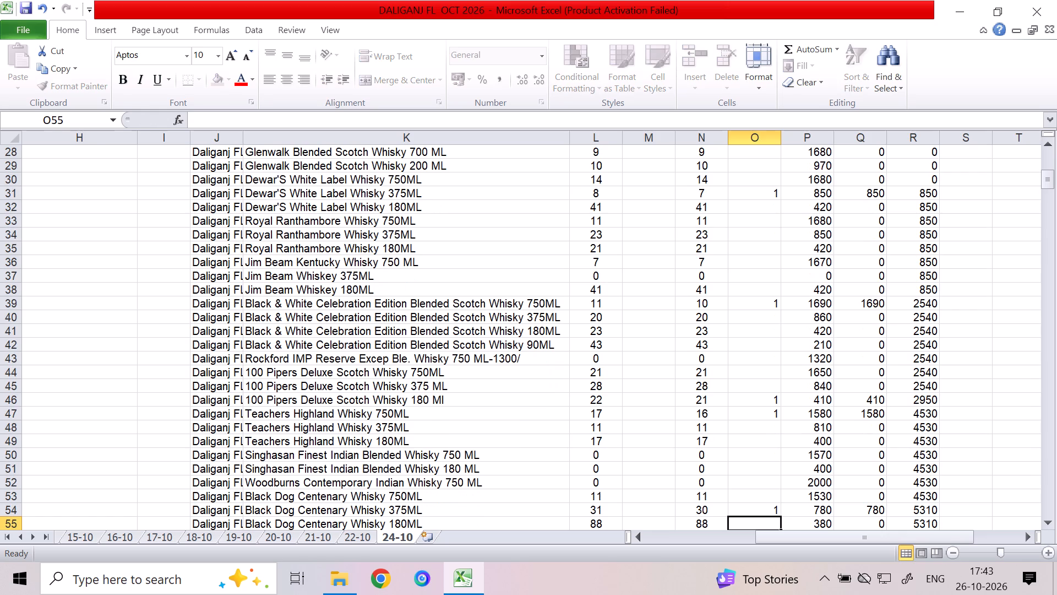
Enter 1 in column O for both Vat 69 Whisky 375ML and Vat 69 Whisky 180ML (rows 58 and 59).
{"action": "key", "text": "Down"}
{"action": "key", "text": "Down"}
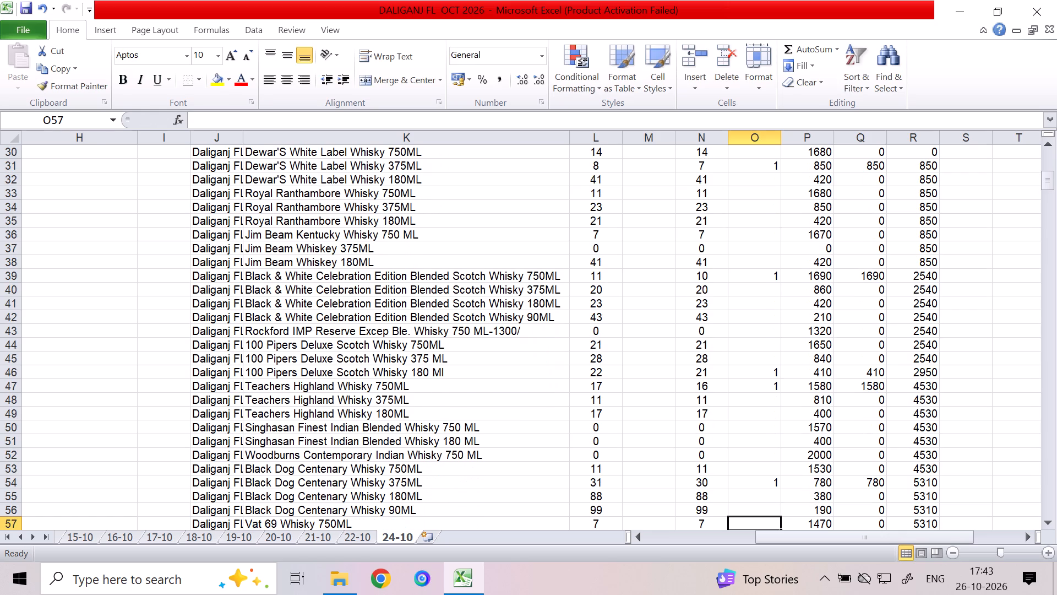
{"action": "key", "text": "Down"}
{"action": "key", "text": "Down"}
{"action": "key", "text": "Up"}
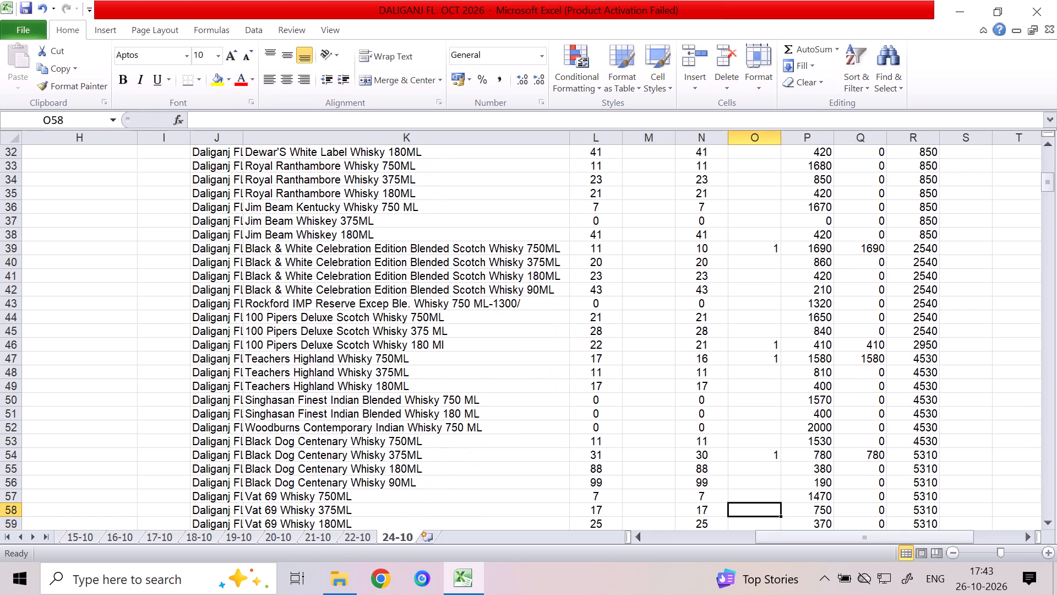
{"action": "key", "text": "1"}
{"action": "key", "text": "Down"}
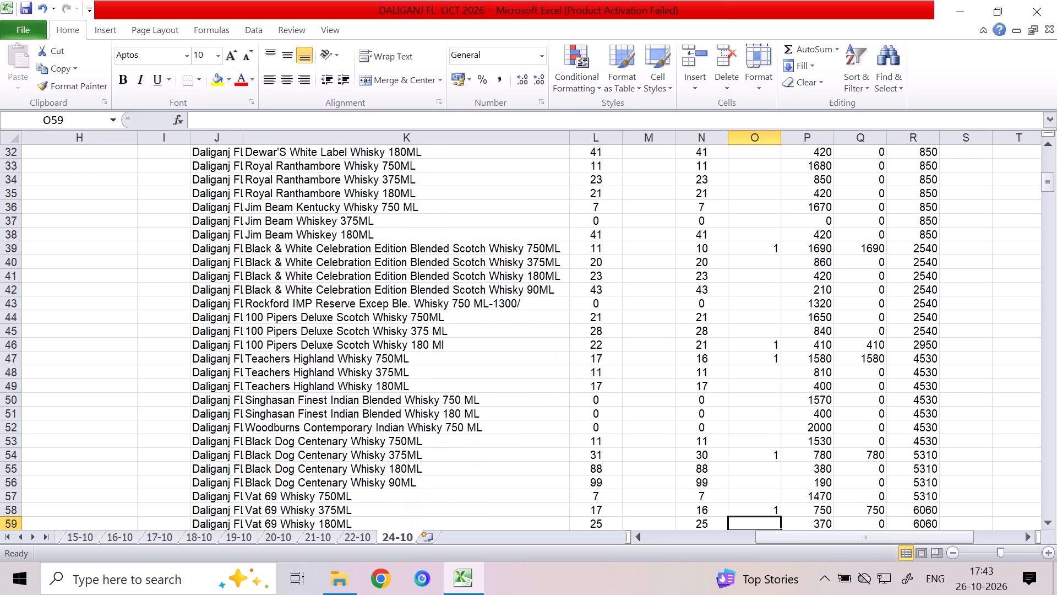
{"action": "key", "text": "1"}
{"action": "key", "text": "Down"}
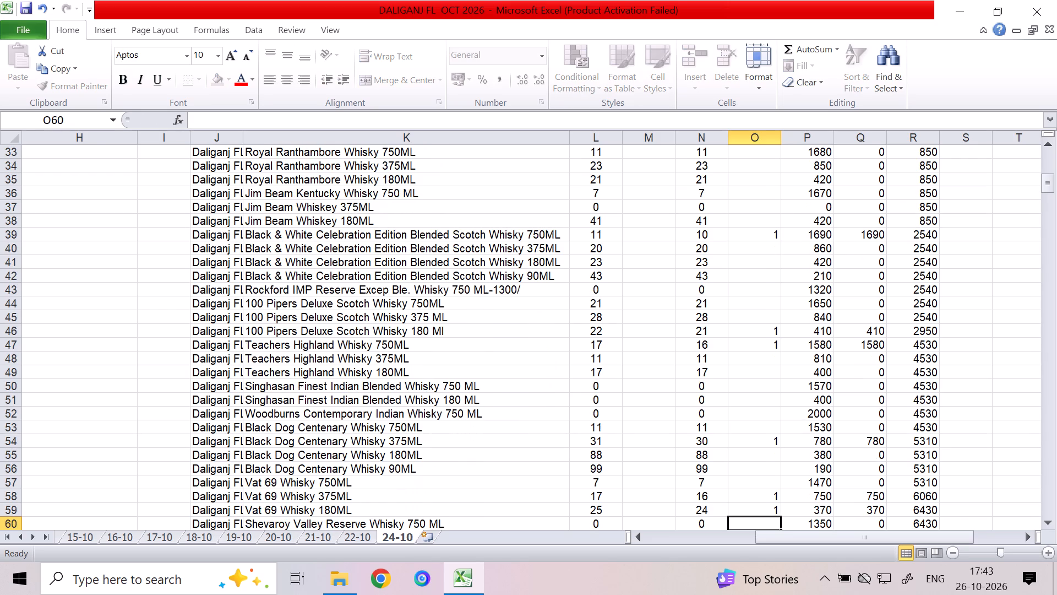
Enter 2 in column O for American Pride Gold Whisky 180ML (row 66).
{"action": "key", "text": "Down"}
{"action": "key", "text": "Down"}
{"action": "key", "text": "Down"}
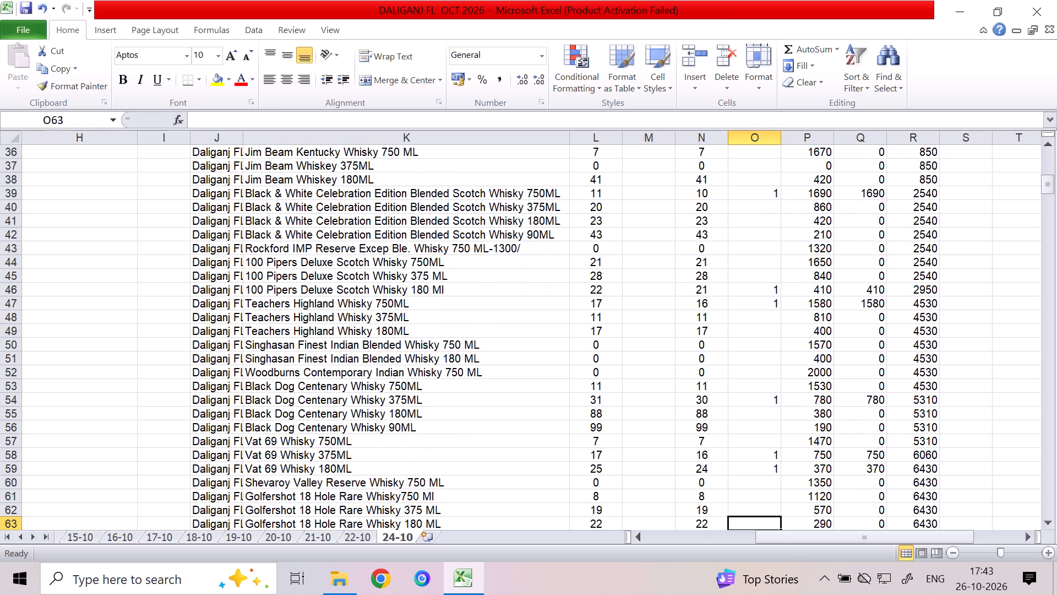
{"action": "key", "text": "Down"}
{"action": "key", "text": "Up"}
{"action": "key", "text": "Up"}
{"action": "key", "text": "Up"}
{"action": "key", "text": "Down"}
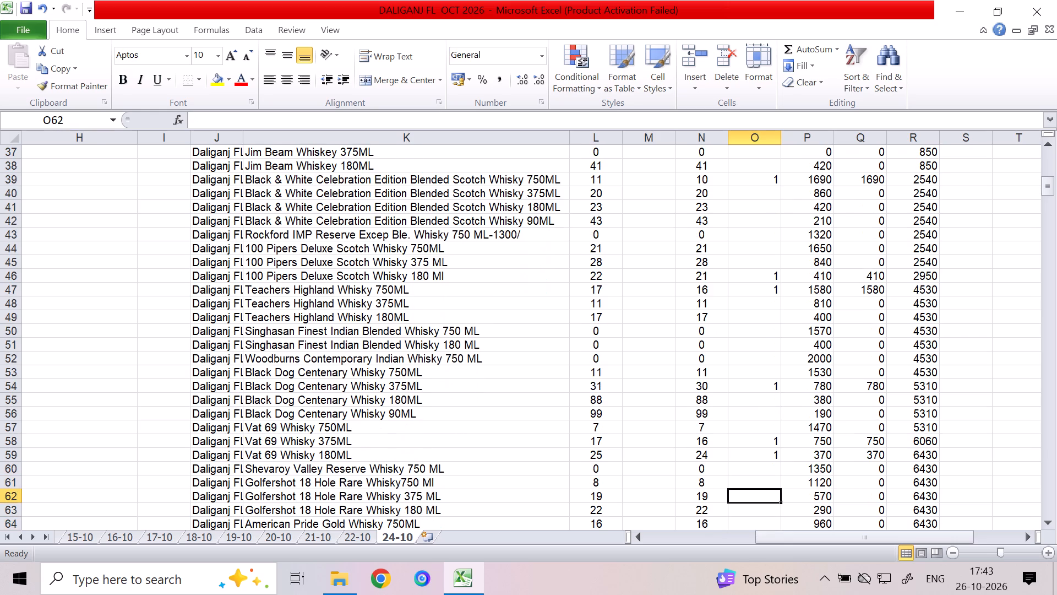
{"action": "key", "text": "Down"}
{"action": "key", "text": "Down"}
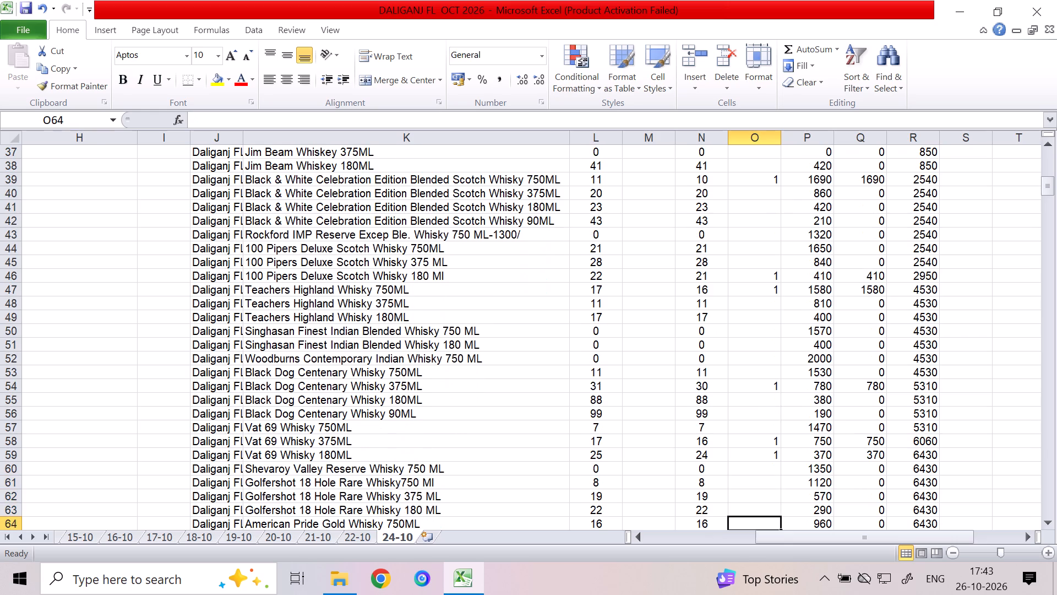
{"action": "key", "text": "Down"}
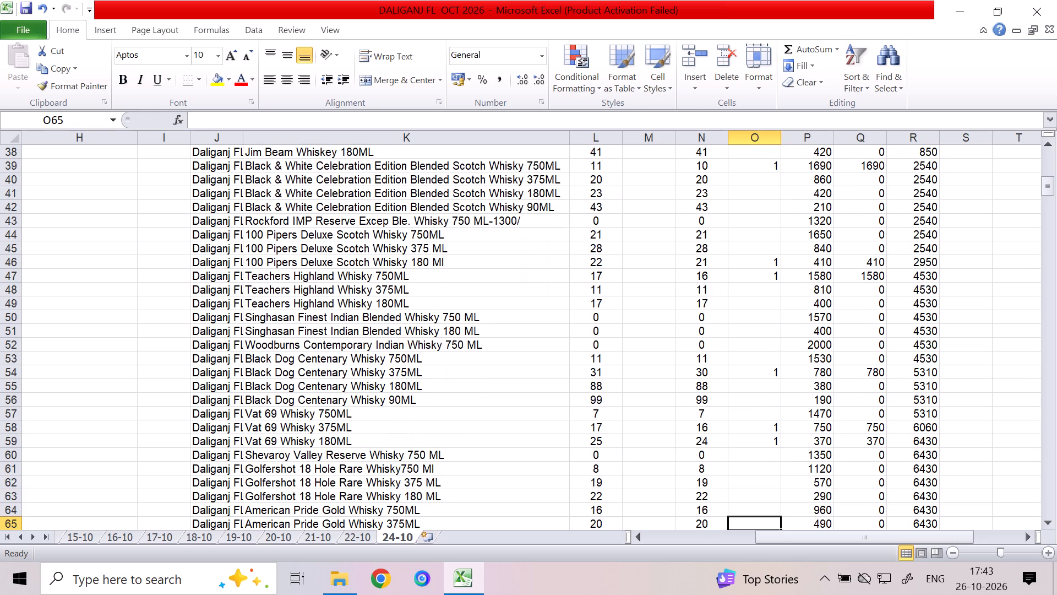
{"action": "key", "text": "Down"}
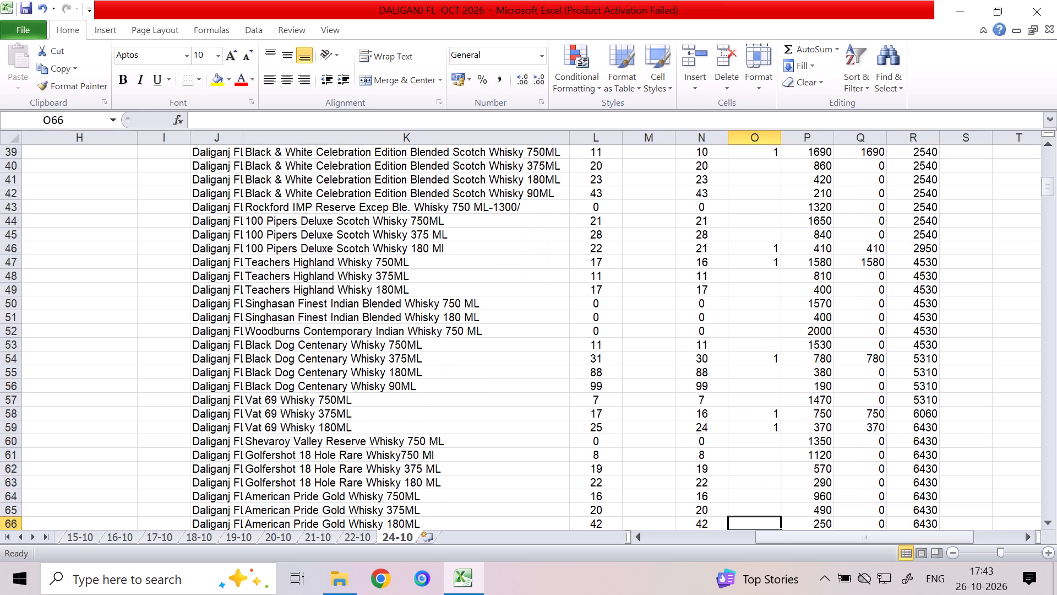
{"action": "key", "text": "2"}
{"action": "key", "text": "Down"}
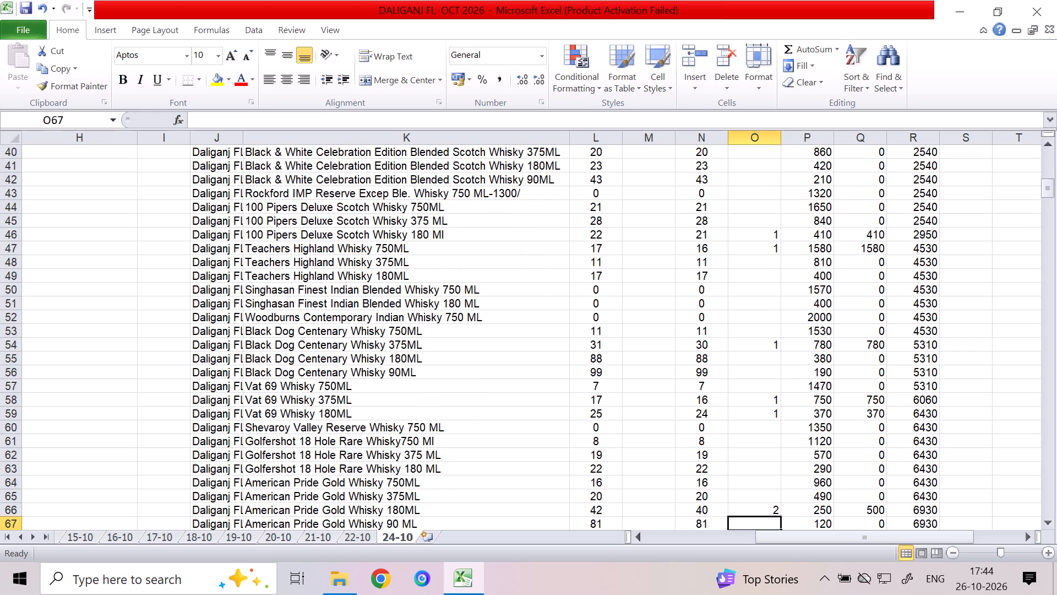
Enter 3 in column O for Maqintosh Silver Edition Whisky 750ML (row 68).
{"action": "key", "text": "Down"}
{"action": "key", "text": "Down"}
{"action": "key", "text": "Down"}
{"action": "key", "text": "Up"}
{"action": "key", "text": "Up"}
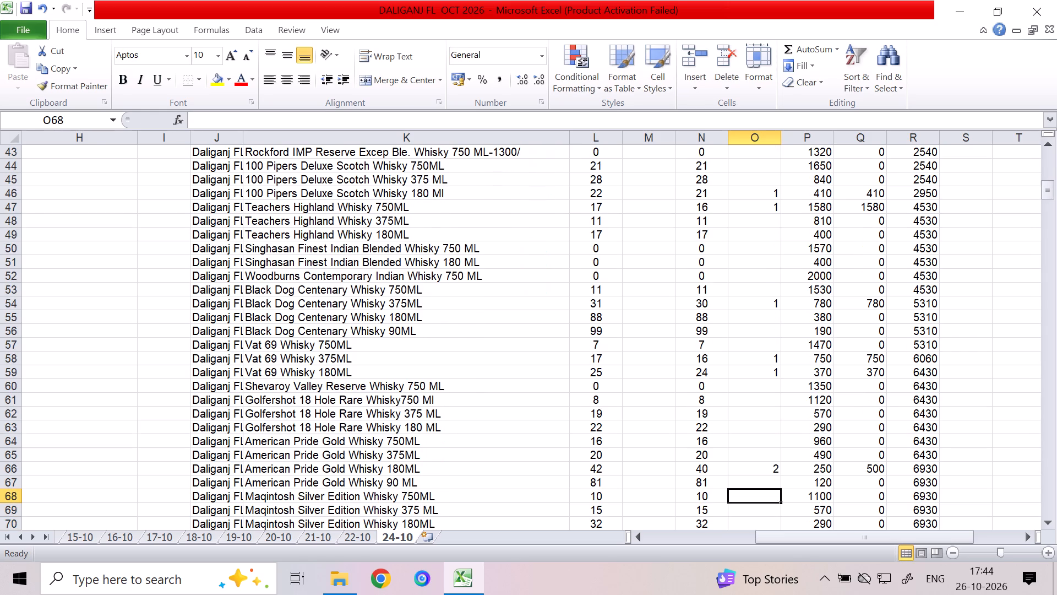
{"action": "key", "text": "1"}
{"action": "key", "text": "Down"}
{"action": "key", "text": "Up"}
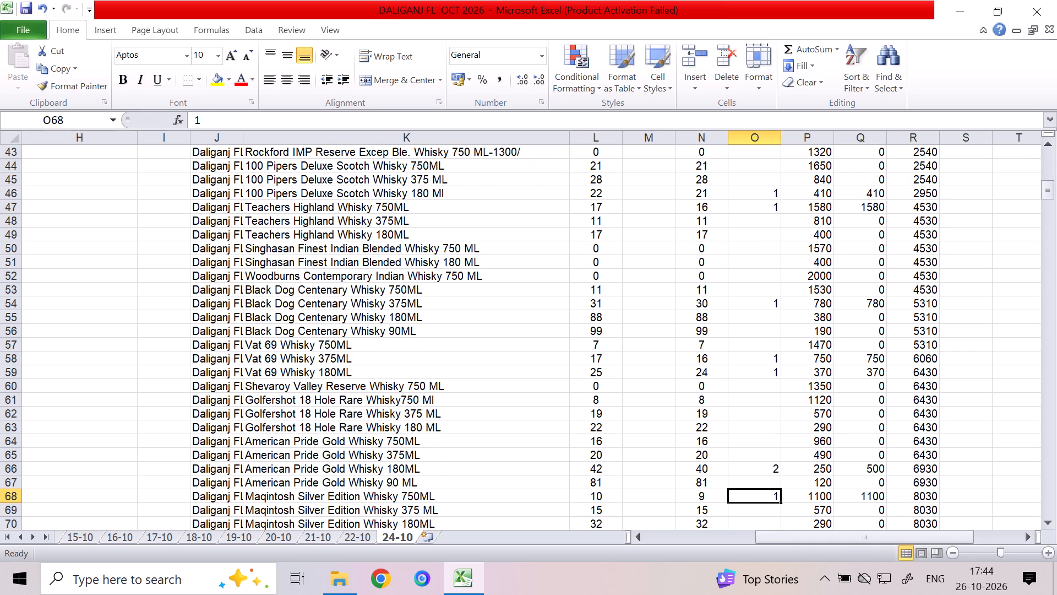
{"action": "key", "text": "3"}
{"action": "key", "text": "Down"}
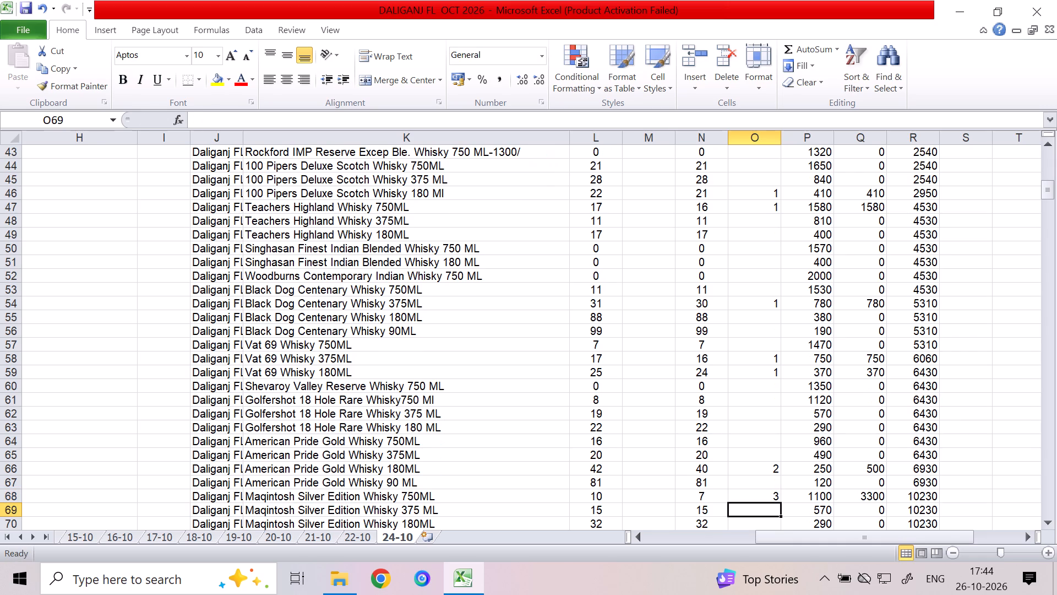
Enter 1, 3, 23 and 14 in column O for Blenders Pride Reserve Whisky 750ML, 375ML, 180ML and 90ML (rows 71 to 74).
{"action": "key", "text": "Down"}
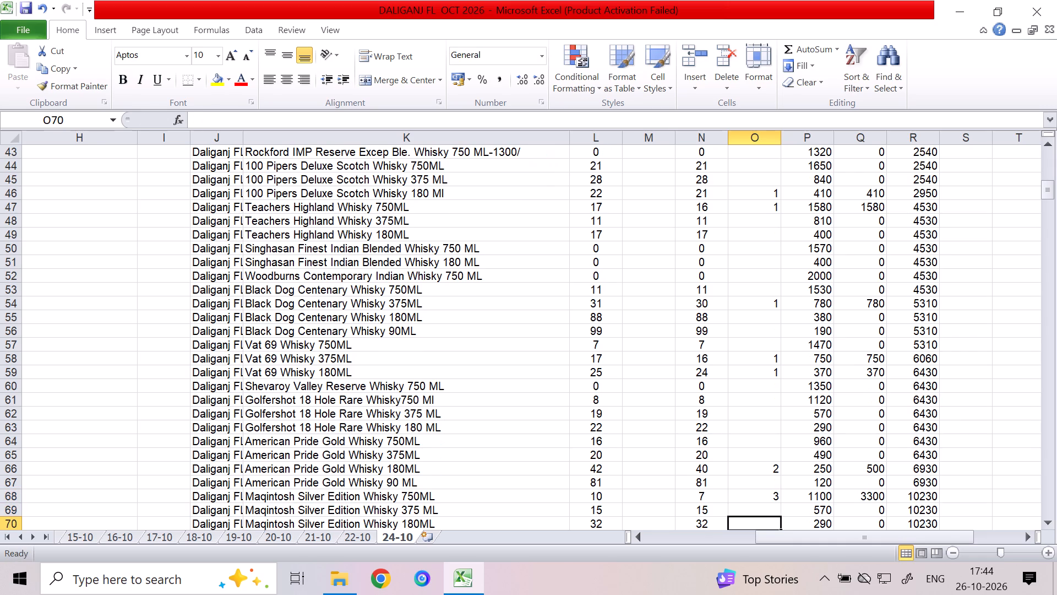
{"action": "key", "text": "Down"}
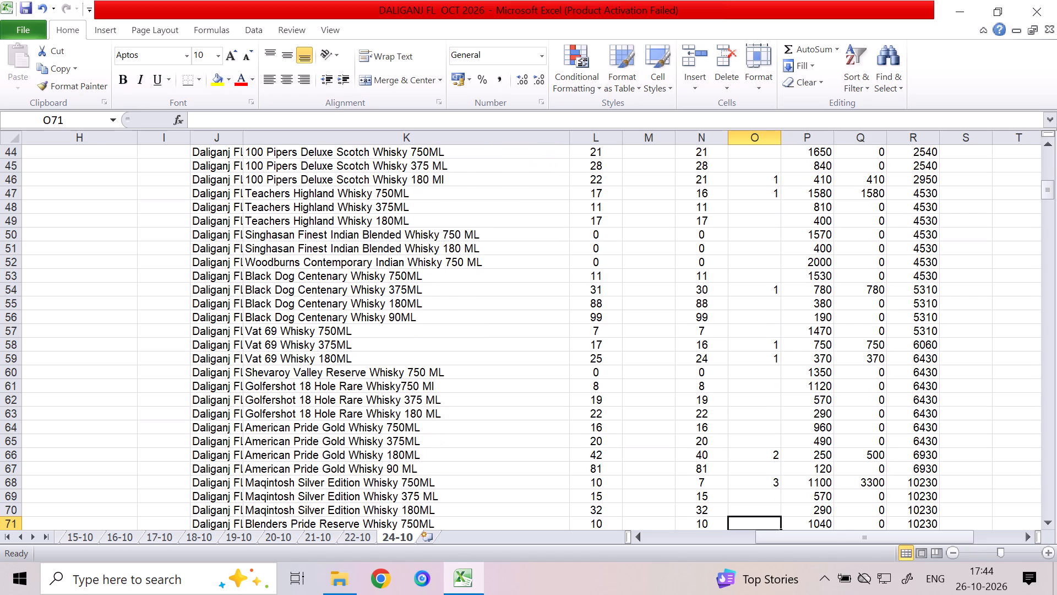
{"action": "key", "text": "1"}
{"action": "key", "text": "Down"}
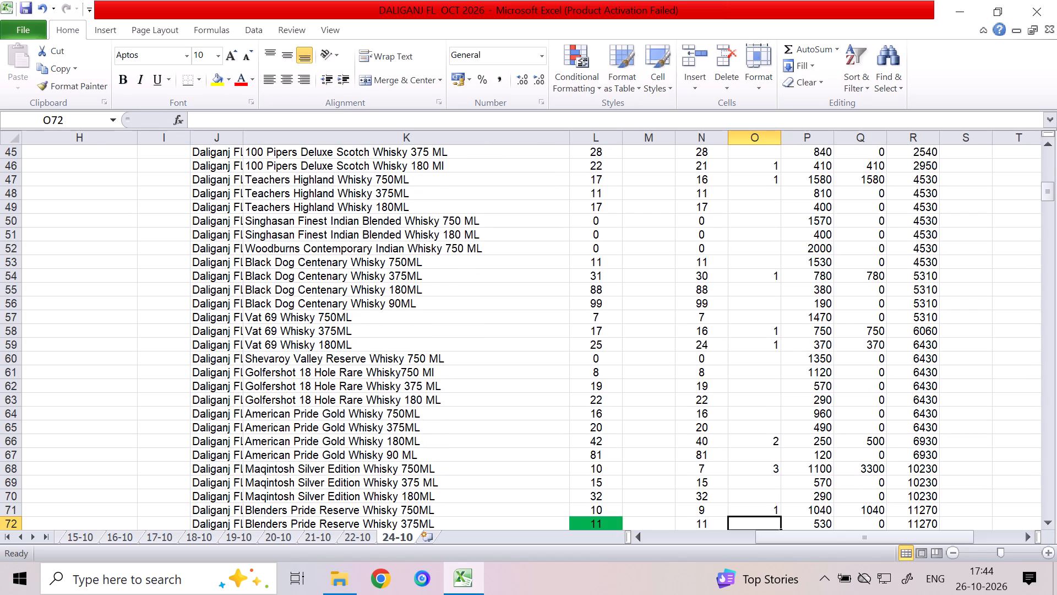
{"action": "key", "text": "3"}
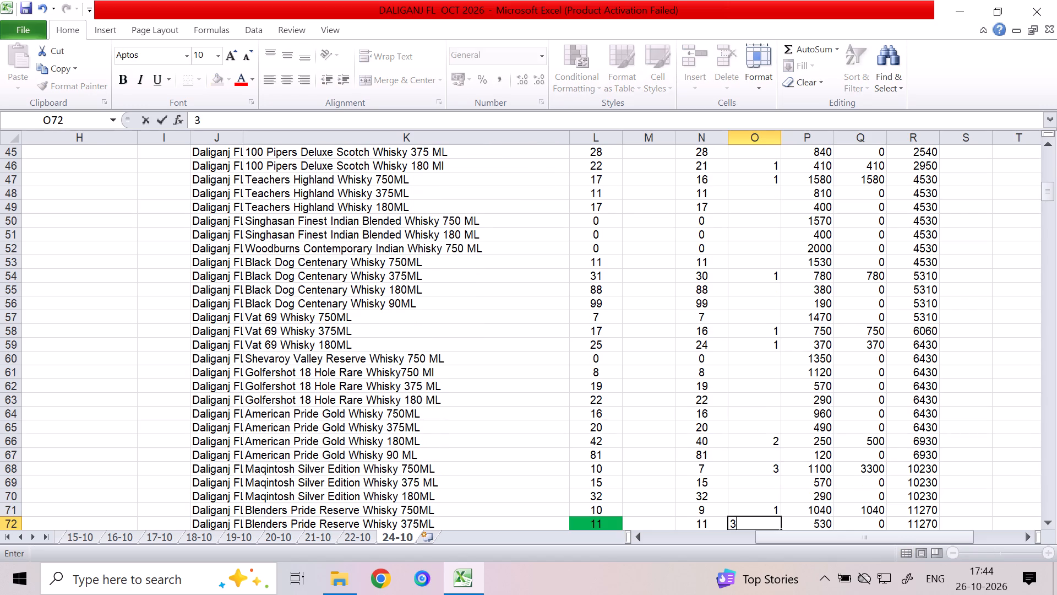
{"action": "key", "text": "Down"}
{"action": "type", "text": "23"}
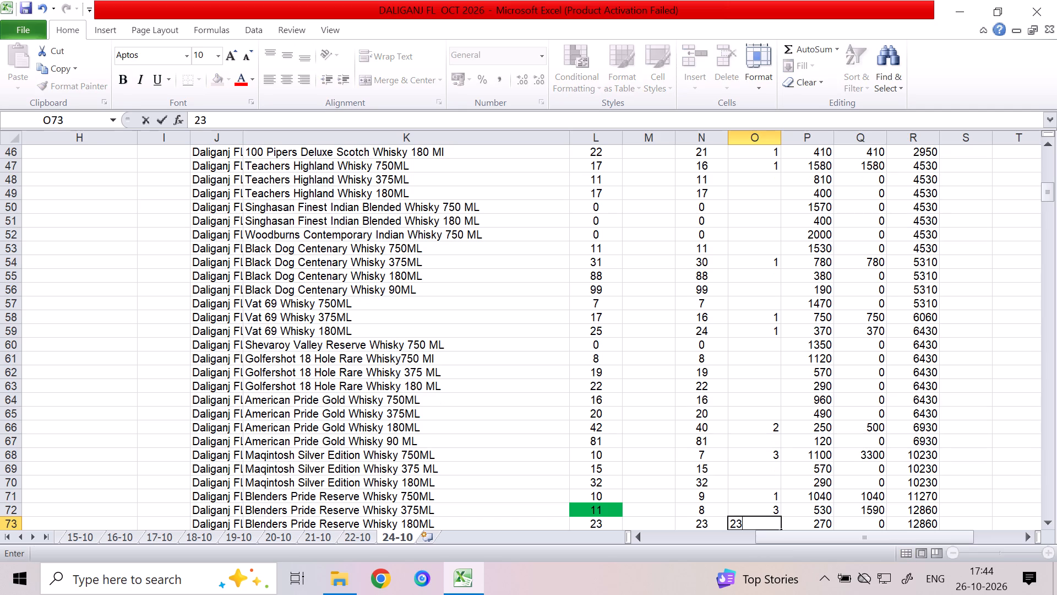
{"action": "key", "text": "Down"}
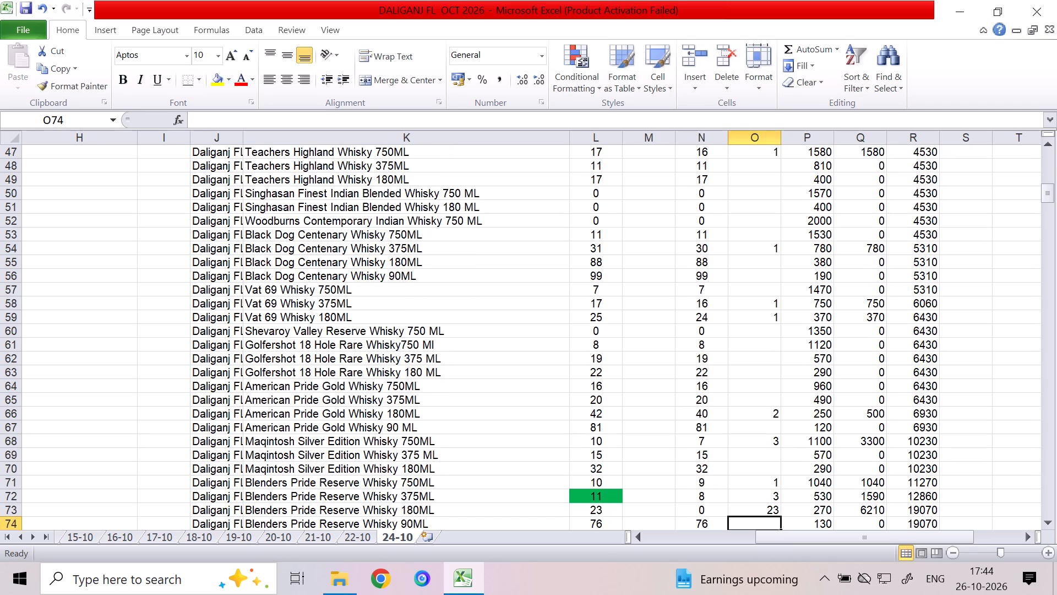
{"action": "type", "text": "14"}
{"action": "key", "text": "Down"}
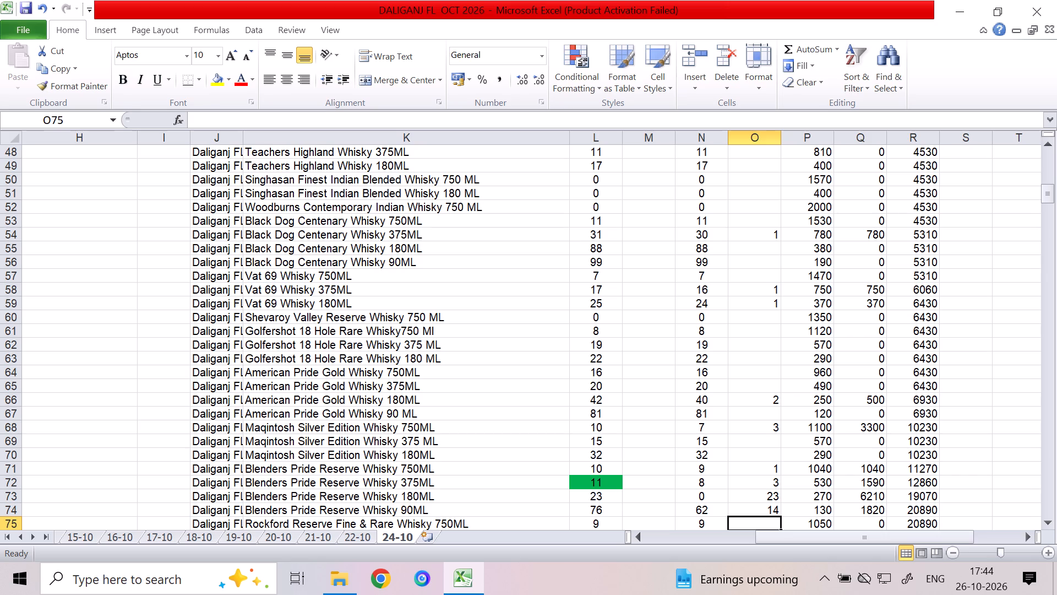
Enter 1, 3, 7 and 4 in column O for Rockford Reserve Fine & Rare Whisky 750ML, 375ML, 180ML and 90 ML (rows 75 to 78).
{"action": "key", "text": "Down"}
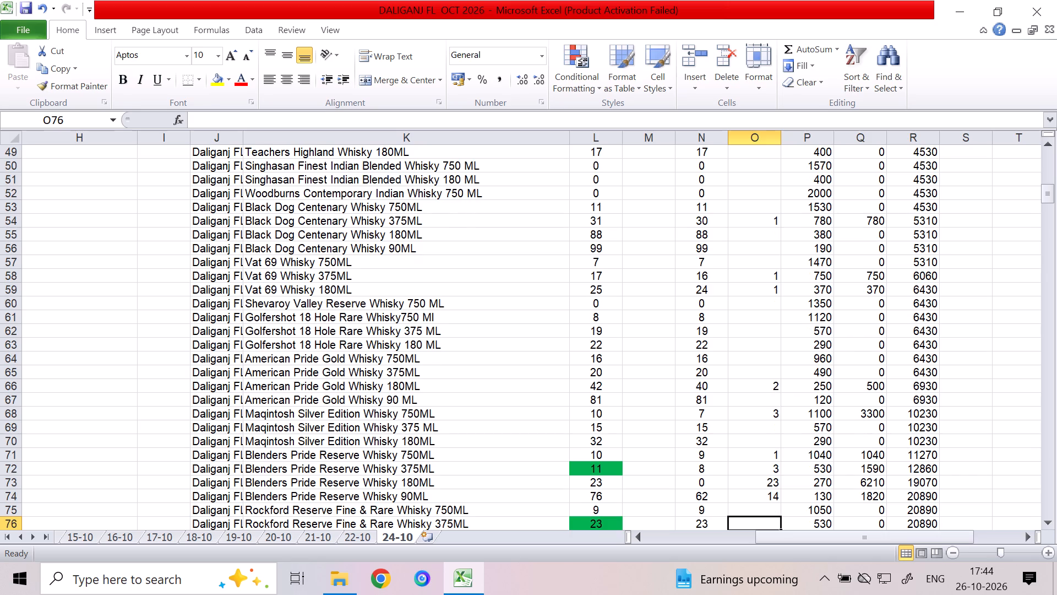
{"action": "key", "text": "Up"}
{"action": "key", "text": "1"}
{"action": "key", "text": "Down"}
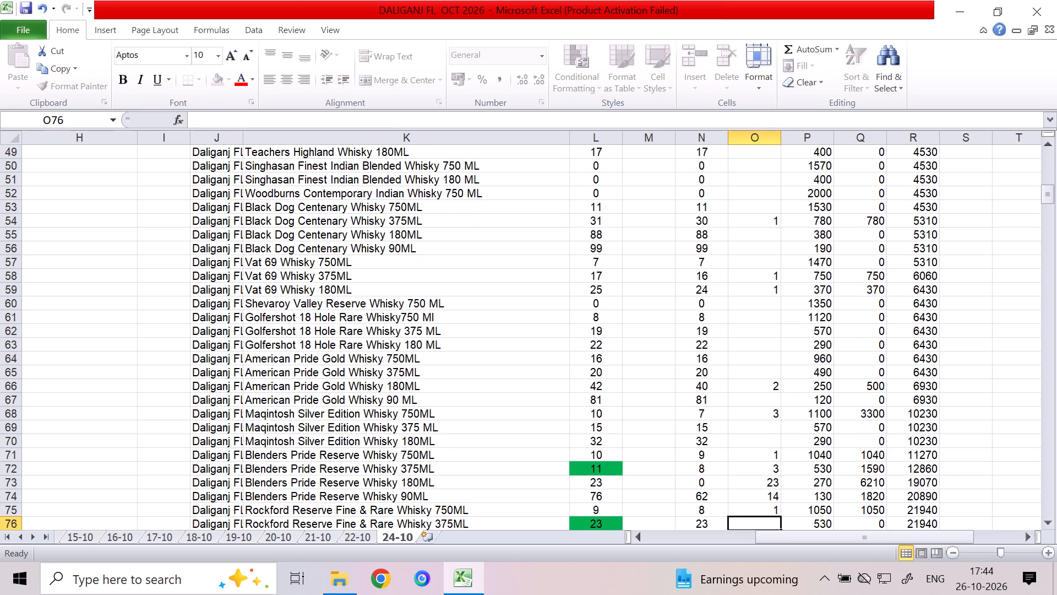
{"action": "key", "text": "3"}
{"action": "key", "text": "Down"}
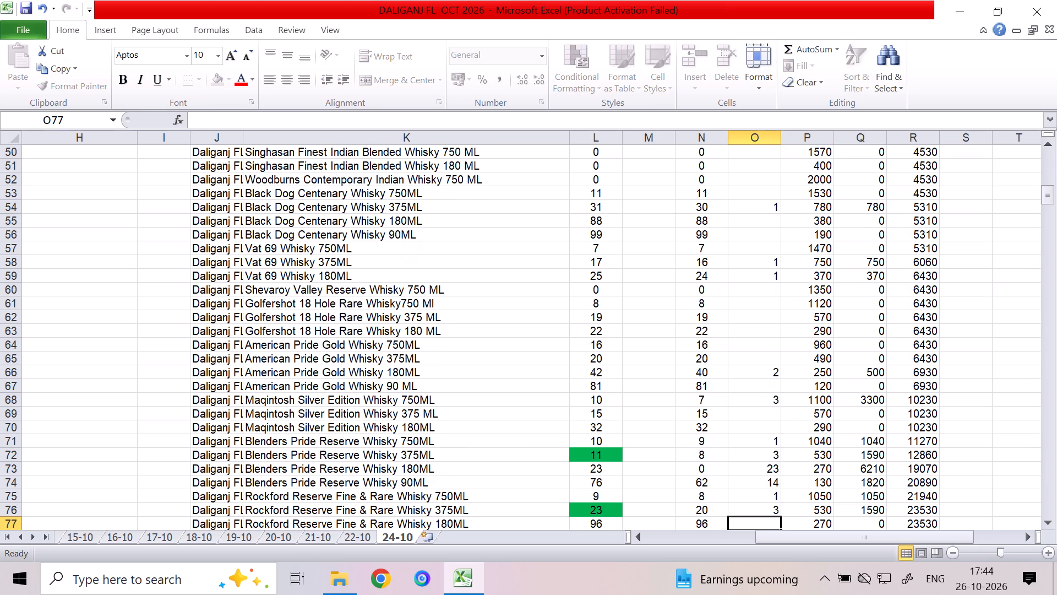
{"action": "key", "text": "7"}
{"action": "key", "text": "Down"}
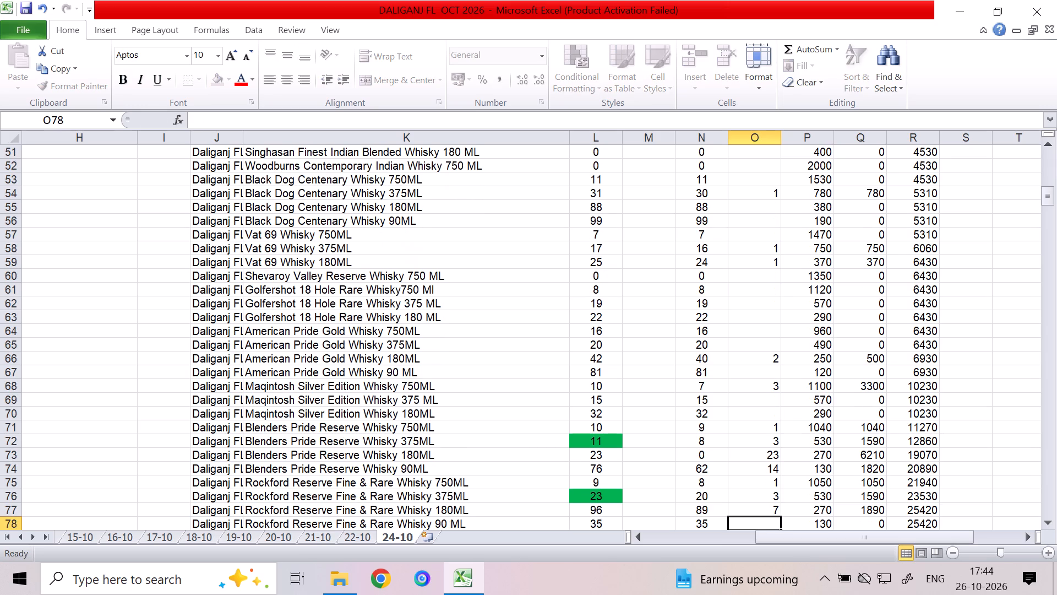
{"action": "key", "text": "4"}
{"action": "key", "text": "Down"}
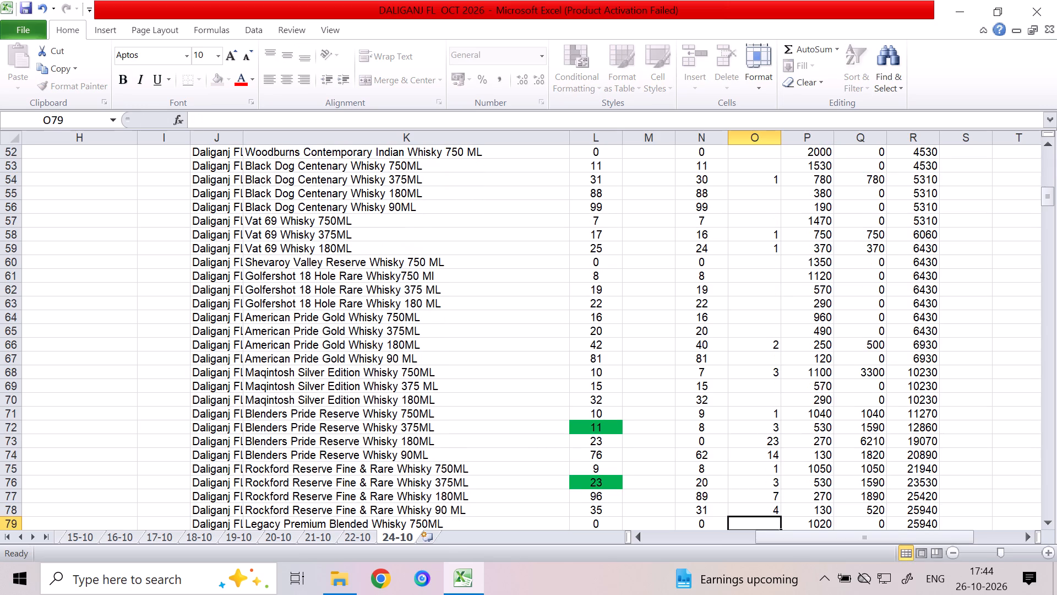
Enter 2 in column O for Antiquity Blue Premium Whisky 180ML (row 87).
{"action": "key", "text": "Down"}
{"action": "key", "text": "Down"}
{"action": "key", "text": "Down"}
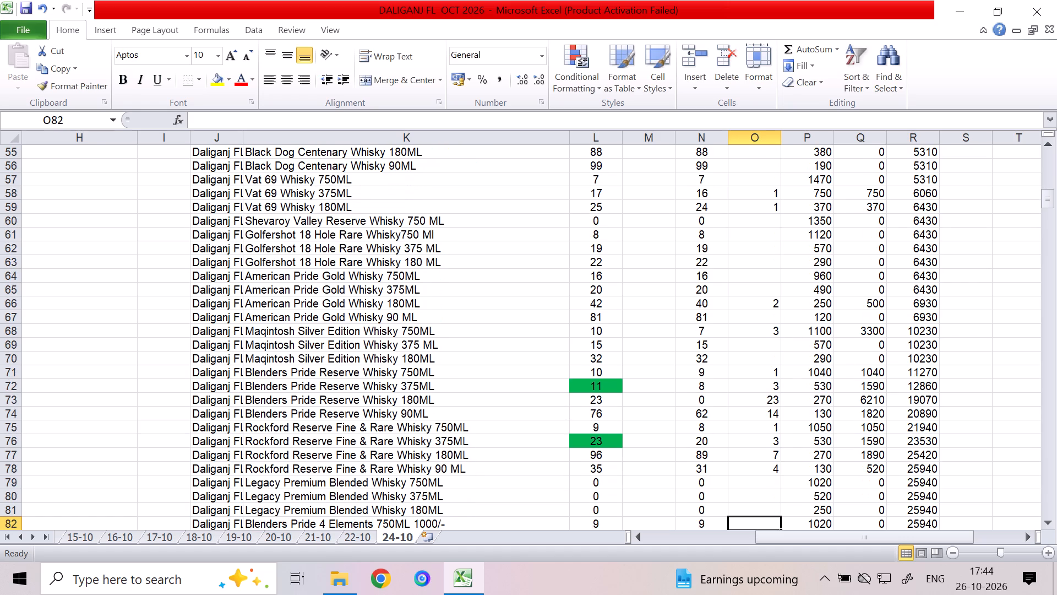
{"action": "key", "text": "Down"}
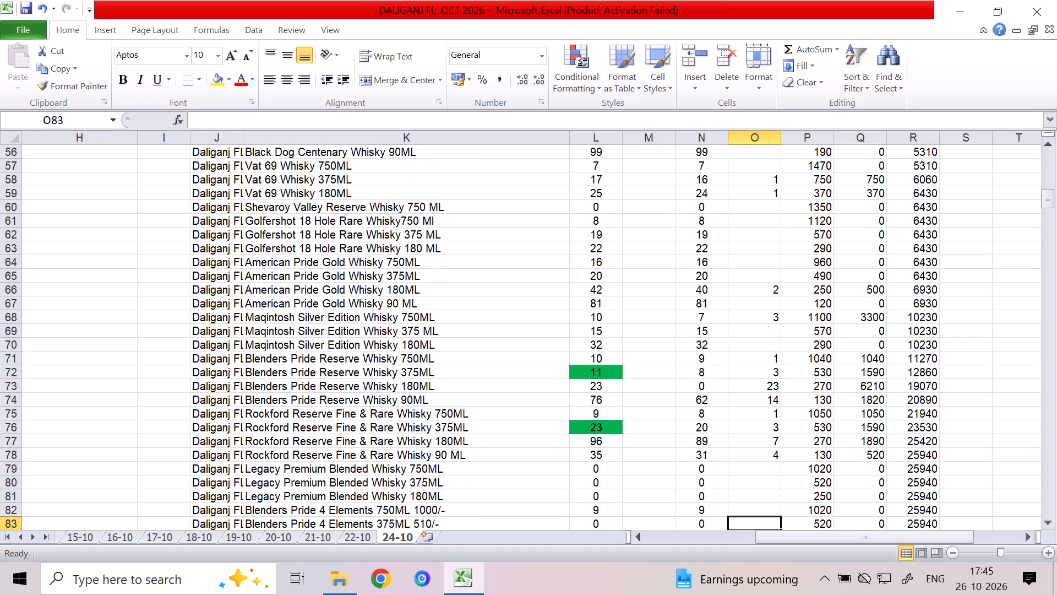
{"action": "key", "text": "Down"}
{"action": "key", "text": "Down"}
{"action": "key", "text": "Down"}
{"action": "key", "text": "Down"}
{"action": "key", "text": "Up"}
{"action": "key", "text": "Down"}
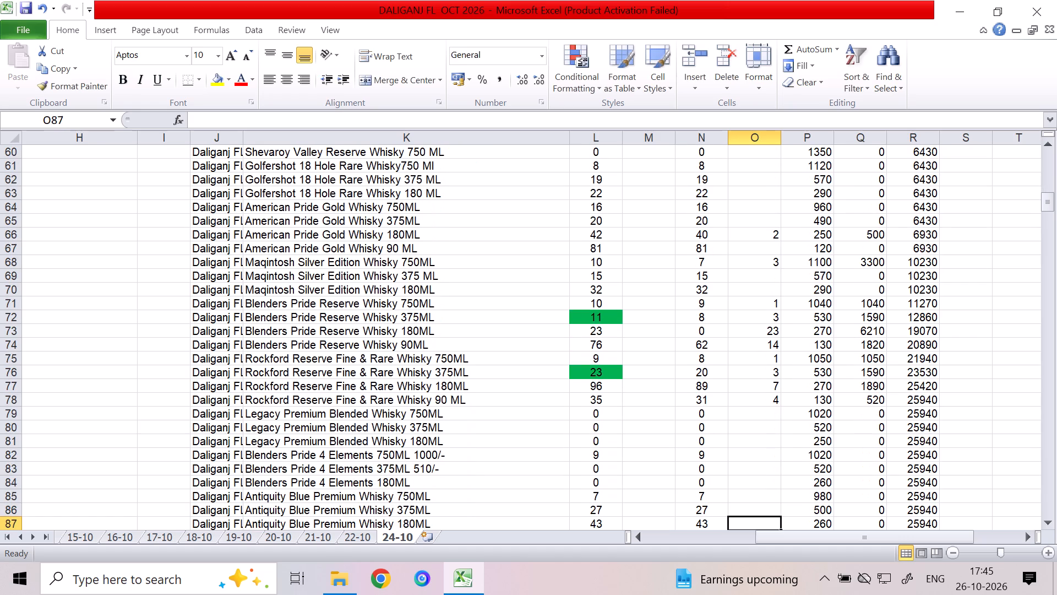
{"action": "key", "text": "2"}
{"action": "key", "text": "Down"}
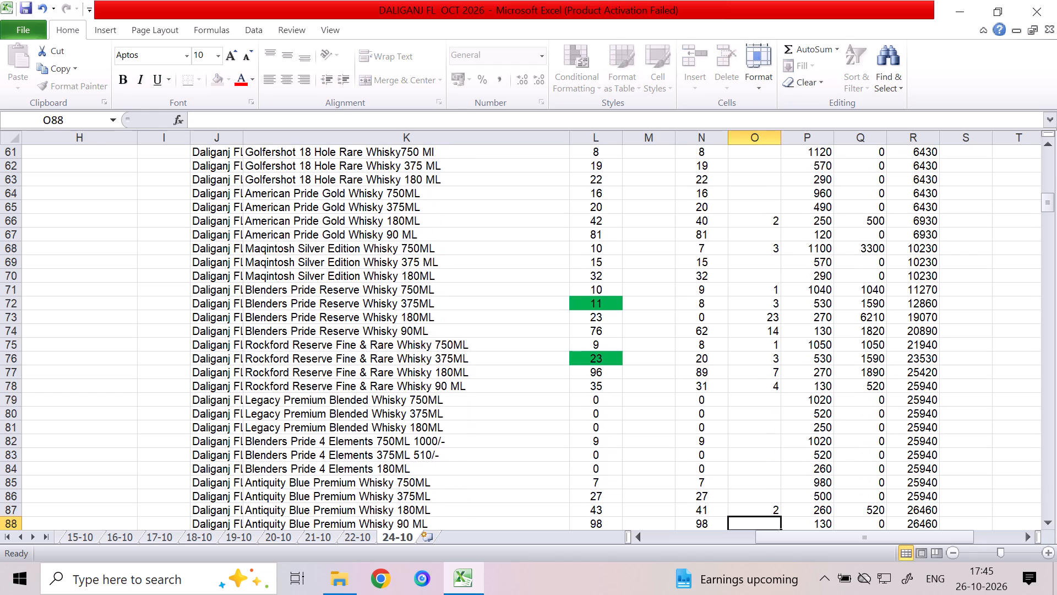
Enter 2 and 8 in column O for Blenders Pride Rare Premium Whisky 750ML and 90ML (rows 89 and 92).
{"action": "key", "text": "Down"}
{"action": "key", "text": "Down"}
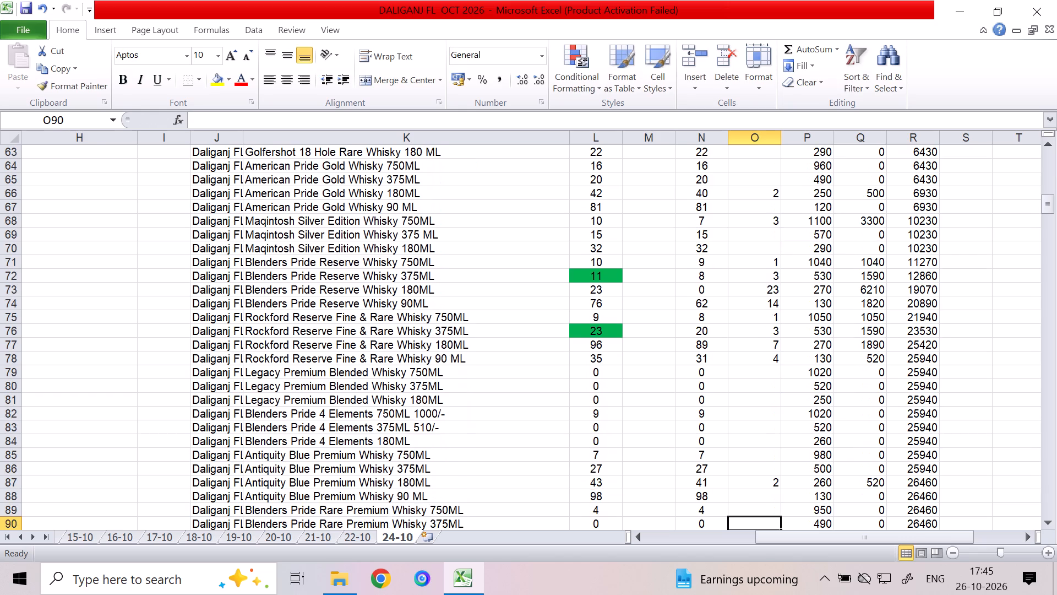
{"action": "key", "text": "Up"}
{"action": "key", "text": "2"}
{"action": "key", "text": "Down"}
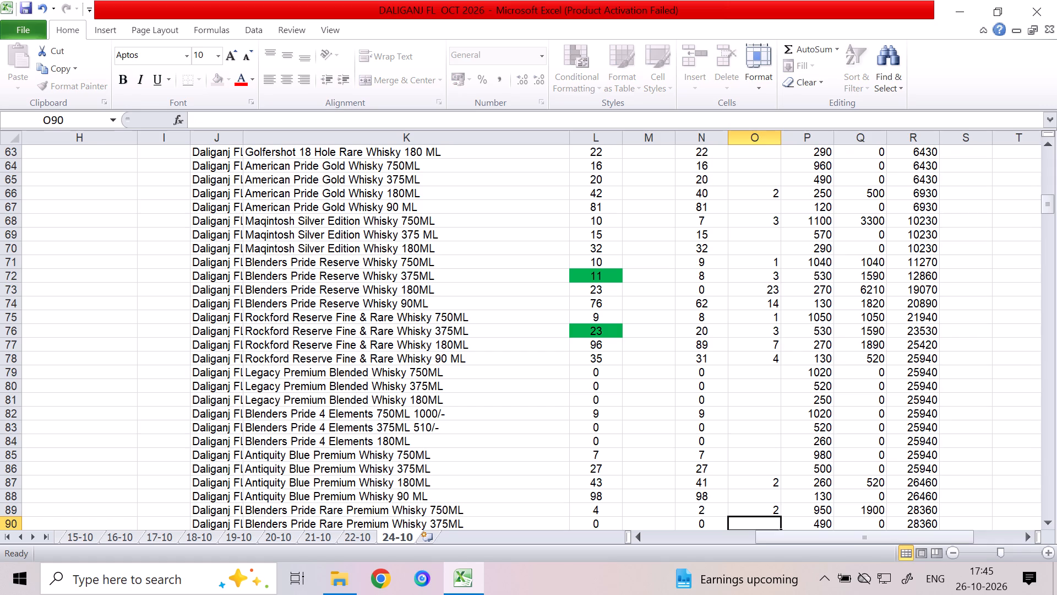
{"action": "key", "text": "Down"}
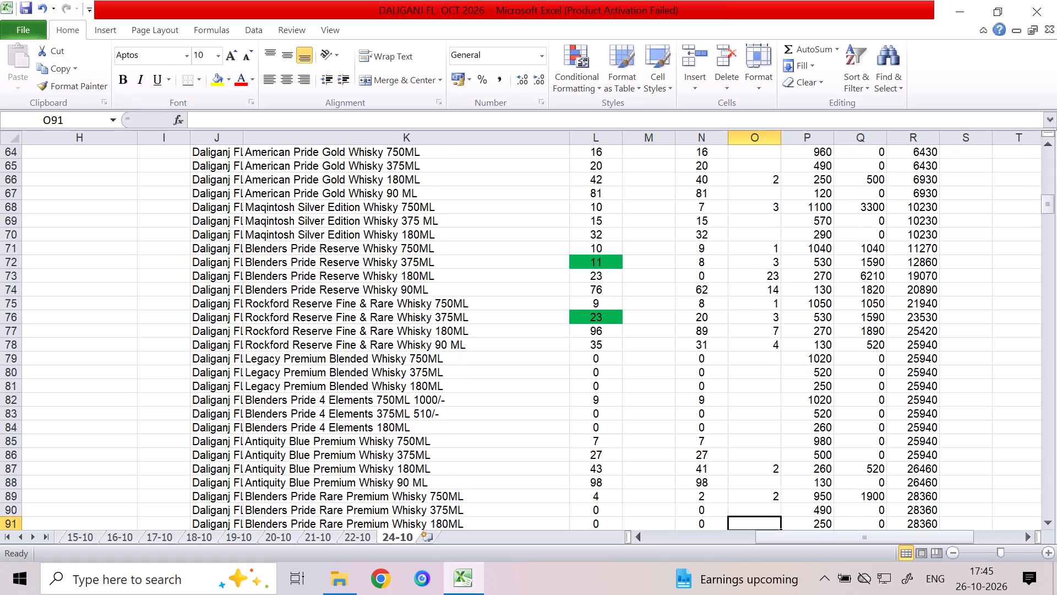
{"action": "key", "text": "Down"}
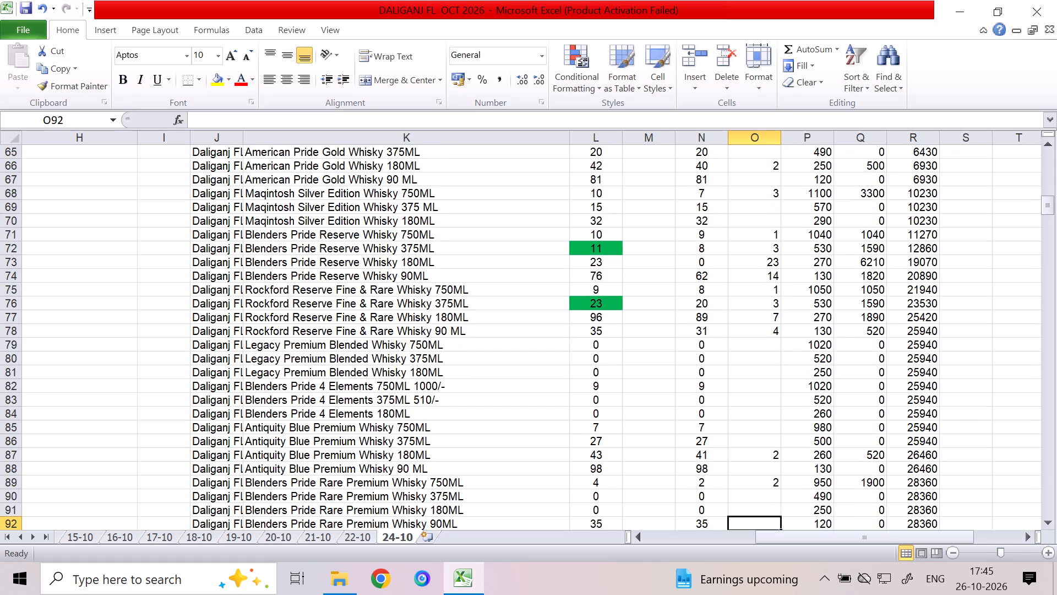
{"action": "key", "text": "8"}
{"action": "key", "text": "Down"}
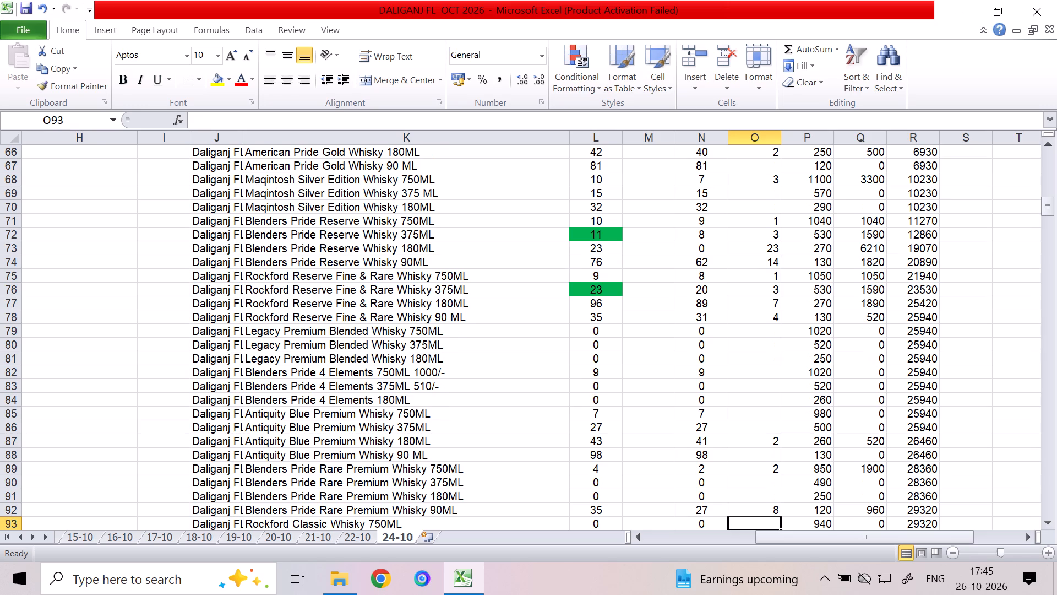
Enter 7 in column O for Signature Premier Grain Whisky 180ML (row 98).
{"action": "key", "text": "Down"}
{"action": "key", "text": "Down"}
{"action": "key", "text": "Down"}
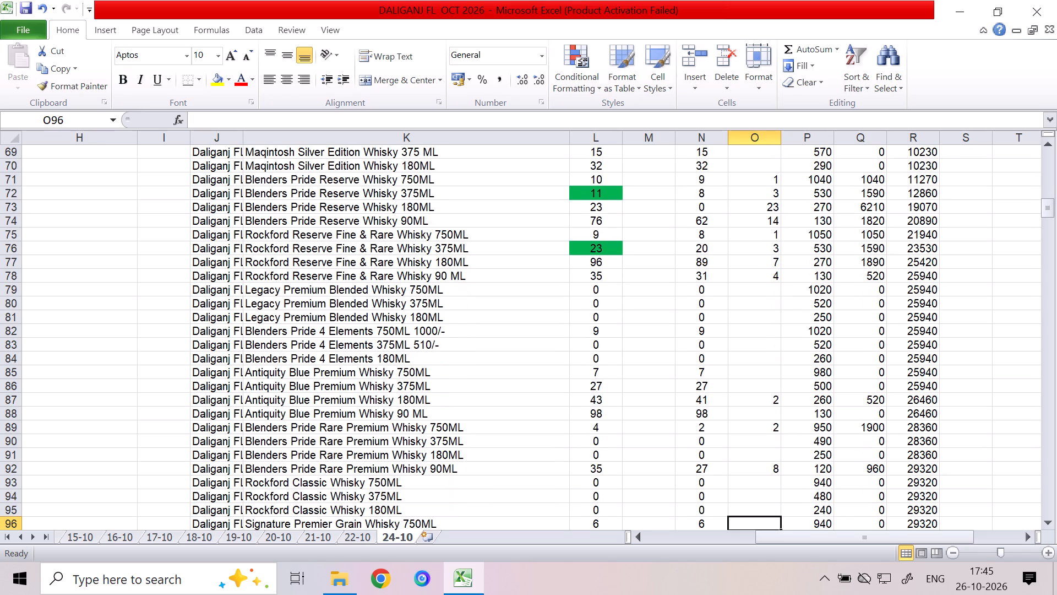
{"action": "key", "text": "Down"}
{"action": "key", "text": "Down"}
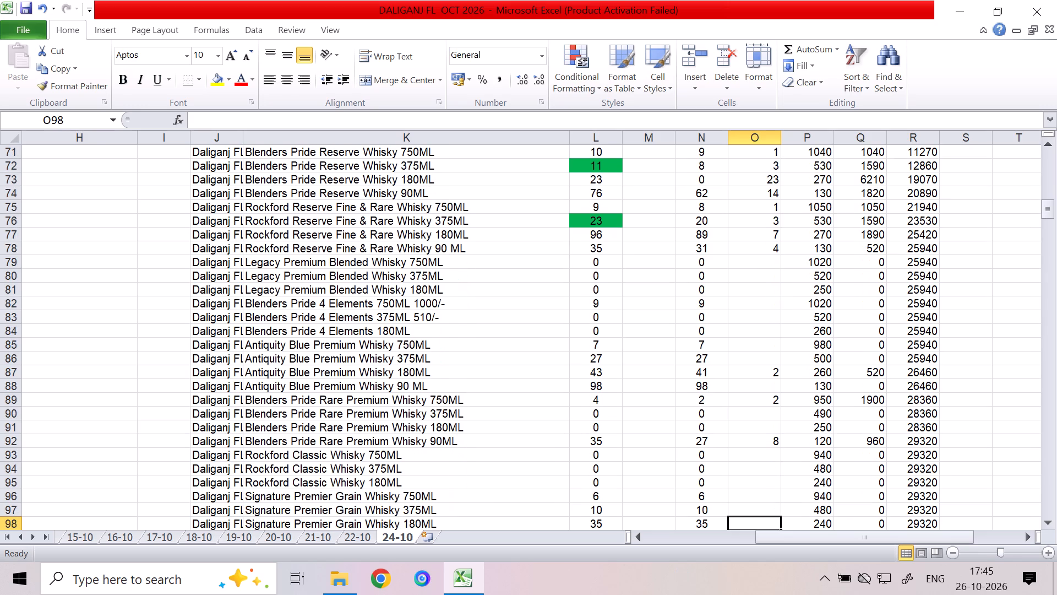
{"action": "key", "text": "7"}
{"action": "key", "text": "Down"}
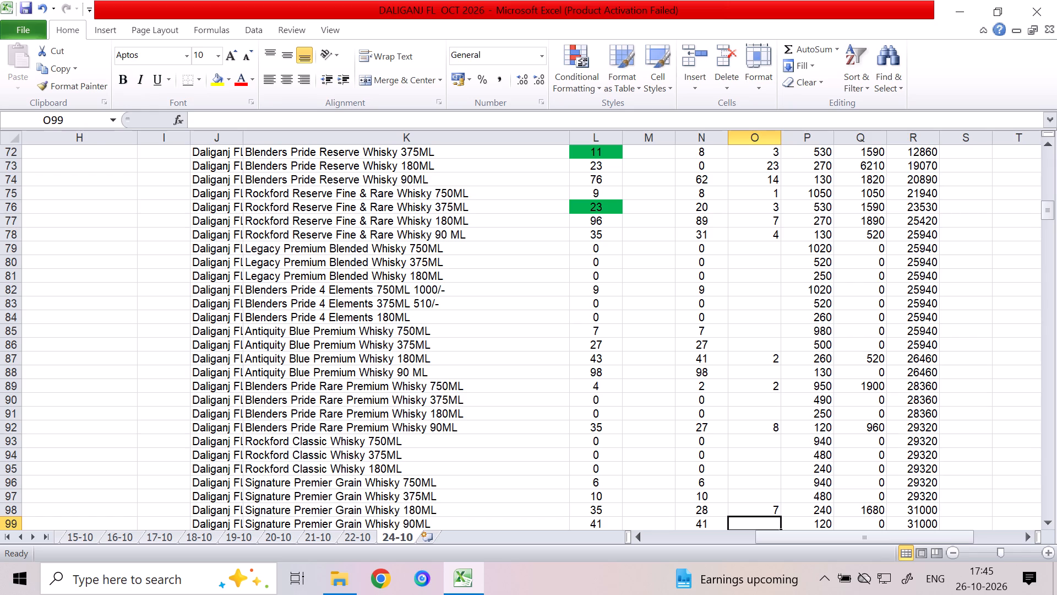
Enter 3 and 2 in column O for Golfershot Select Oak Barrel Whisky 375ML and 180ML PET (rows 101 and 102).
{"action": "key", "text": "Down"}
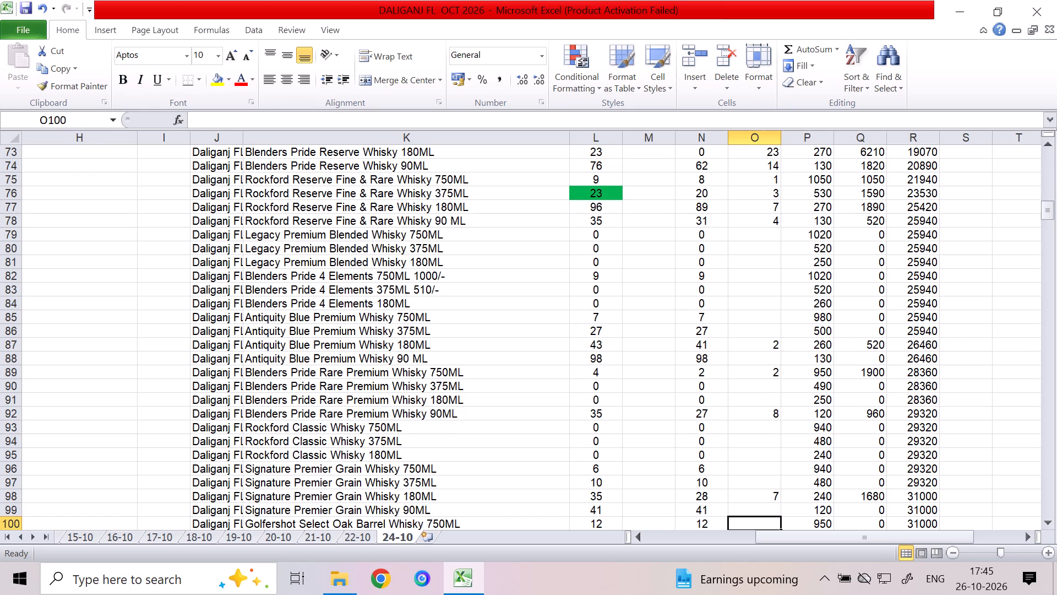
{"action": "key", "text": "Up"}
{"action": "key", "text": "Down"}
{"action": "key", "text": "Down"}
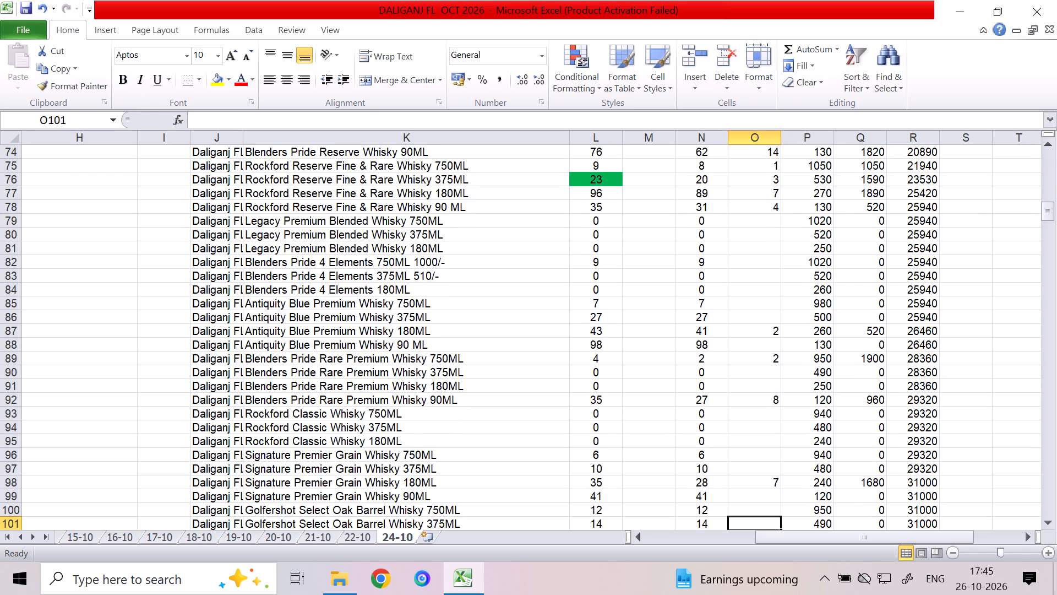
{"action": "key", "text": "3"}
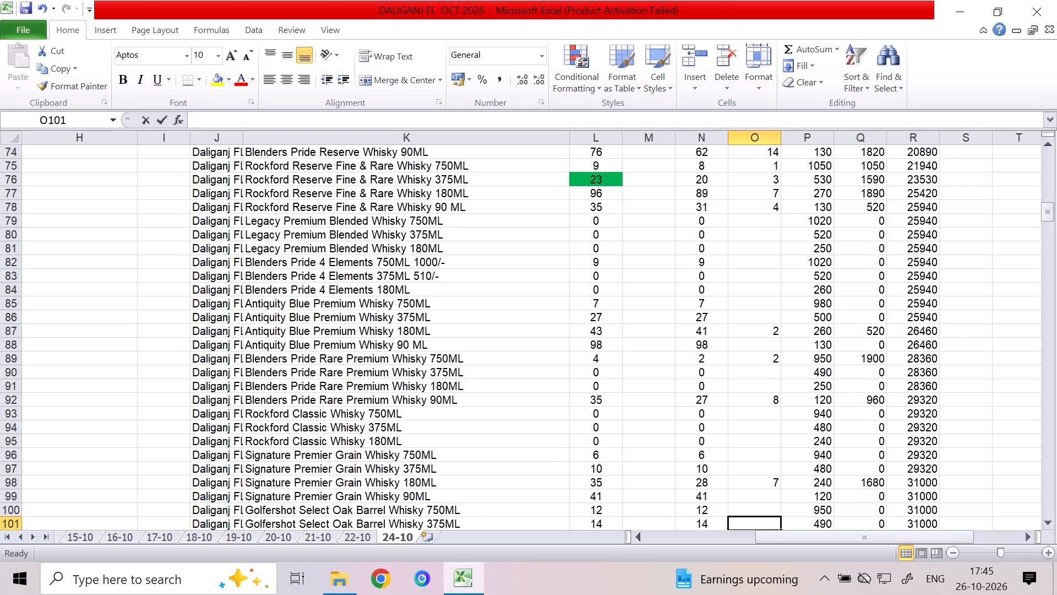
{"action": "key", "text": "Down"}
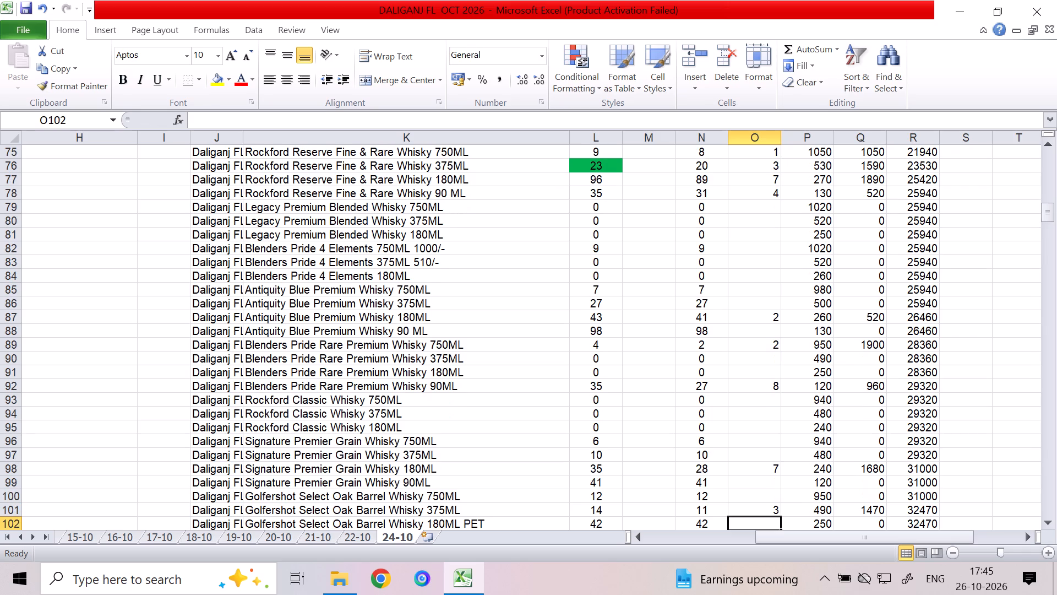
{"action": "key", "text": "2"}
{"action": "key", "text": "Down"}
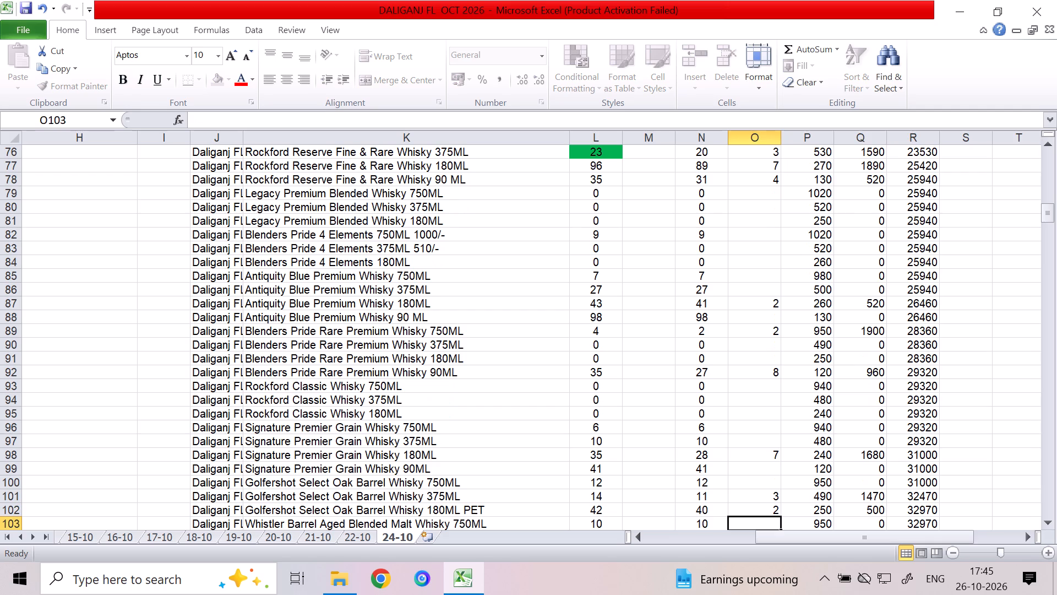
Look through the whisky items in rows 103 to 130 for the next one needing a quantity in column O.
{"action": "key", "text": "Down"}
{"action": "key", "text": "Down"}
{"action": "key", "text": "Down"}
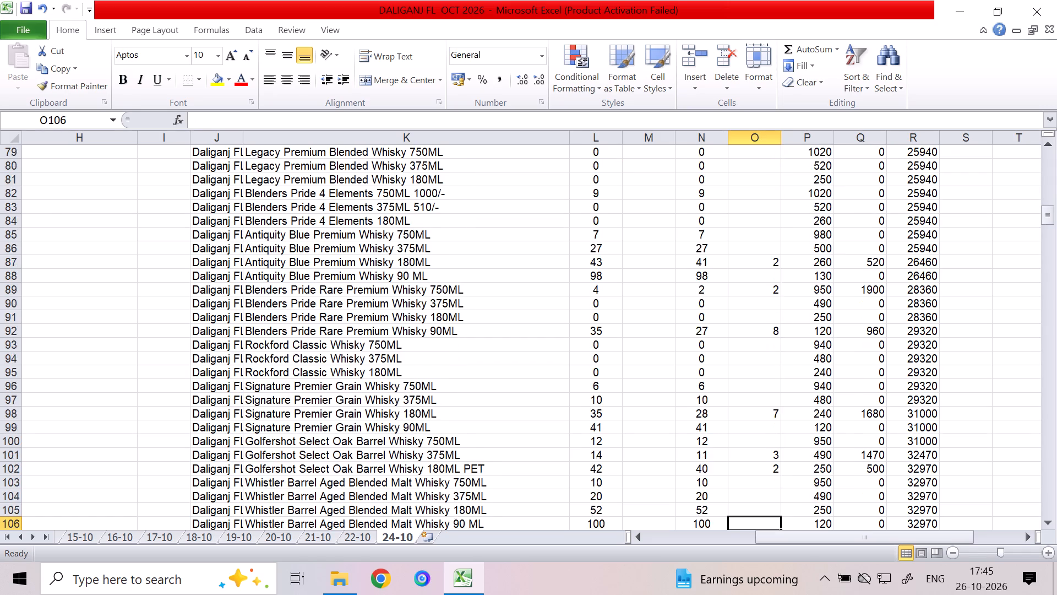
{"action": "key", "text": "Down"}
{"action": "key", "text": "Down"}
{"action": "key", "text": "Down"}
{"action": "key", "text": "Down"}
{"action": "key", "text": "Down"}
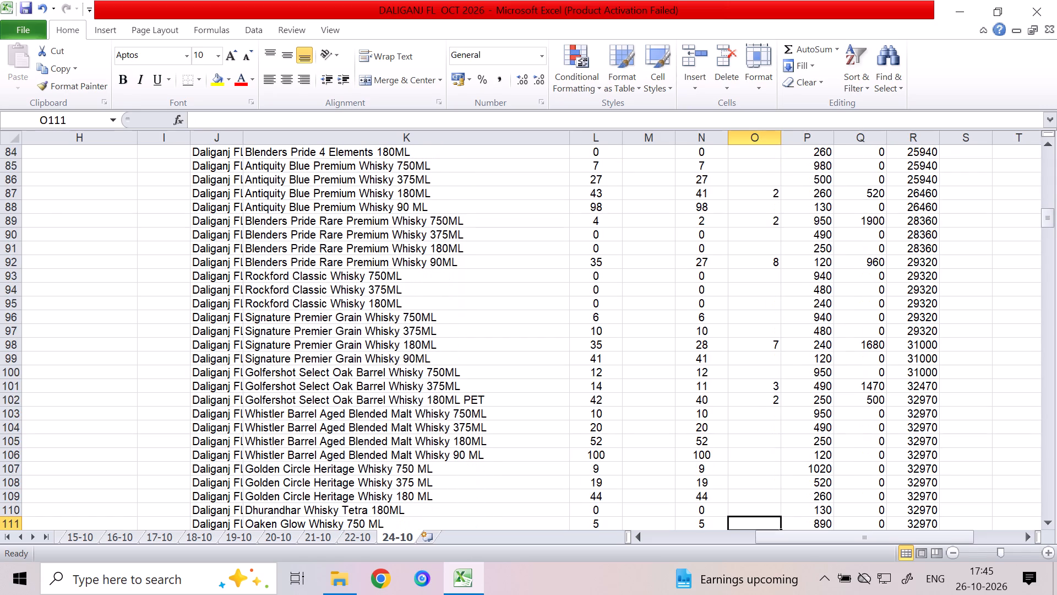
{"action": "key", "text": "Down"}
{"action": "key", "text": "Down"}
{"action": "key", "text": "Down"}
{"action": "key", "text": "Down"}
{"action": "key", "text": "Down"}
{"action": "key", "text": "Down"}
{"action": "key", "text": "Down"}
{"action": "key", "text": "Down"}
{"action": "key", "text": "Down"}
{"action": "key", "text": "Down"}
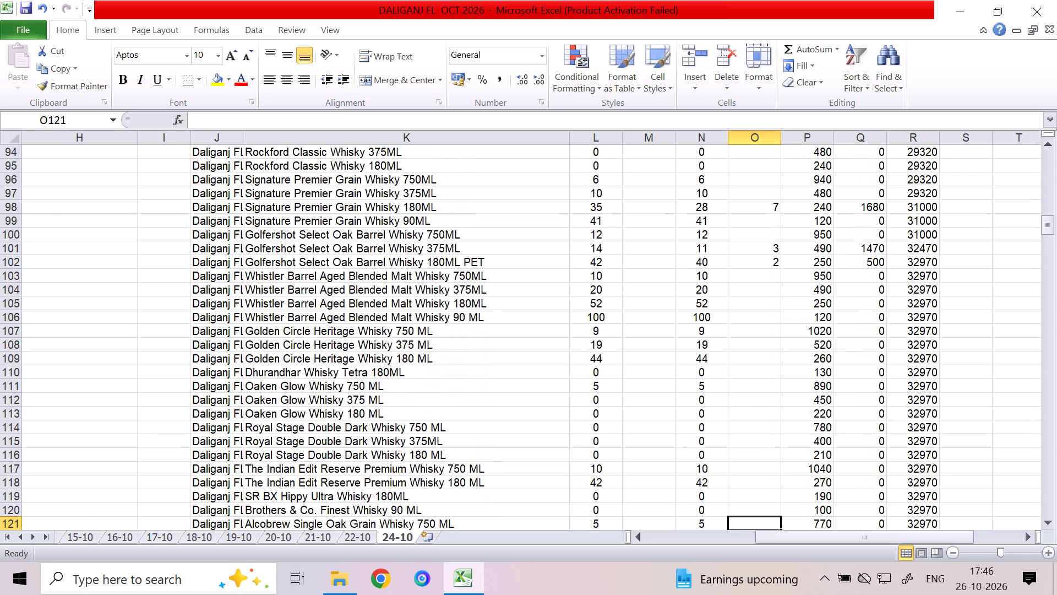
{"action": "key", "text": "Up"}
{"action": "key", "text": "Down"}
{"action": "key", "text": "Down"}
{"action": "key", "text": "Up"}
{"action": "key", "text": "Down"}
{"action": "key", "text": "Down"}
{"action": "key", "text": "Down"}
{"action": "key", "text": "Down"}
{"action": "key", "text": "Down"}
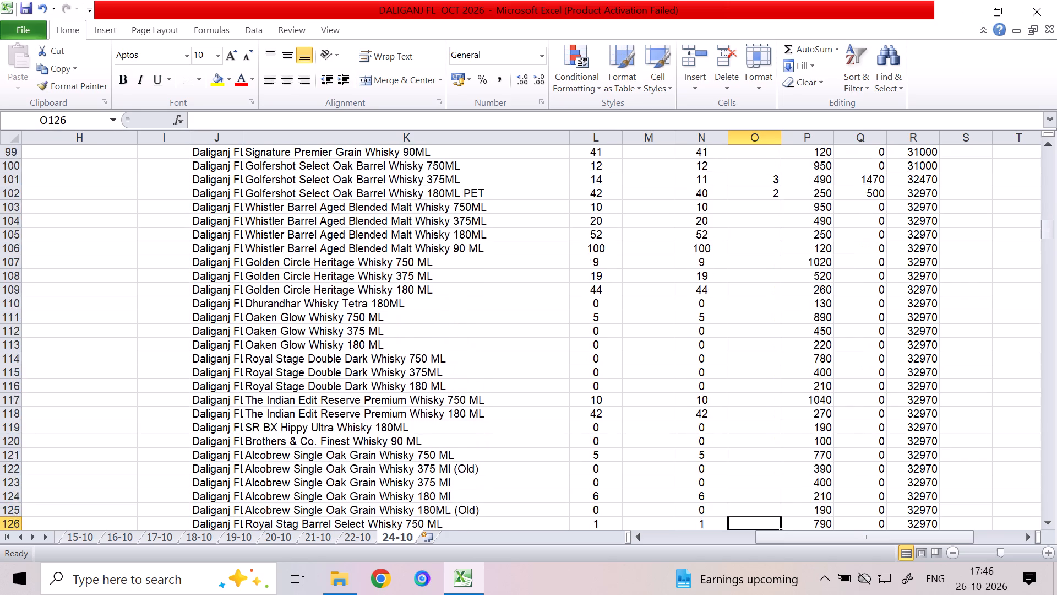
{"action": "key", "text": "Down"}
{"action": "key", "text": "Down"}
{"action": "key", "text": "Down"}
{"action": "key", "text": "Down"}
Go back to row 62 and review the column O quantities for the whisky items down to row 102.
{"action": "key", "text": "Up"}
{"action": "key", "text": "Up"}
{"action": "key", "text": "Up"}
{"action": "key", "text": "Up"}
{"action": "key", "text": "Up"}
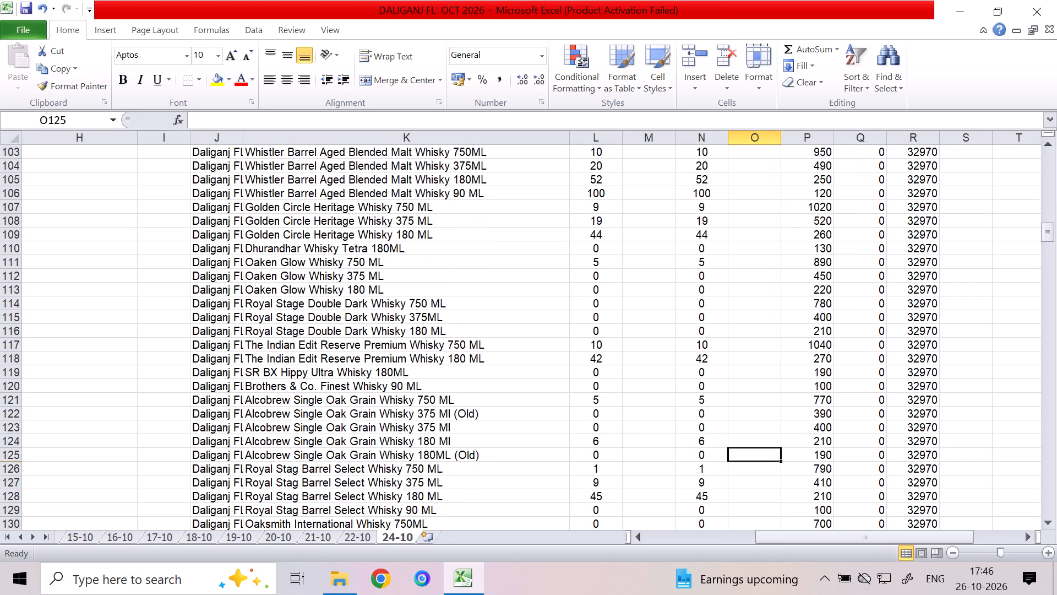
{"action": "key", "text": "Up"}
{"action": "key", "text": "Up"}
{"action": "key", "text": "Up"}
{"action": "key", "text": "Up"}
{"action": "key", "text": "Up"}
{"action": "key", "text": "Up"}
{"action": "key", "text": "Up"}
{"action": "key", "text": "Up"}
{"action": "key", "text": "Up"}
{"action": "key", "text": "Up"}
{"action": "key", "text": "Up"}
{"action": "key", "text": "Up"}
{"action": "key", "text": "Up"}
{"action": "key", "text": "Up"}
{"action": "key", "text": "Up"}
{"action": "key", "text": "Up"}
{"action": "key", "text": "Up"}
{"action": "key", "text": "Up"}
{"action": "key", "text": "Up"}
{"action": "key", "text": "Up"}
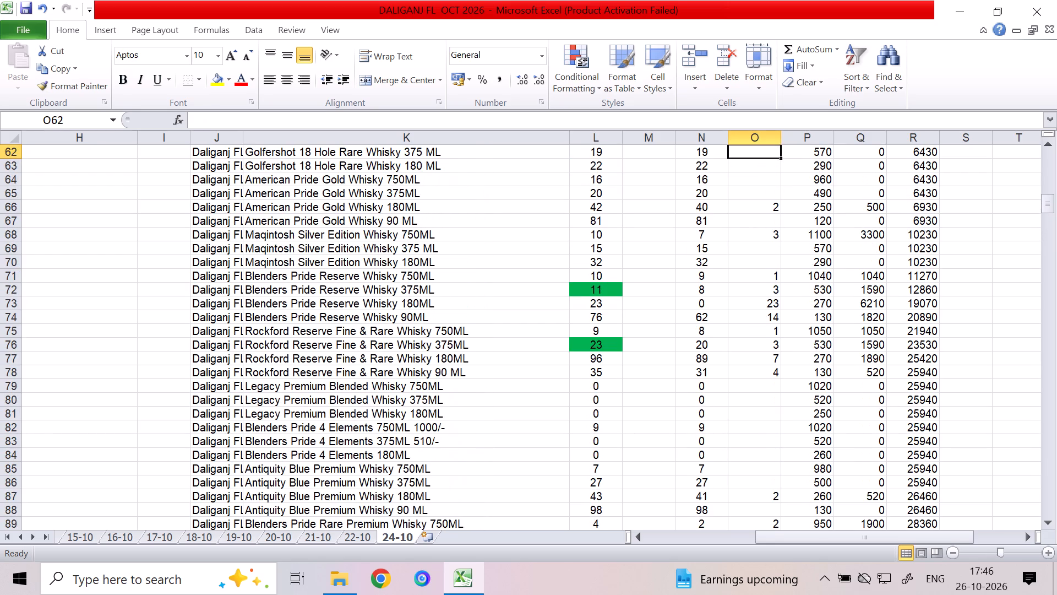
{"action": "key", "text": "Down"}
{"action": "key", "text": "Down"}
{"action": "key", "text": "Down"}
{"action": "key", "text": "Down"}
{"action": "key", "text": "Down"}
{"action": "key", "text": "Down"}
{"action": "key", "text": "Down"}
{"action": "key", "text": "Down"}
{"action": "key", "text": "Down"}
{"action": "key", "text": "Down"}
{"action": "key", "text": "Down"}
{"action": "key", "text": "Down"}
{"action": "key", "text": "Down"}
{"action": "key", "text": "Down"}
{"action": "key", "text": "Down"}
{"action": "key", "text": "Down"}
{"action": "key", "text": "Down"}
{"action": "key", "text": "Down"}
{"action": "key", "text": "Down"}
{"action": "key", "text": "Down"}
{"action": "key", "text": "Down"}
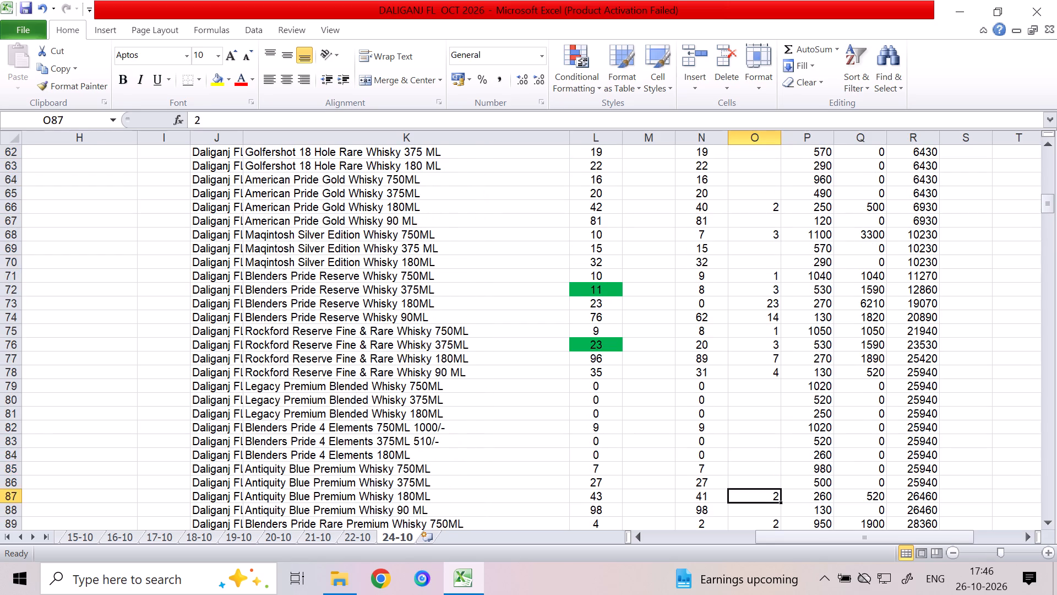
{"action": "key", "text": "Down"}
{"action": "key", "text": "Down"}
{"action": "key", "text": "Down"}
{"action": "key", "text": "Down"}
{"action": "key", "text": "Down"}
{"action": "key", "text": "Down"}
{"action": "key", "text": "Down"}
{"action": "key", "text": "Down"}
{"action": "key", "text": "Down"}
{"action": "key", "text": "Down"}
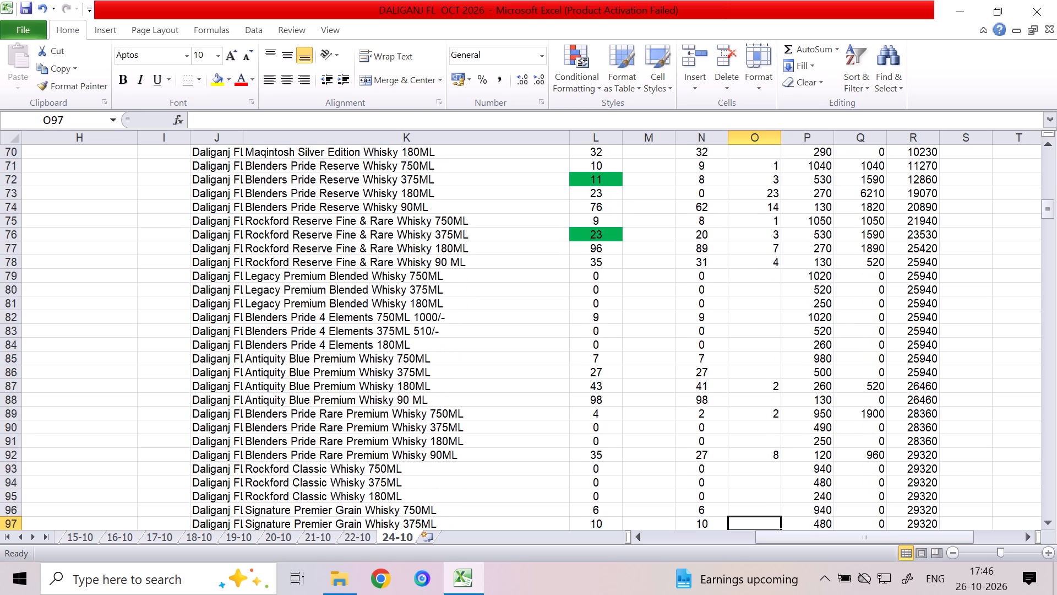
{"action": "key", "text": "Down"}
{"action": "key", "text": "Down"}
{"action": "key", "text": "Down"}
{"action": "key", "text": "Down"}
{"action": "key", "text": "Down"}
Look through the whisky items from row 98 down past row 173 for any still needing a quantity in column O.
{"action": "key", "text": "Down"}
{"action": "key", "text": "Down"}
{"action": "key", "text": "Down"}
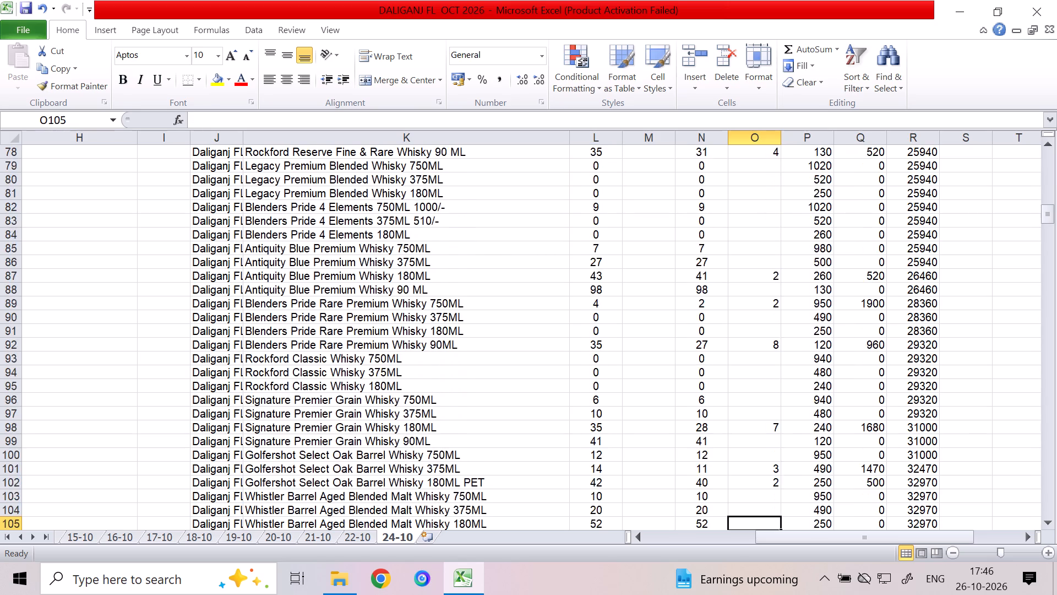
{"action": "key", "text": "Down"}
{"action": "key", "text": "Down"}
{"action": "key", "text": "Down"}
{"action": "key", "text": "Down"}
{"action": "key", "text": "Down"}
{"action": "key", "text": "Down"}
{"action": "key", "text": "Down"}
{"action": "key", "text": "Down"}
{"action": "key", "text": "Down"}
{"action": "key", "text": "Down"}
{"action": "key", "text": "Down"}
{"action": "key", "text": "Down"}
{"action": "key", "text": "Down"}
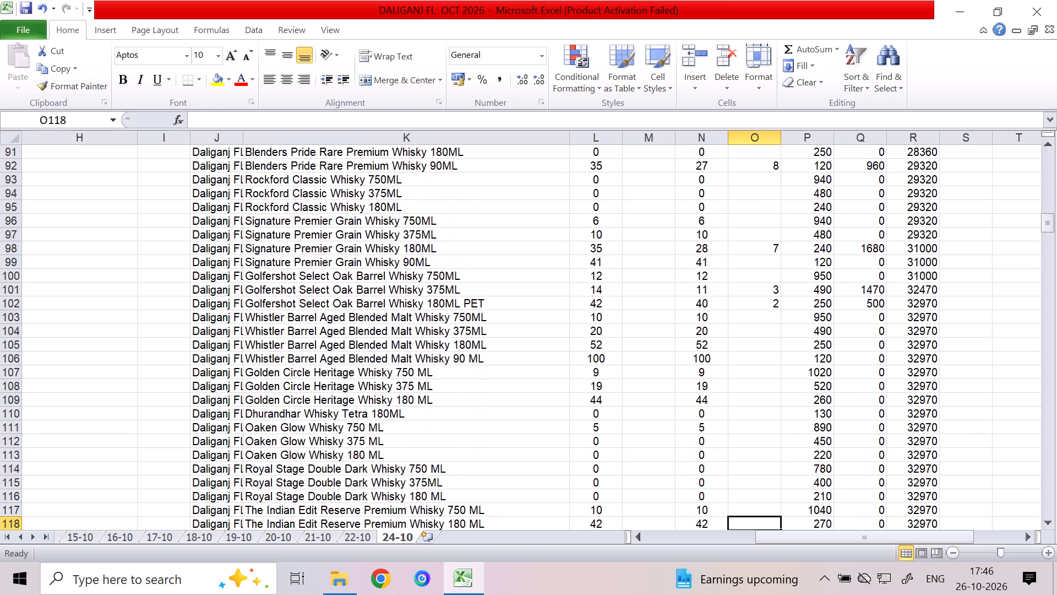
{"action": "key", "text": "Down"}
{"action": "key", "text": "Down"}
{"action": "key", "text": "Down"}
{"action": "key", "text": "Down"}
{"action": "key", "text": "Down"}
{"action": "key", "text": "Down"}
{"action": "key", "text": "Down"}
{"action": "key", "text": "Down"}
{"action": "key", "text": "Down"}
{"action": "key", "text": "Down"}
{"action": "key", "text": "Down"}
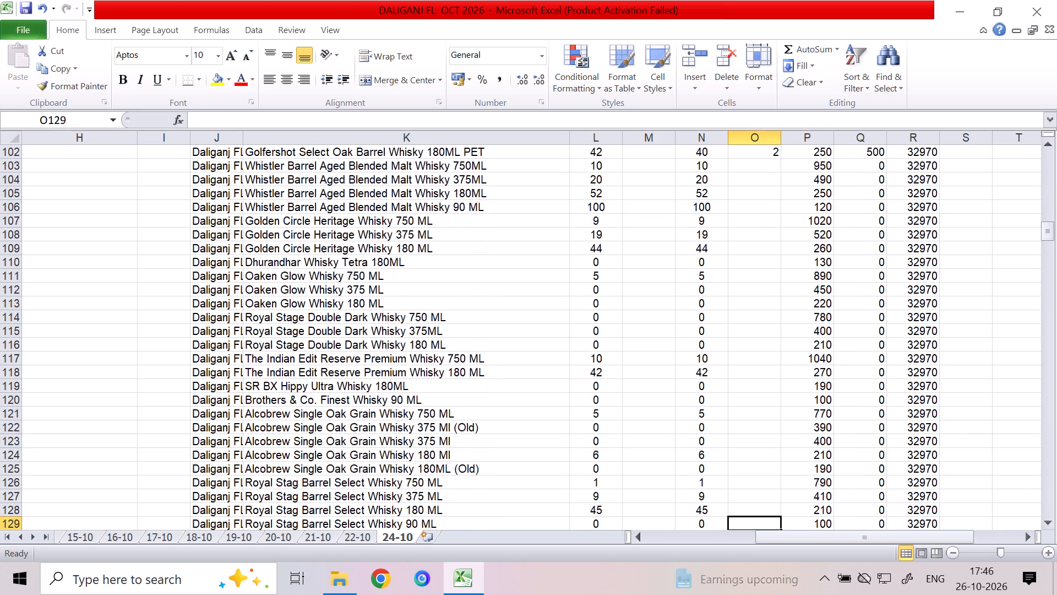
{"action": "key", "text": "Down"}
{"action": "key", "text": "Down"}
{"action": "key", "text": "Down"}
{"action": "key", "text": "Down"}
{"action": "key", "text": "Down"}
{"action": "key", "text": "Down"}
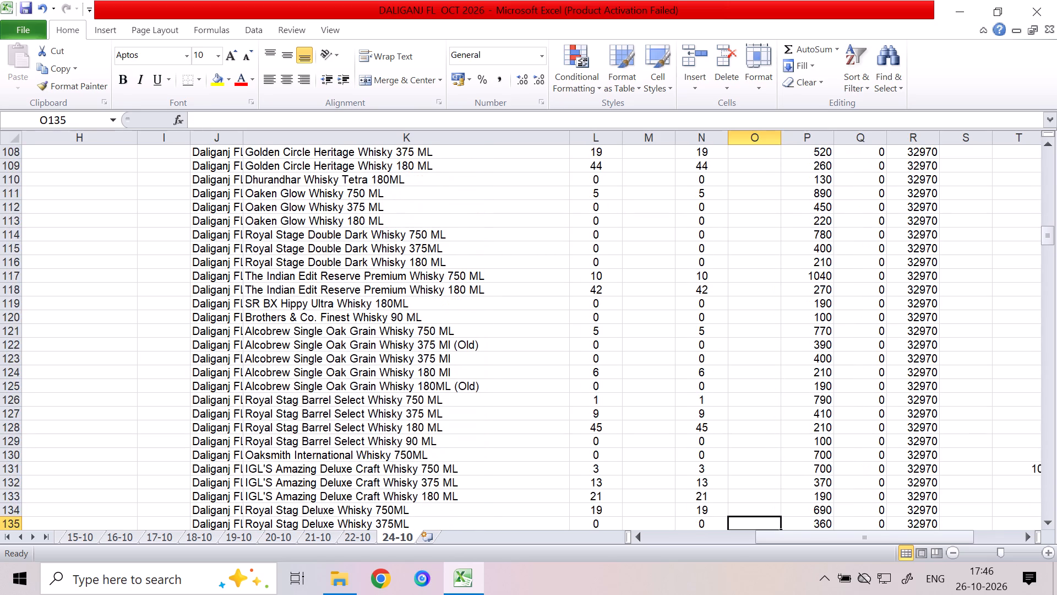
{"action": "key", "text": "Down"}
{"action": "key", "text": "Down"}
{"action": "key", "text": "Down"}
{"action": "key", "text": "Down"}
{"action": "key", "text": "Down"}
{"action": "key", "text": "Down"}
{"action": "key", "text": "Down"}
{"action": "key", "text": "Down"}
{"action": "key", "text": "Down"}
{"action": "key", "text": "Down"}
{"action": "key", "text": "Down"}
{"action": "key", "text": "Down"}
{"action": "key", "text": "Down"}
{"action": "key", "text": "Down"}
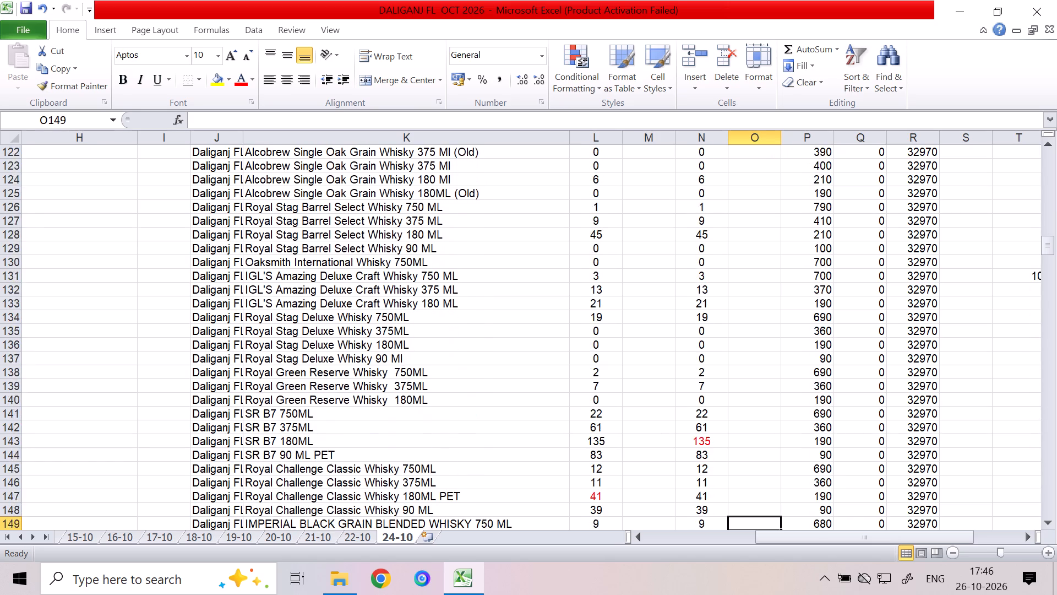
{"action": "key", "text": "Down"}
{"action": "key", "text": "Down"}
{"action": "key", "text": "Down"}
{"action": "key", "text": "Down"}
{"action": "key", "text": "Down"}
{"action": "key", "text": "Down"}
{"action": "key", "text": "Down"}
{"action": "key", "text": "Down"}
{"action": "key", "text": "Down"}
{"action": "key", "text": "Down"}
{"action": "key", "text": "Down"}
{"action": "key", "text": "Down"}
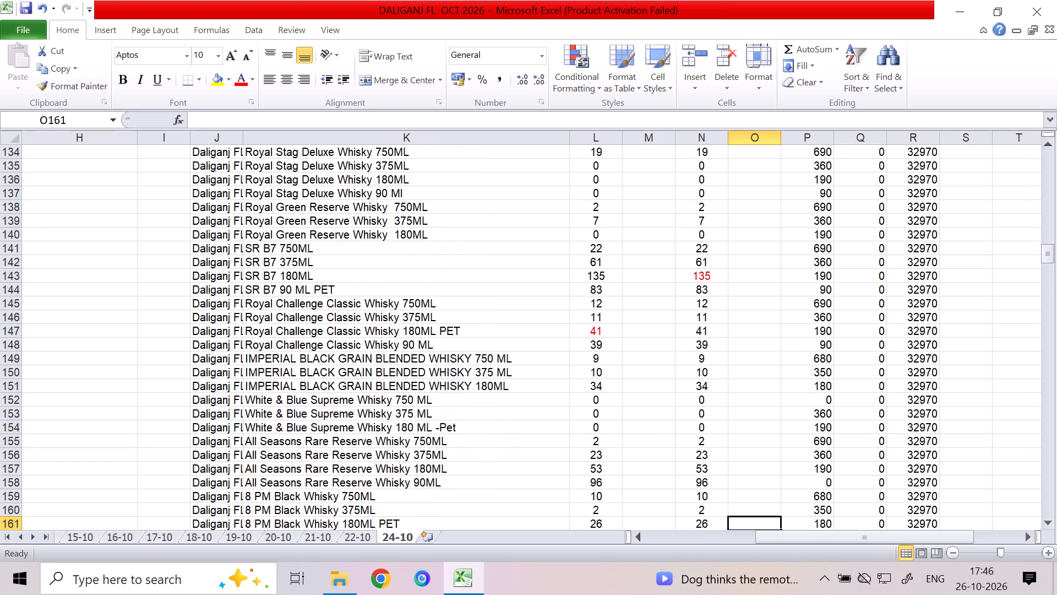
{"action": "key", "text": "Down"}
{"action": "key", "text": "Down"}
{"action": "key", "text": "Down"}
{"action": "key", "text": "Down"}
{"action": "key", "text": "Down"}
{"action": "key", "text": "Down"}
{"action": "key", "text": "Down"}
{"action": "key", "text": "Down"}
{"action": "key", "text": "Down"}
{"action": "key", "text": "Down"}
{"action": "key", "text": "Down"}
{"action": "key", "text": "Down"}
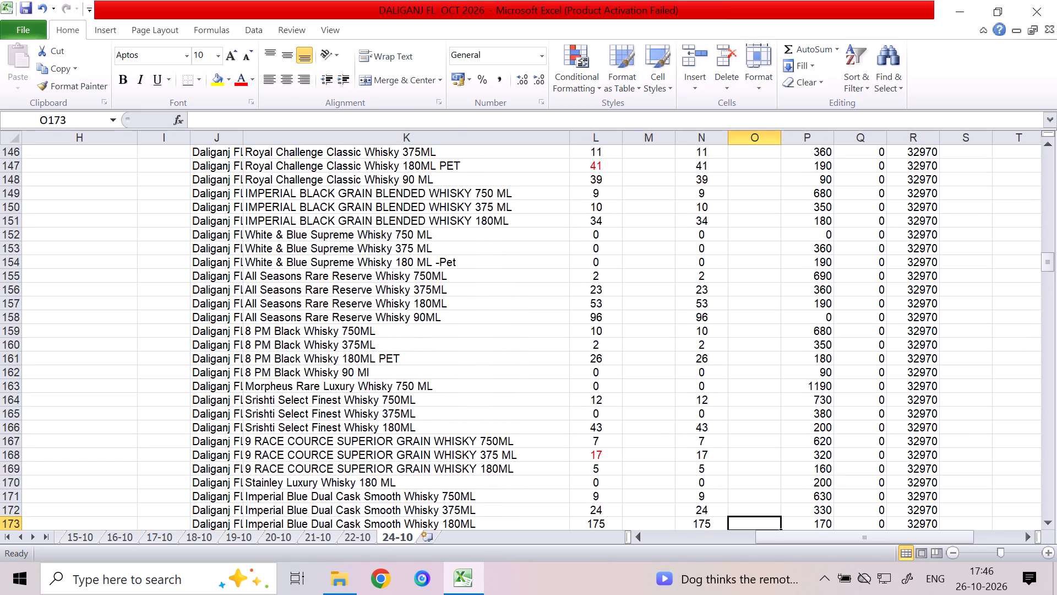
{"action": "key", "text": "Down"}
{"action": "key", "text": "Down"}
{"action": "key", "text": "Down"}
{"action": "key", "text": "Down"}
{"action": "key", "text": "Down"}
{"action": "key", "text": "Down"}
{"action": "key", "text": "Down"}
{"action": "key", "text": "Down"}
{"action": "key", "text": "Down"}
Go back up to around row 56 and review the column O quantities down to Rockford Reserve Fine & Rare Whisky 90 ML (row 78).
{"action": "key", "text": "Up"}
{"action": "key", "text": "Up"}
{"action": "key", "text": "Up"}
{"action": "key", "text": "Up"}
{"action": "key", "text": "Up"}
{"action": "key", "text": "Up"}
{"action": "key", "text": "Up"}
{"action": "key", "text": "Up"}
{"action": "key", "text": "Up"}
{"action": "key", "text": "Up"}
{"action": "key", "text": "Up"}
{"action": "key", "text": "Up"}
{"action": "key", "text": "Up"}
{"action": "key", "text": "Up"}
{"action": "key", "text": "Up"}
{"action": "key", "text": "Up"}
{"action": "key", "text": "Up"}
{"action": "key", "text": "Up"}
{"action": "key", "text": "Up"}
{"action": "key", "text": "Up"}
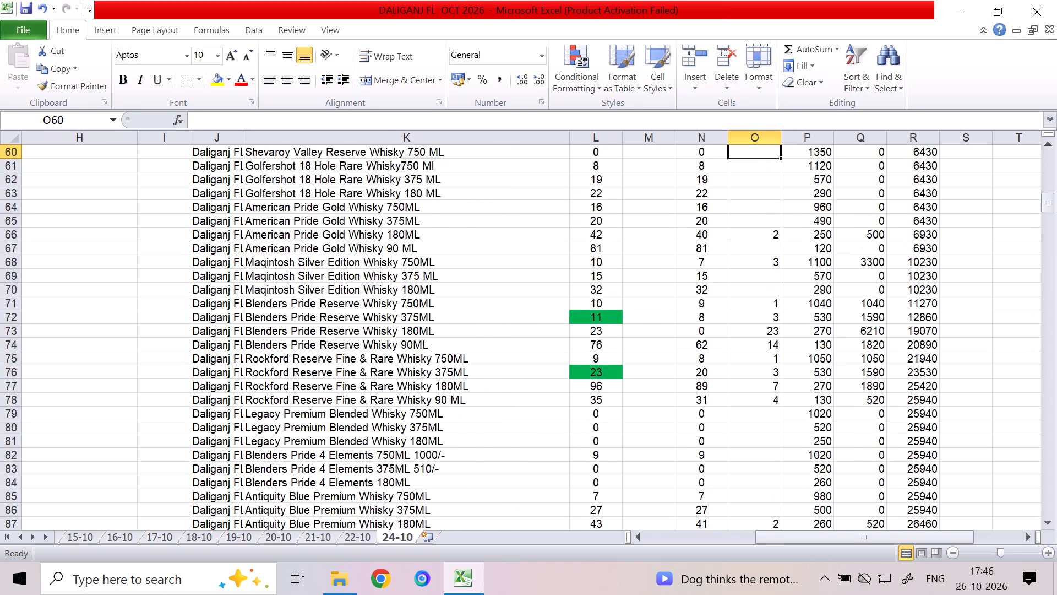
{"action": "key", "text": "Down"}
{"action": "key", "text": "Down"}
{"action": "key", "text": "Down"}
{"action": "key", "text": "Down"}
{"action": "key", "text": "Down"}
{"action": "key", "text": "Down"}
{"action": "key", "text": "Down"}
{"action": "key", "text": "Down"}
{"action": "key", "text": "Down"}
{"action": "key", "text": "Down"}
{"action": "key", "text": "Down"}
{"action": "key", "text": "Down"}
{"action": "key", "text": "Down"}
{"action": "key", "text": "Down"}
{"action": "key", "text": "Down"}
{"action": "key", "text": "Down"}
{"action": "key", "text": "Down"}
{"action": "key", "text": "Down"}
{"action": "key", "text": "Down"}
{"action": "key", "text": "Down"}
{"action": "key", "text": "Down"}
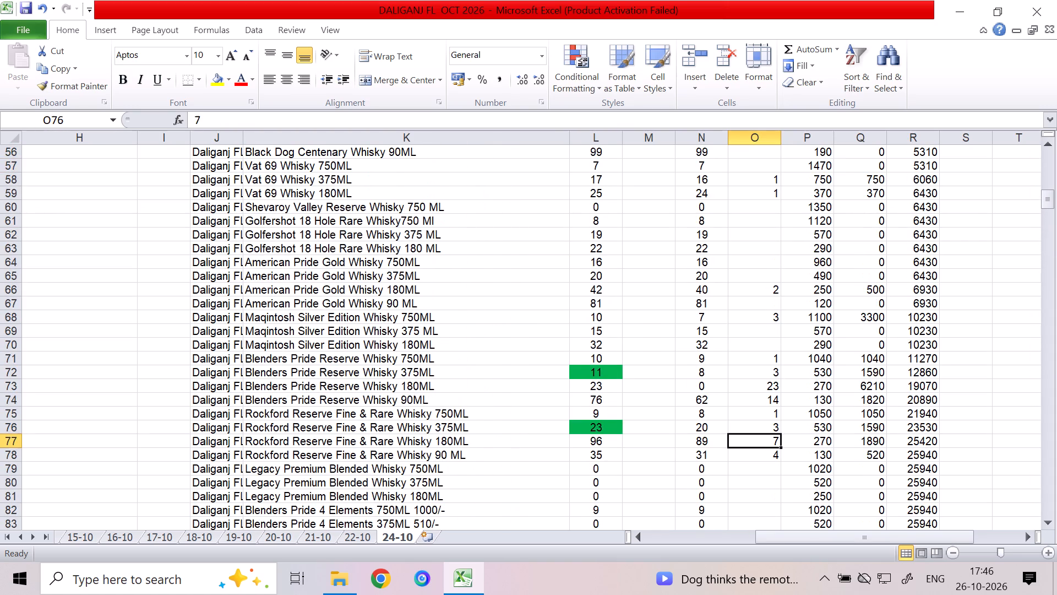
{"action": "key", "text": "Down"}
Review the remaining stock in column N from Rockford Reserve Fine & Rare Whisky (row 78) down to row 103.
{"action": "key", "text": "Left"}
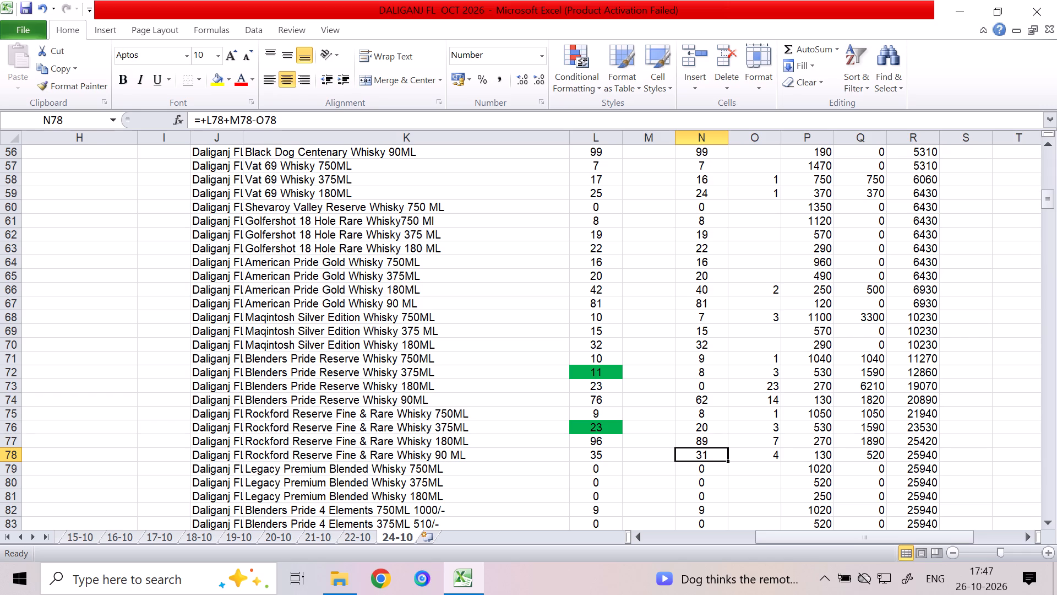
{"action": "key", "text": "Down"}
{"action": "key", "text": "Down"}
{"action": "key", "text": "Down"}
{"action": "key", "text": "Down"}
{"action": "key", "text": "Down"}
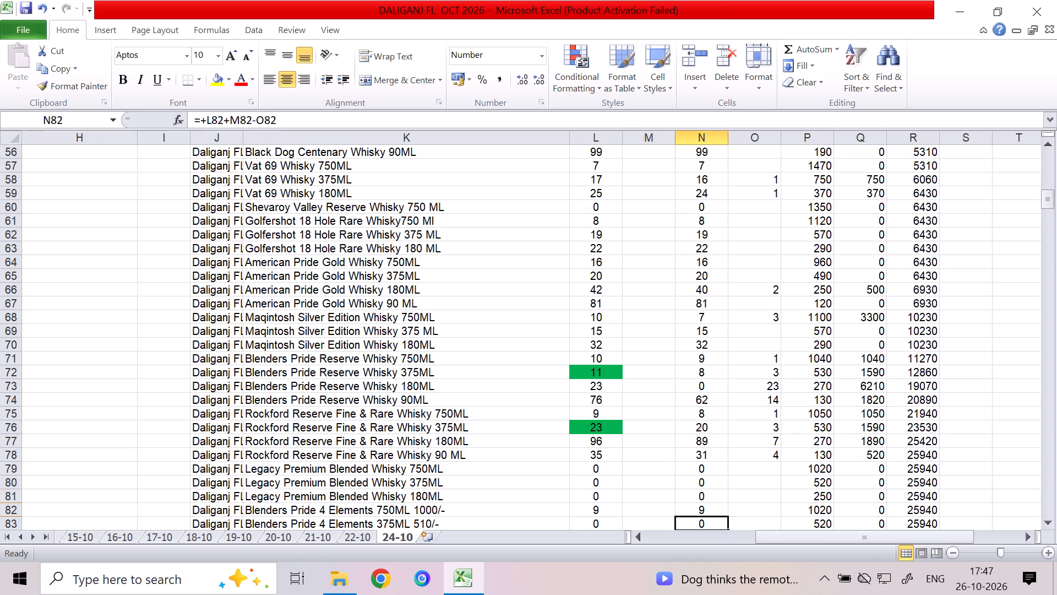
{"action": "key", "text": "Down"}
{"action": "key", "text": "Down"}
{"action": "key", "text": "Down"}
{"action": "key", "text": "Down"}
{"action": "key", "text": "Down"}
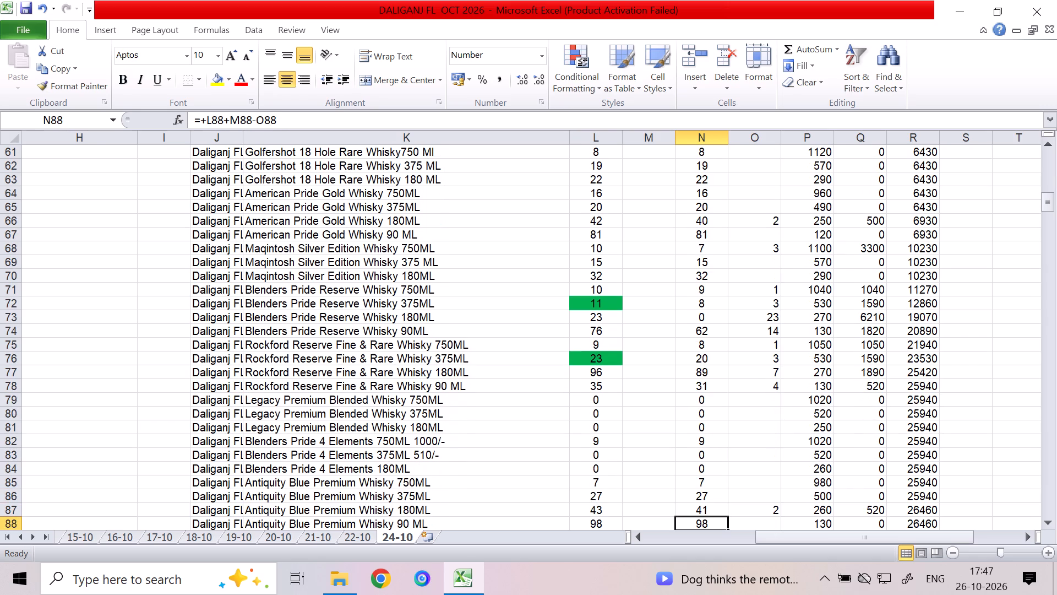
{"action": "key", "text": "Down"}
{"action": "key", "text": "Down"}
{"action": "key", "text": "Down"}
{"action": "key", "text": "Down"}
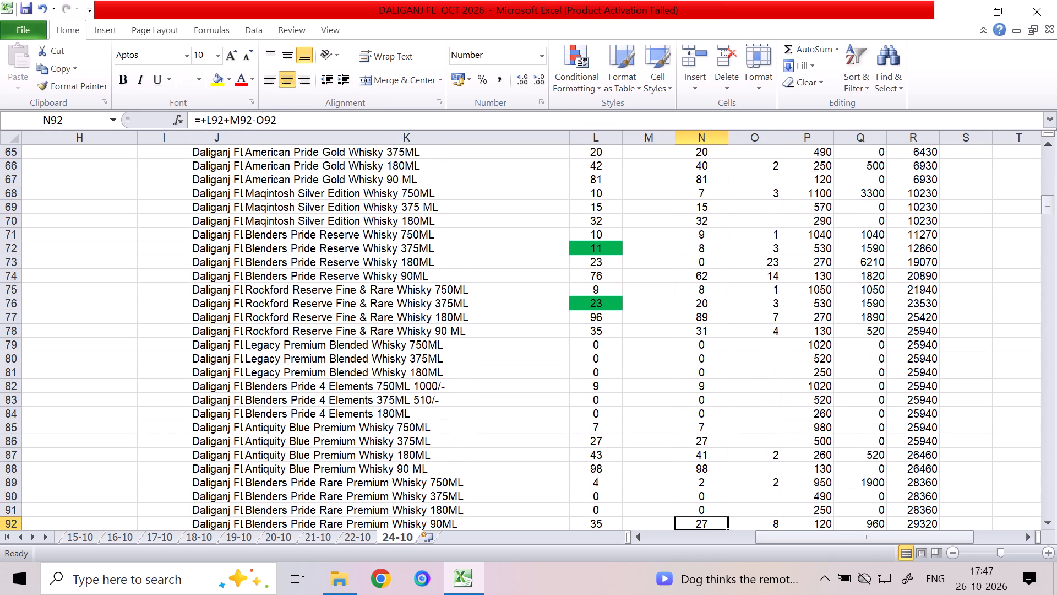
{"action": "key", "text": "Down"}
{"action": "key", "text": "Down"}
{"action": "key", "text": "Down"}
{"action": "key", "text": "Down"}
{"action": "key", "text": "Down"}
{"action": "key", "text": "Down"}
{"action": "key", "text": "Down"}
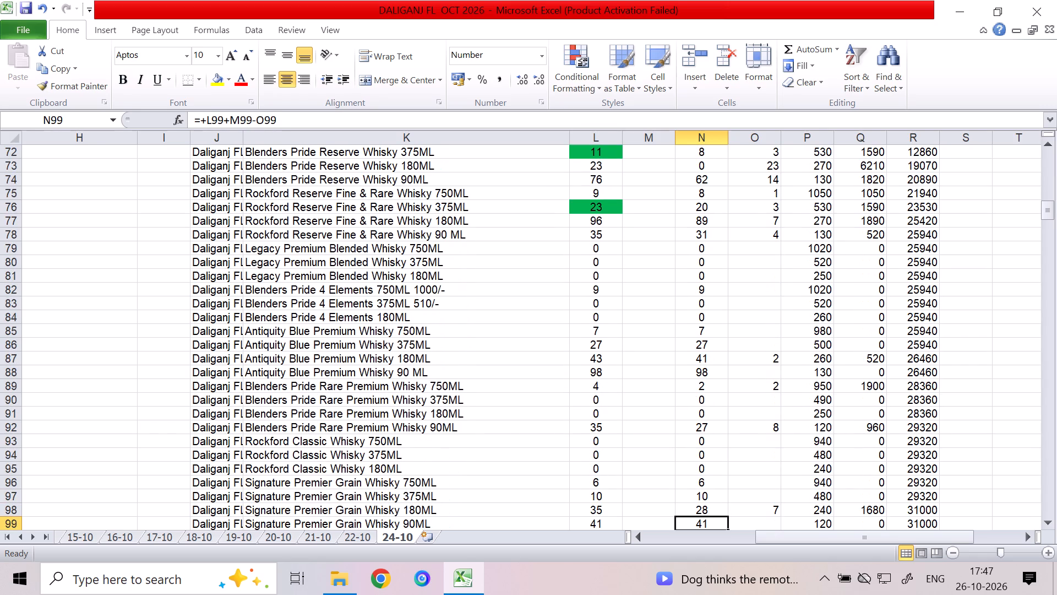
{"action": "key", "text": "Down"}
{"action": "key", "text": "Down"}
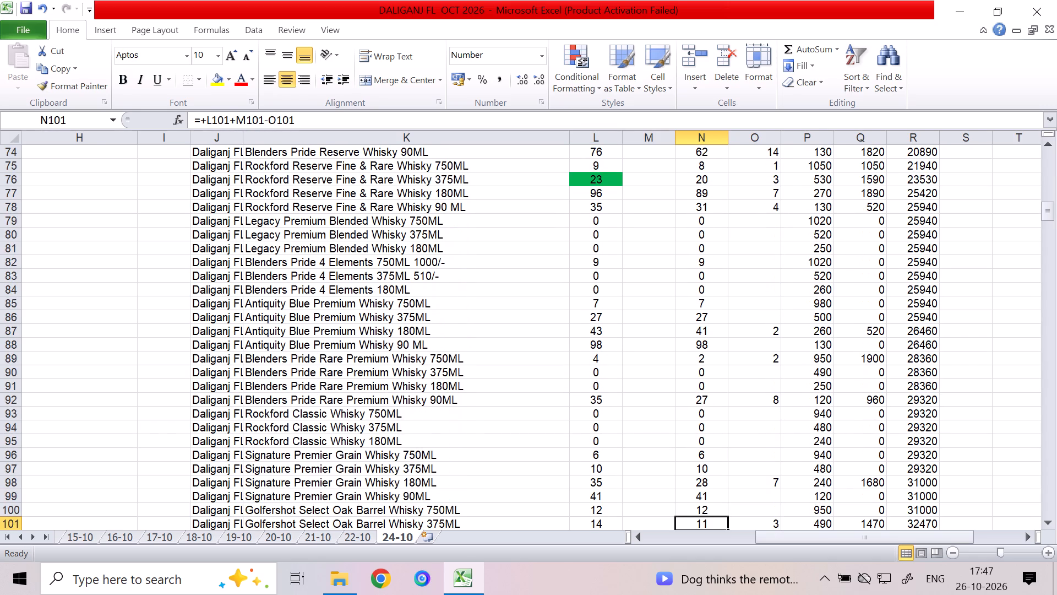
{"action": "key", "text": "Down"}
{"action": "key", "text": "Down"}
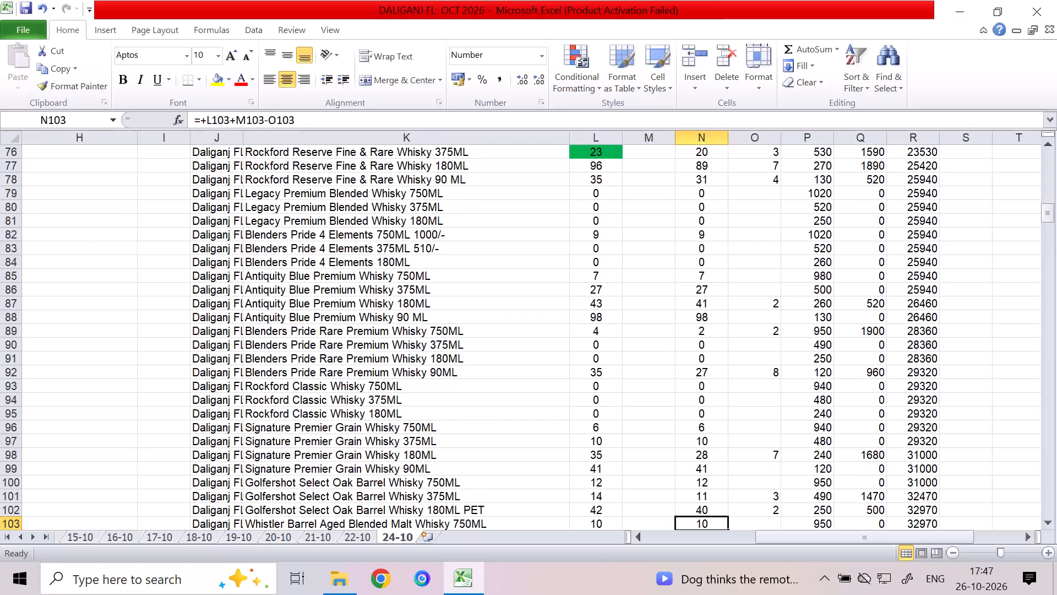
Check the remaining stock in column N for the whisky items from row 103 down to Oaksmith International Whisky 750ML (row 130).
{"action": "key", "text": "Down"}
{"action": "key", "text": "Down"}
{"action": "key", "text": "Down"}
{"action": "key", "text": "Down"}
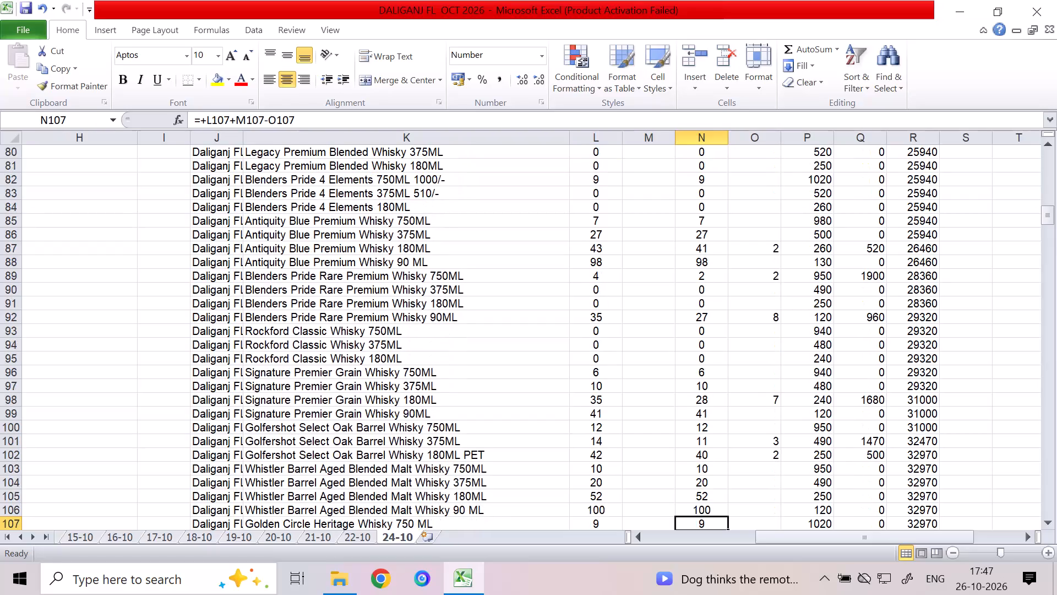
{"action": "key", "text": "Down"}
{"action": "key", "text": "Down"}
{"action": "key", "text": "Down"}
{"action": "key", "text": "Down"}
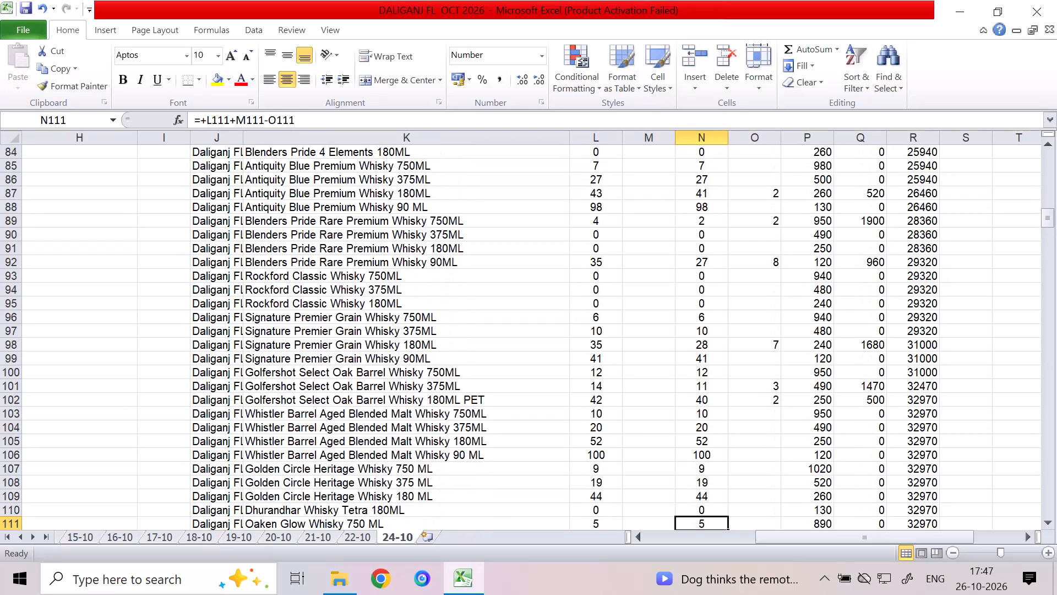
{"action": "key", "text": "Down"}
{"action": "key", "text": "Down"}
{"action": "key", "text": "Down"}
{"action": "key", "text": "Down"}
{"action": "key", "text": "Down"}
{"action": "key", "text": "Down"}
{"action": "key", "text": "Down"}
{"action": "key", "text": "Down"}
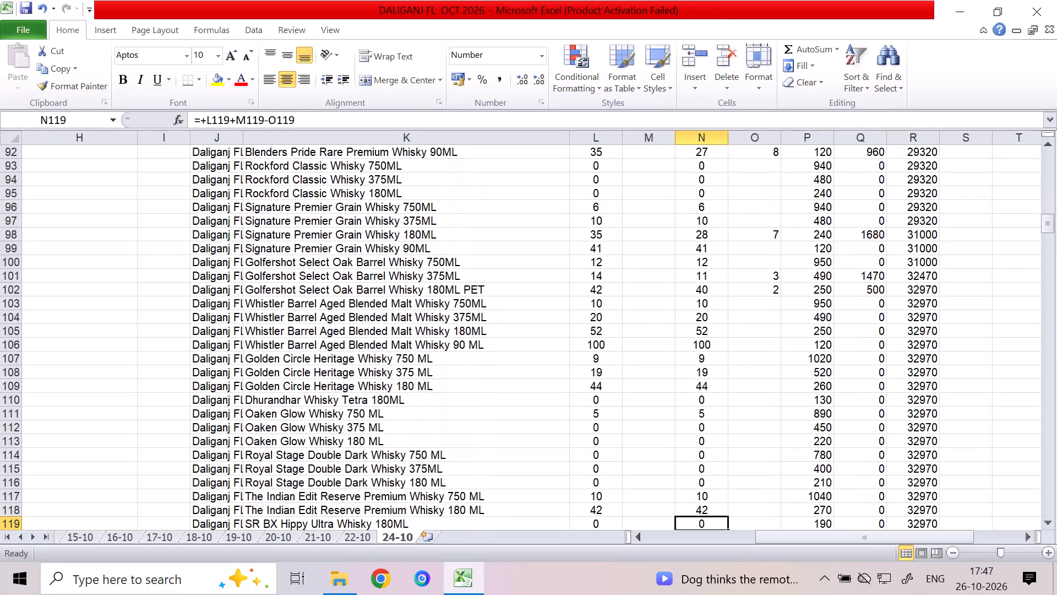
{"action": "key", "text": "Down"}
{"action": "key", "text": "Down"}
{"action": "key", "text": "Down"}
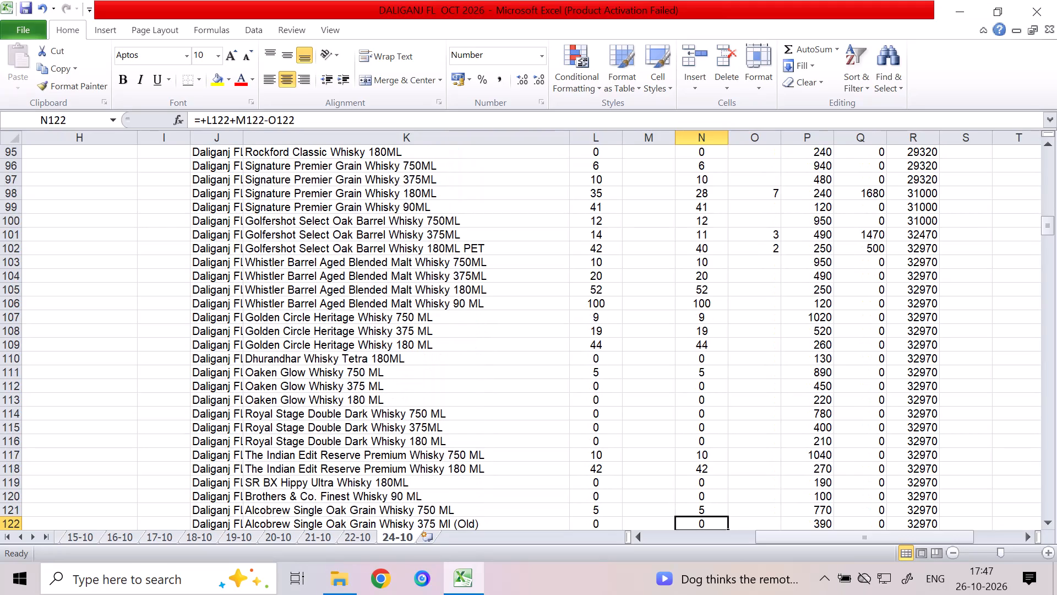
{"action": "key", "text": "Down"}
{"action": "key", "text": "Down"}
{"action": "key", "text": "Down"}
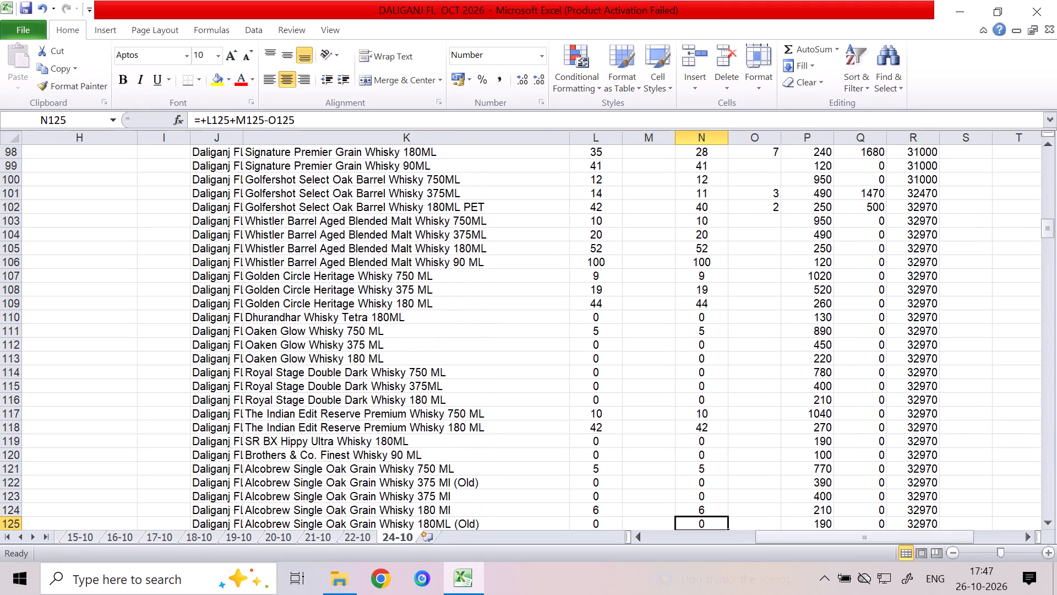
{"action": "key", "text": "Down"}
{"action": "key", "text": "Down"}
{"action": "key", "text": "Down"}
{"action": "key", "text": "Down"}
{"action": "key", "text": "Down"}
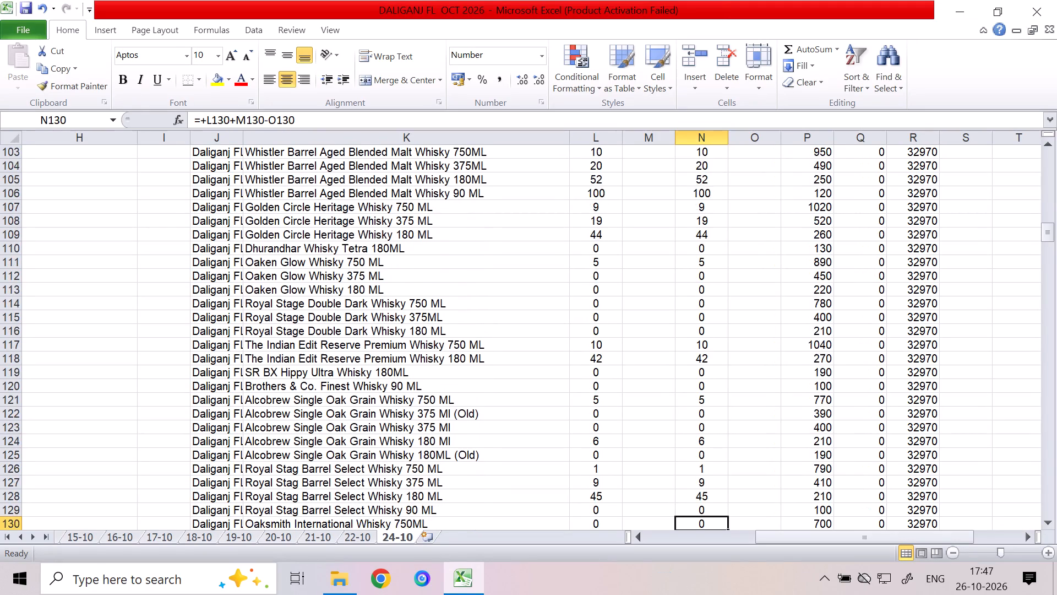
Check the remaining stock in column N from row 131 down to Royal Challenge Classic Whisky 180ML PET (row 147).
{"action": "key", "text": "Down"}
{"action": "key", "text": "Down"}
{"action": "key", "text": "Down"}
{"action": "key", "text": "Down"}
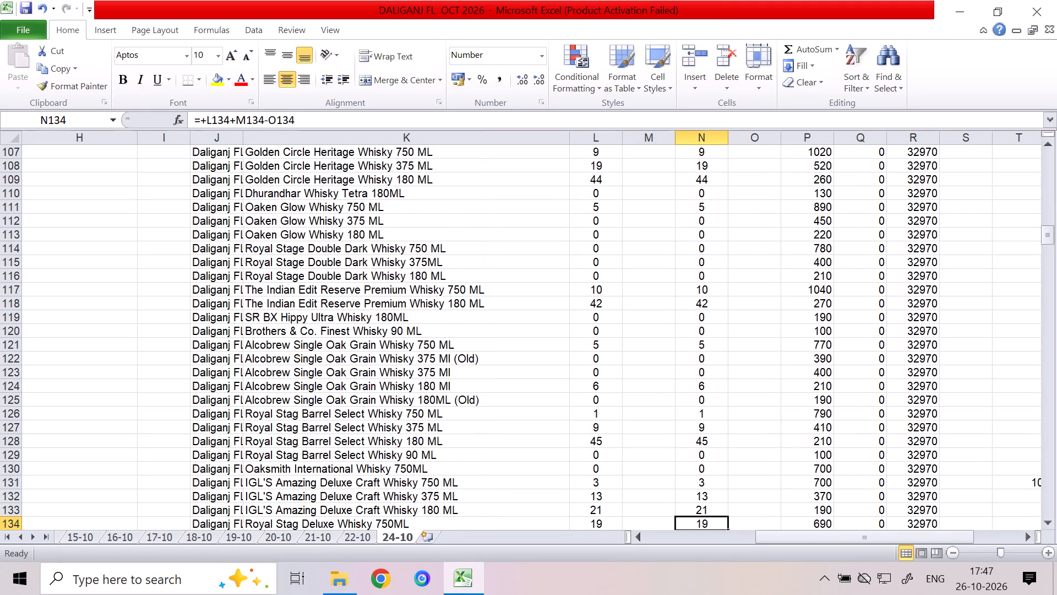
{"action": "key", "text": "Down"}
{"action": "key", "text": "Down"}
{"action": "key", "text": "Down"}
{"action": "key", "text": "Down"}
{"action": "key", "text": "Down"}
{"action": "key", "text": "Down"}
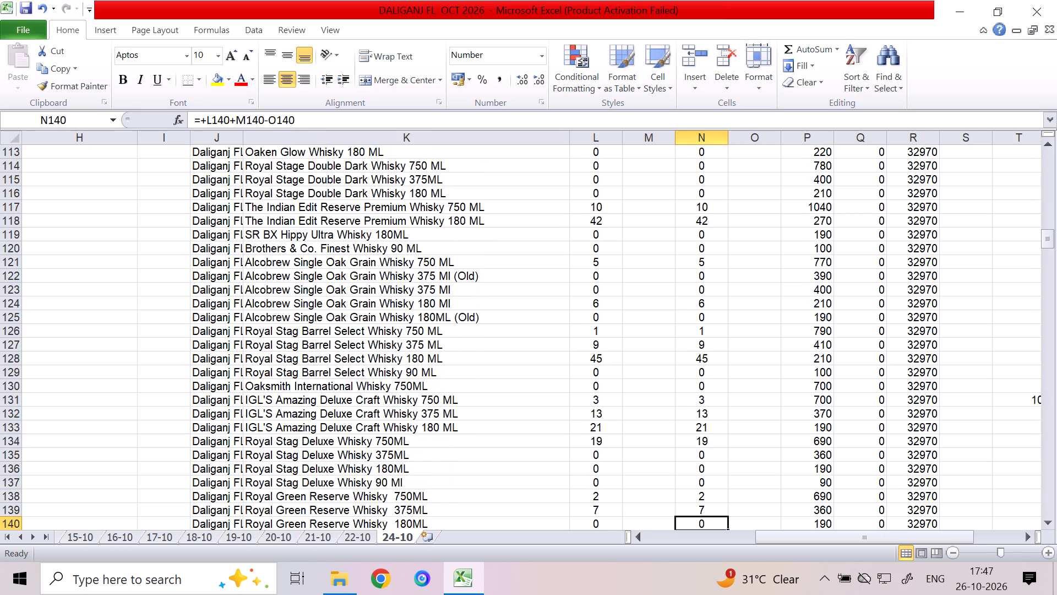
{"action": "key", "text": "Down"}
{"action": "key", "text": "Down"}
{"action": "key", "text": "Down"}
{"action": "key", "text": "Down"}
{"action": "key", "text": "Down"}
{"action": "key", "text": "Down"}
{"action": "key", "text": "Down"}
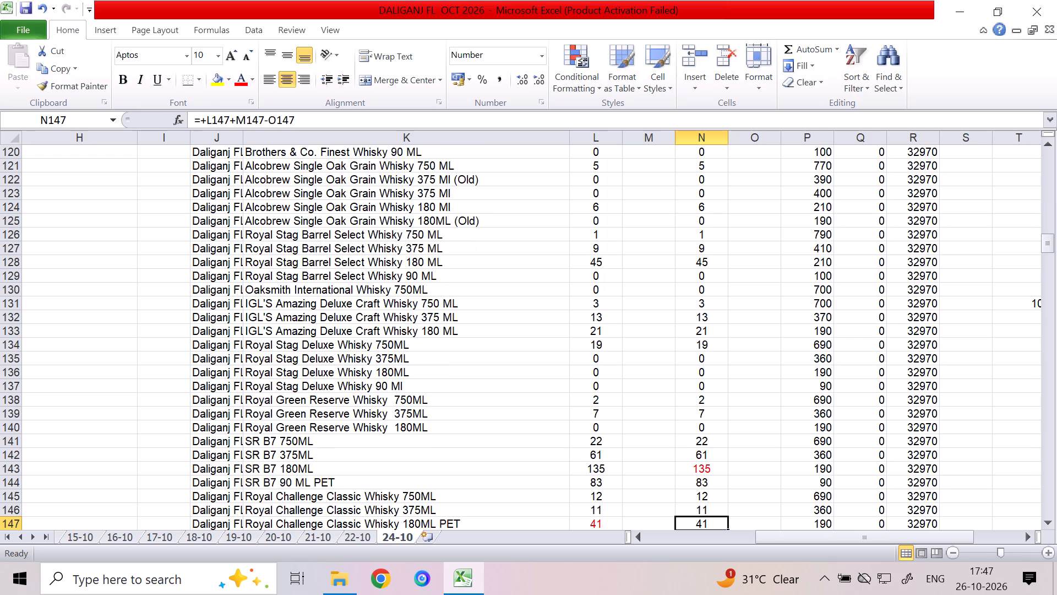
Search the sheet for "x" and go through the first few matching items.
{"action": "key", "text": "ctrl+f"}
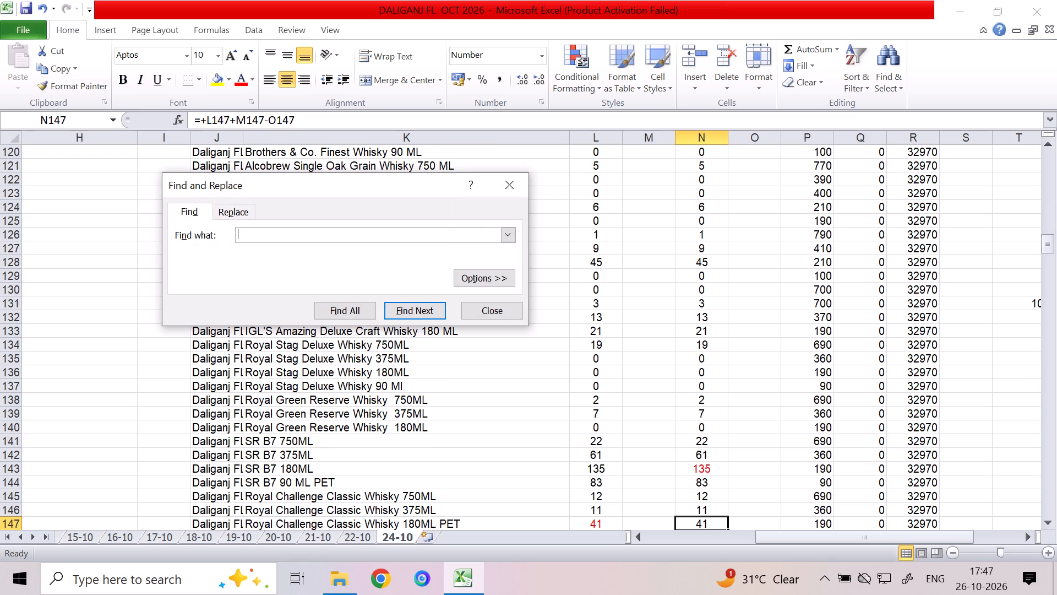
{"action": "key", "text": "x"}
{"action": "key", "text": "Return"}
{"action": "key", "text": "Return"}
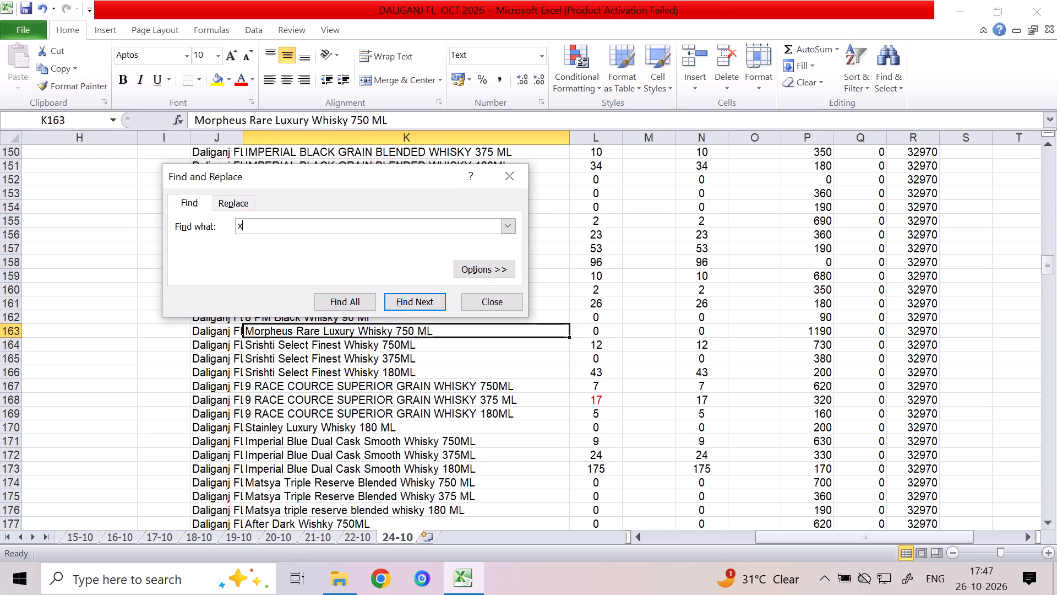
{"action": "key", "text": "Return"}
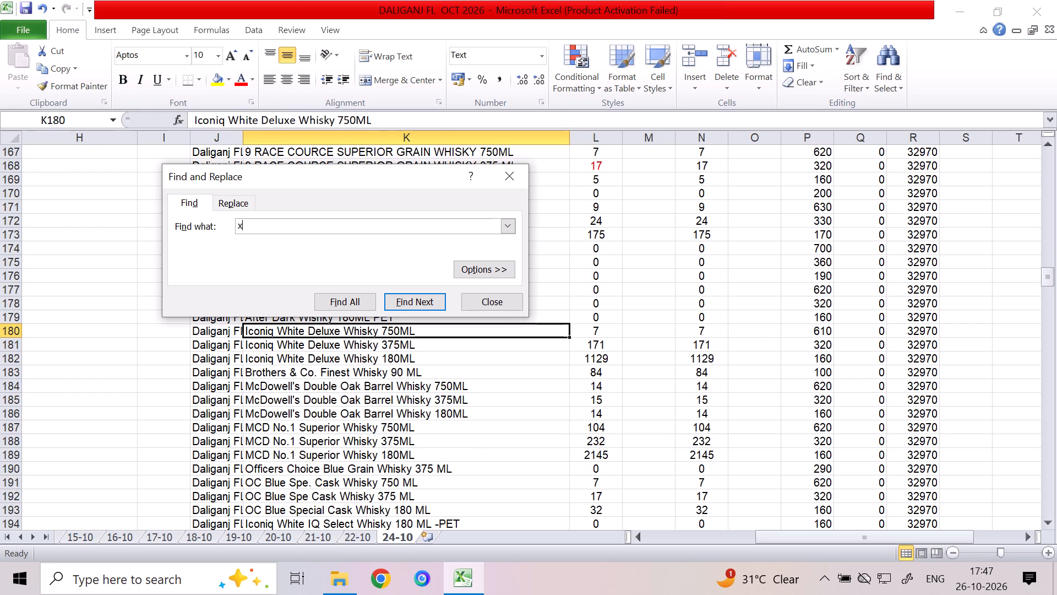
{"action": "key", "text": "Return"}
{"action": "key", "text": "Return"}
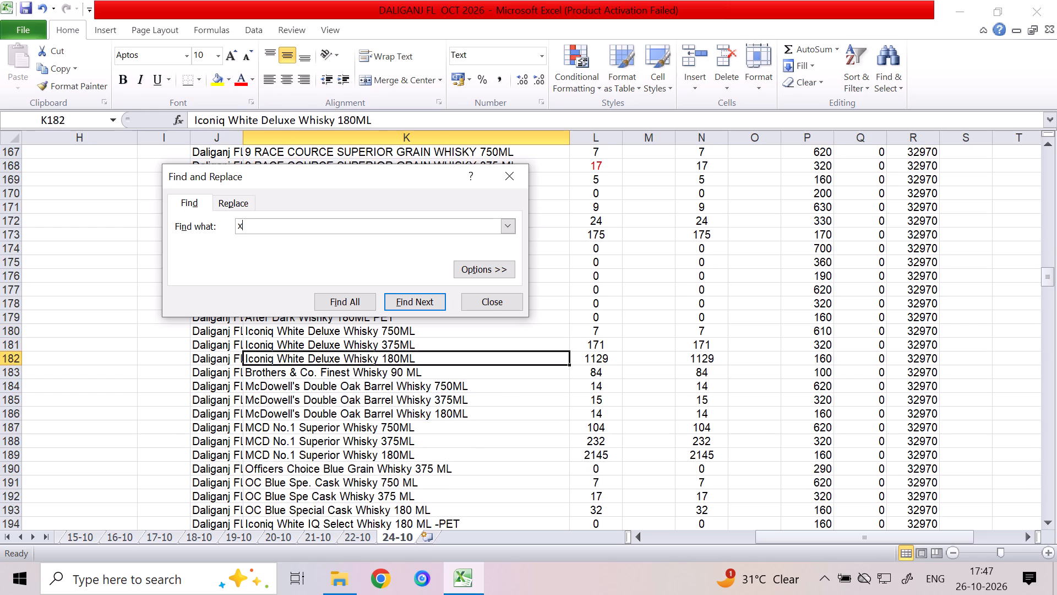
Try the search terms "xl" and "ex" instead.
{"action": "key", "text": "l"}
{"action": "key", "text": "Return"}
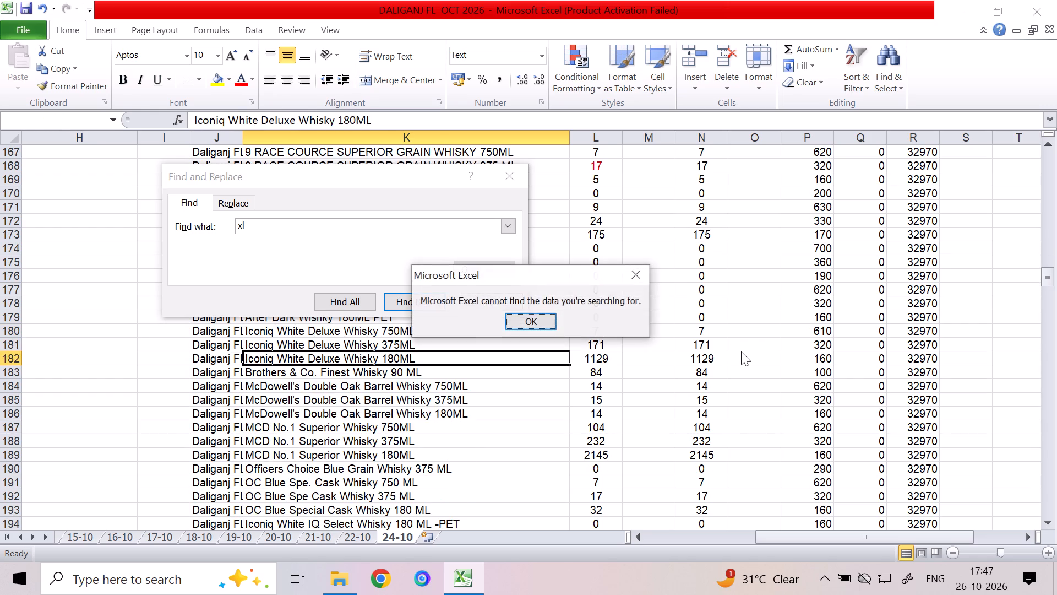
{"action": "key", "text": "Return"}
{"action": "key", "text": "BackSpace"}
{"action": "key", "text": "BackSpace"}
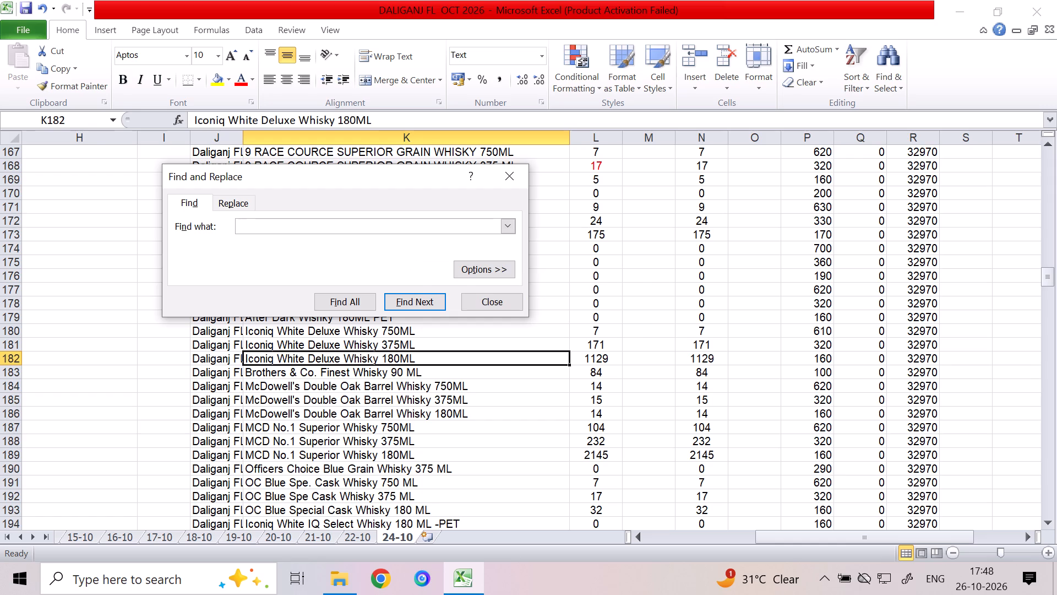
{"action": "type", "text": "es"}
{"action": "key", "text": "BackSpace"}
{"action": "key", "text": "x"}
{"action": "key", "text": "Return"}
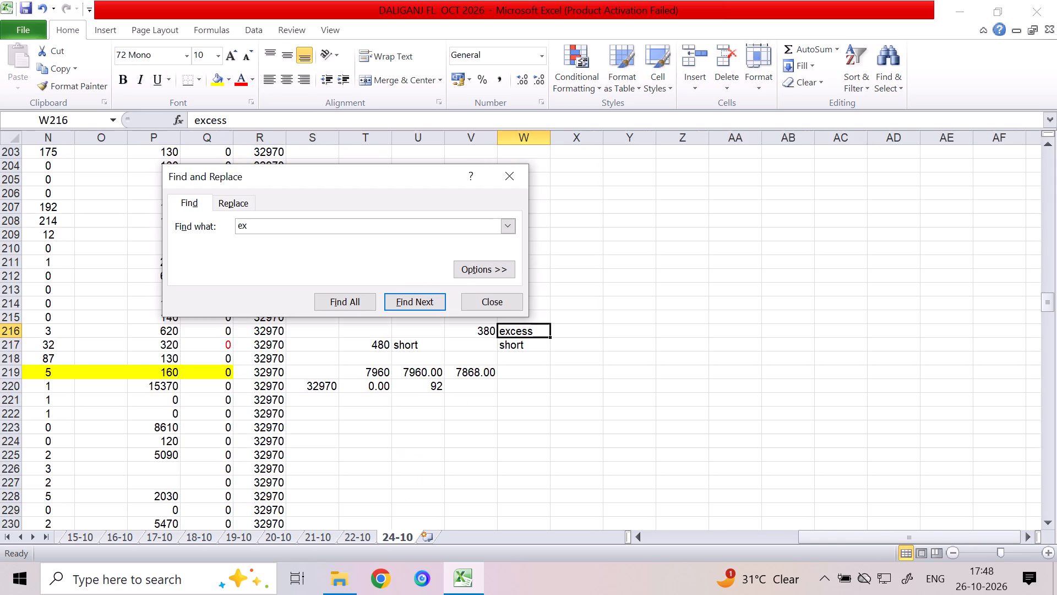
Search for "x" again and go through the matches down to the XClamation Pre Vodka items.
{"action": "key", "text": "BackSpace"}
{"action": "key", "text": "BackSpace"}
{"action": "key", "text": "x"}
{"action": "key", "text": "Return"}
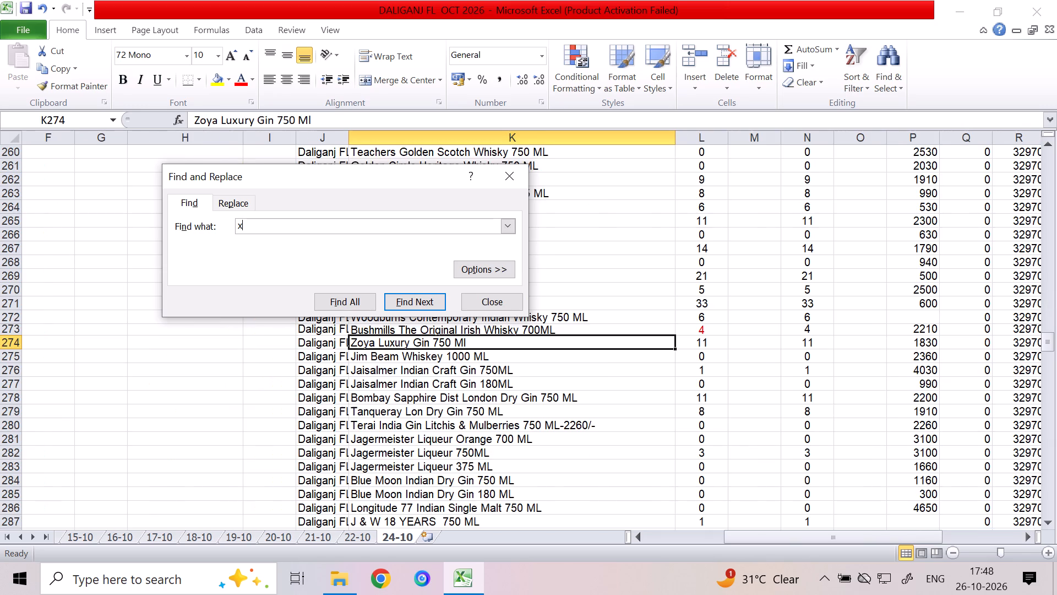
{"action": "key", "text": "Return"}
{"action": "key", "text": "Return"}
{"action": "key", "text": "Return"}
{"action": "key", "text": "Return"}
{"action": "key", "text": "Return"}
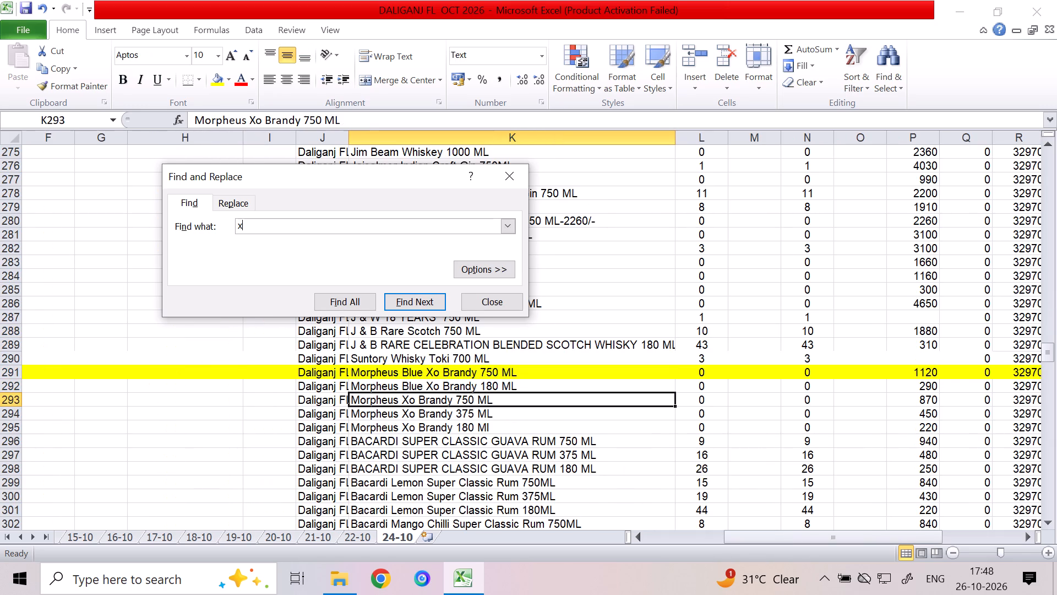
{"action": "key", "text": "Return"}
{"action": "key", "text": "Return"}
{"action": "key", "text": "Return"}
{"action": "key", "text": "Return"}
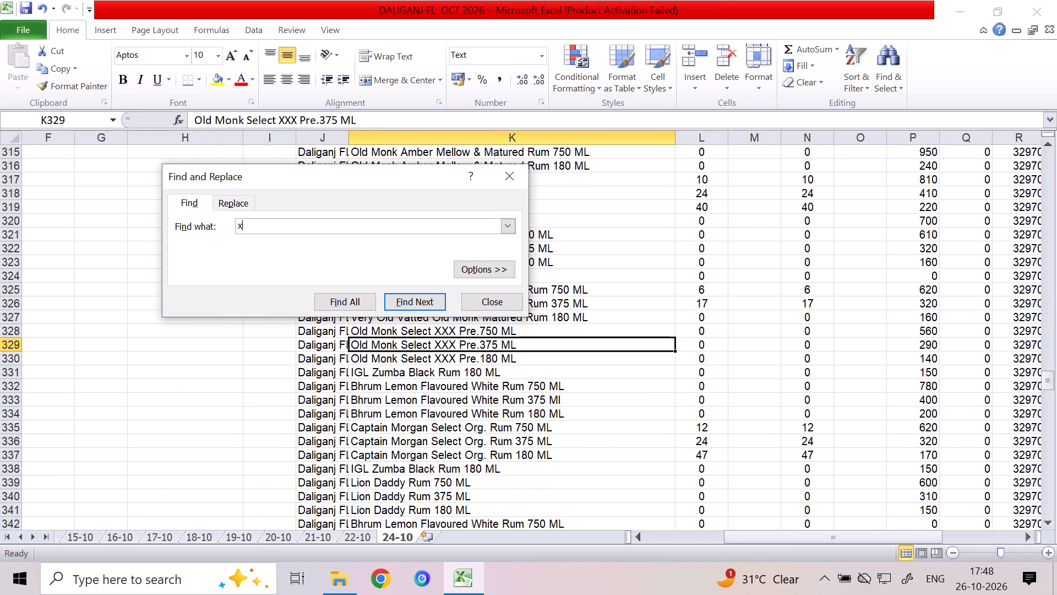
{"action": "key", "text": "Return"}
{"action": "key", "text": "Return"}
{"action": "key", "text": "Return"}
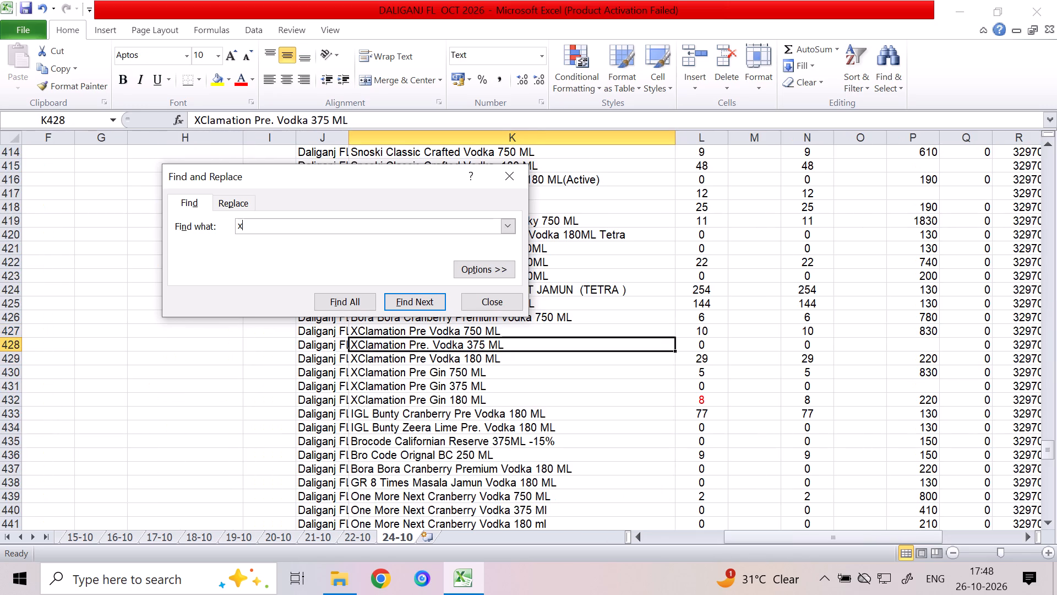
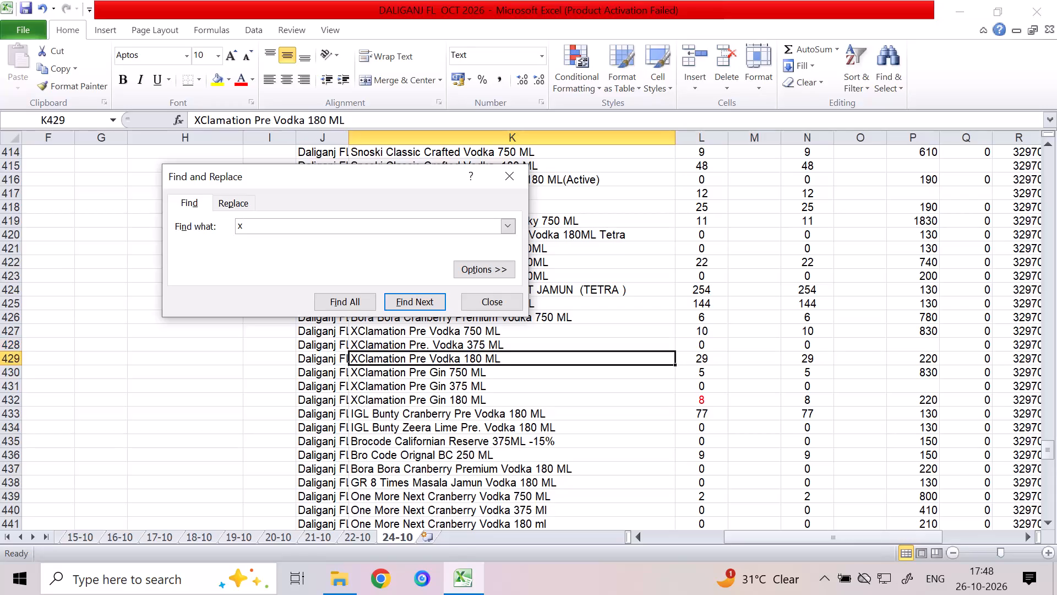
Go through the remaining matches for "x" past the XClamation Pre Gin items.
{"action": "key", "text": "Return"}
{"action": "key", "text": "Return"}
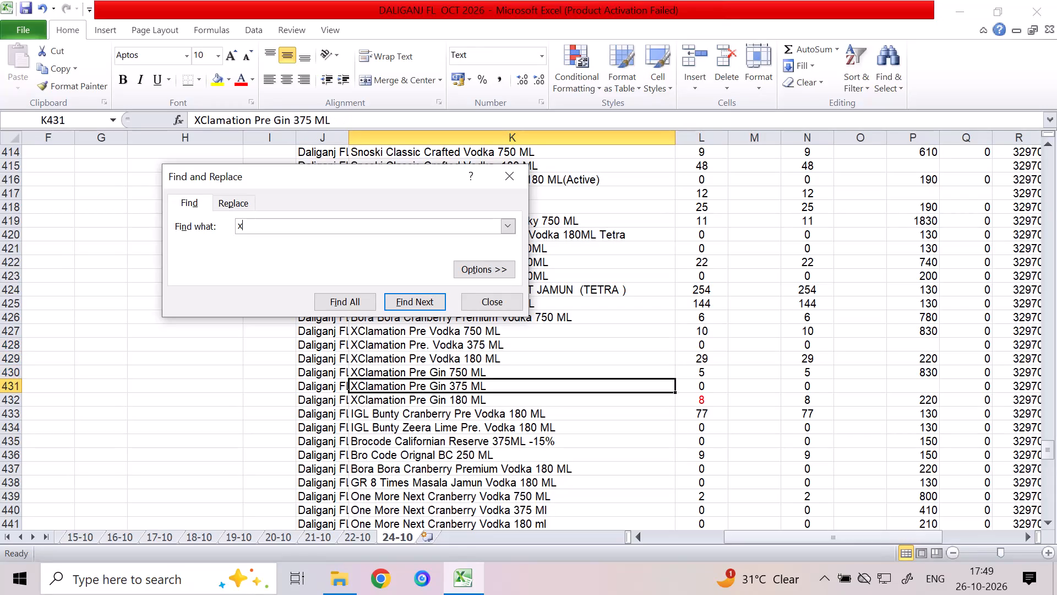
{"action": "key", "text": "Return"}
{"action": "key", "text": "Return"}
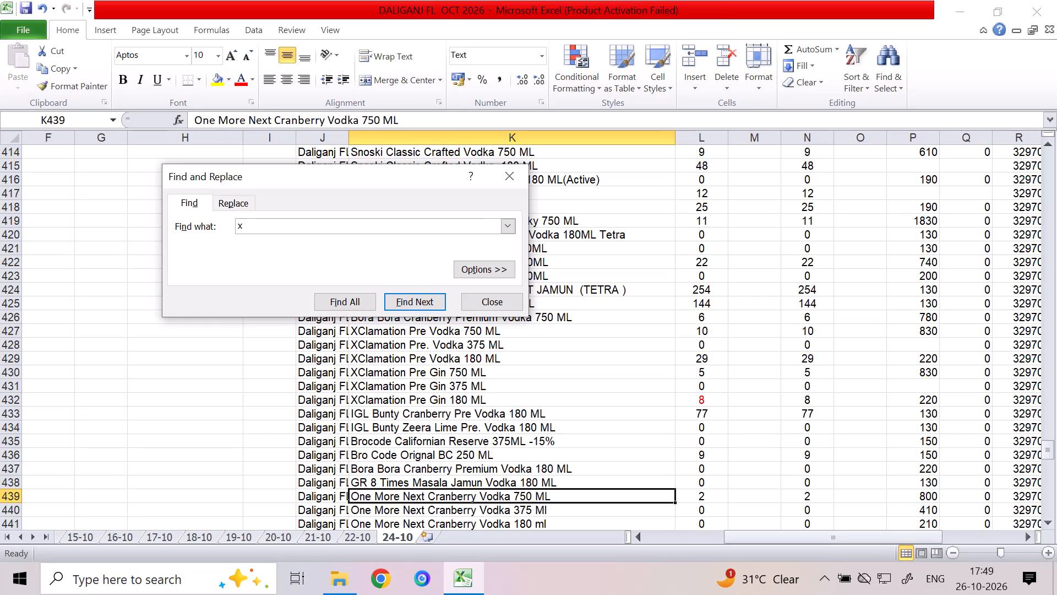
{"action": "key", "text": "Return"}
{"action": "key", "text": "Return"}
{"action": "key", "text": "Return"}
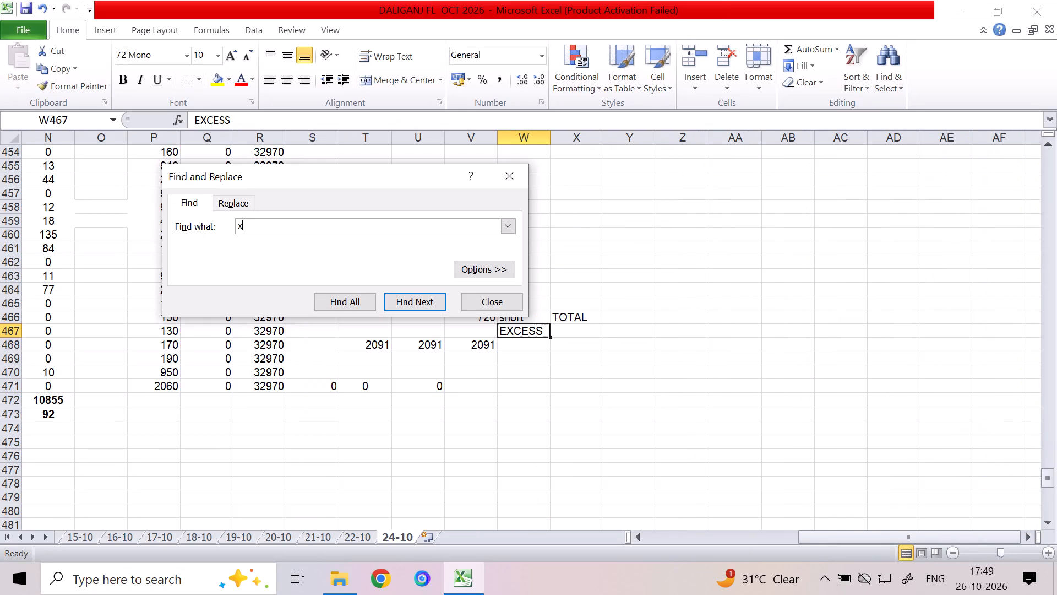
{"action": "key", "text": "Return"}
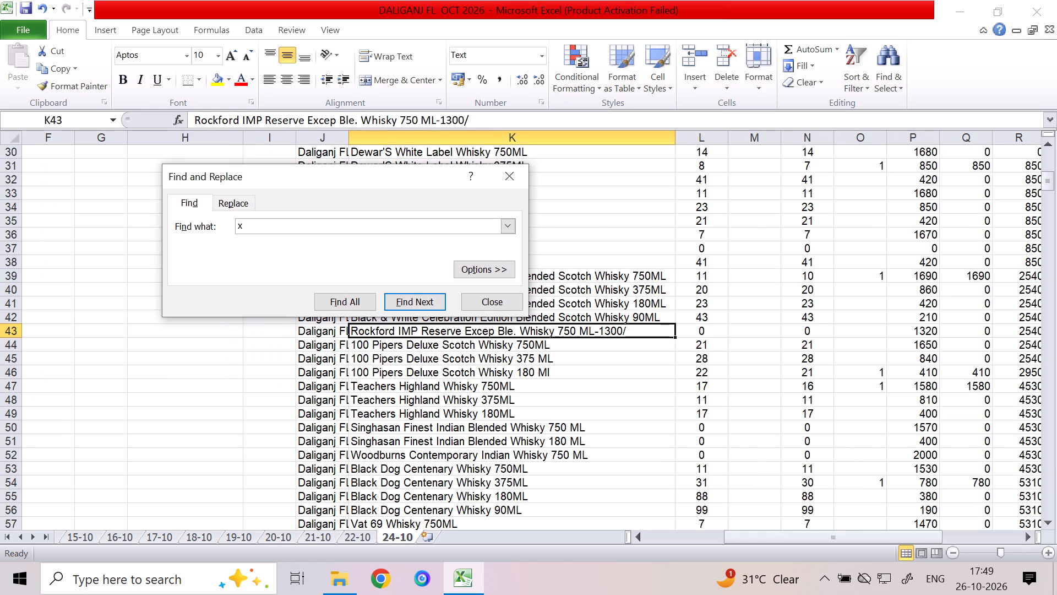
Narrow the search to "xc" and go through the XClamation whisky and vodka items, then close the search.
{"action": "key", "text": "c"}
{"action": "key", "text": "Return"}
{"action": "key", "text": "Return"}
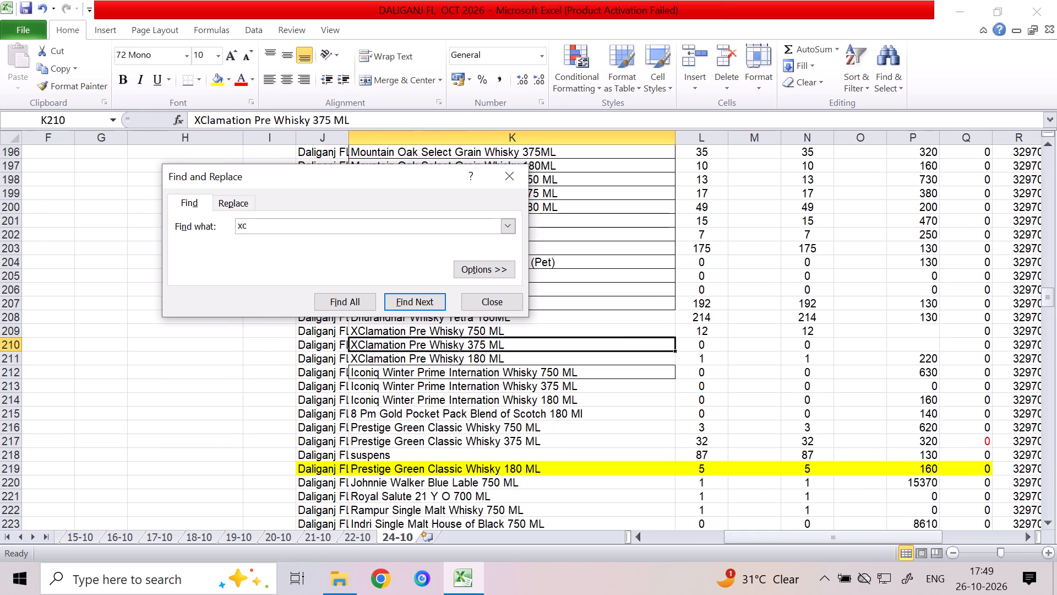
{"action": "key", "text": "Return"}
{"action": "key", "text": "Return"}
{"action": "key", "text": "Return"}
{"action": "key", "text": "Return"}
{"action": "key", "text": "Return"}
{"action": "key", "text": "Return"}
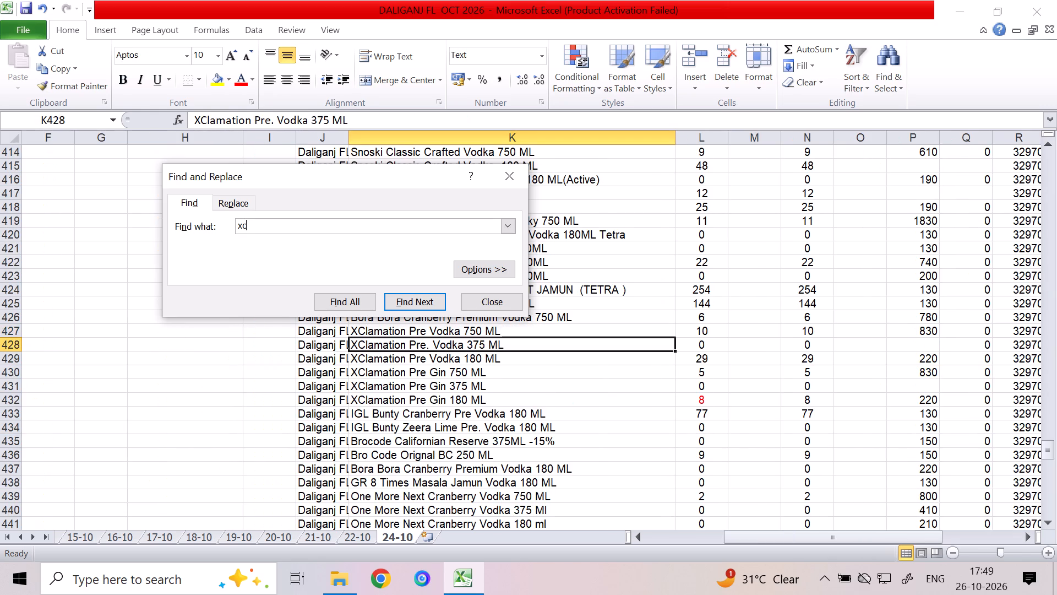
{"action": "key", "text": "Return"}
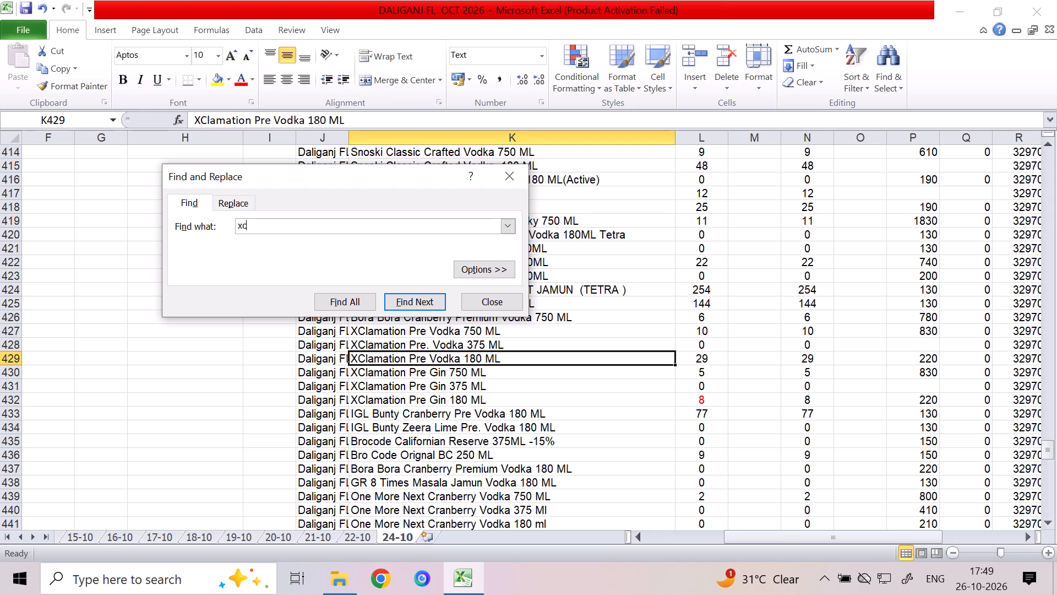
{"action": "left_click", "coordinate": [505, 295]}
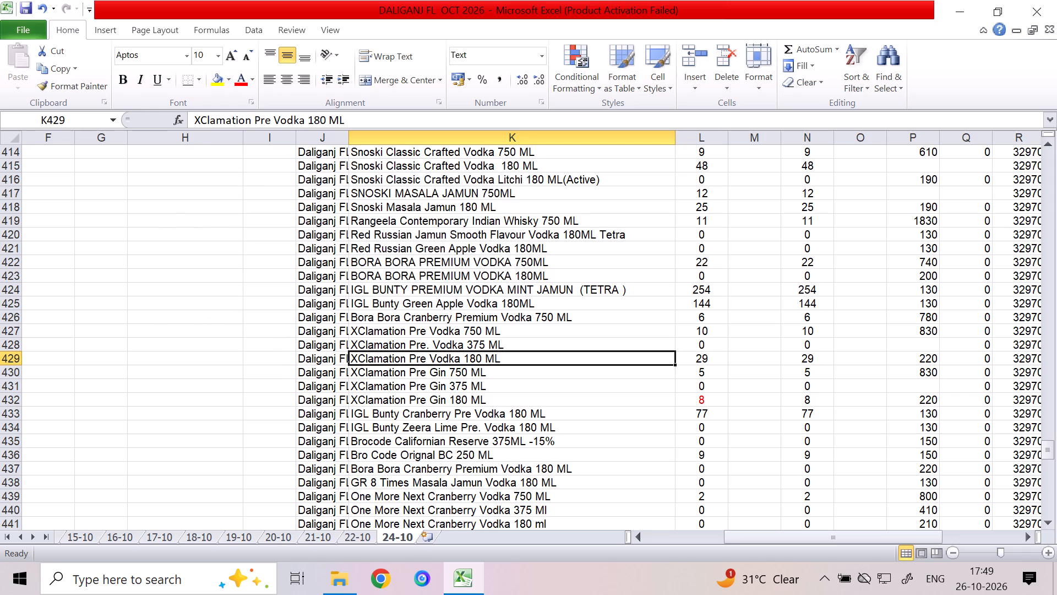
Select the XClamation Pre Vodka and Pre Gin rows 427 to 432, columns K to O, to review their stock.
{"action": "left_click_drag", "start_coordinate": [504, 328], "coordinate": [827, 362]}
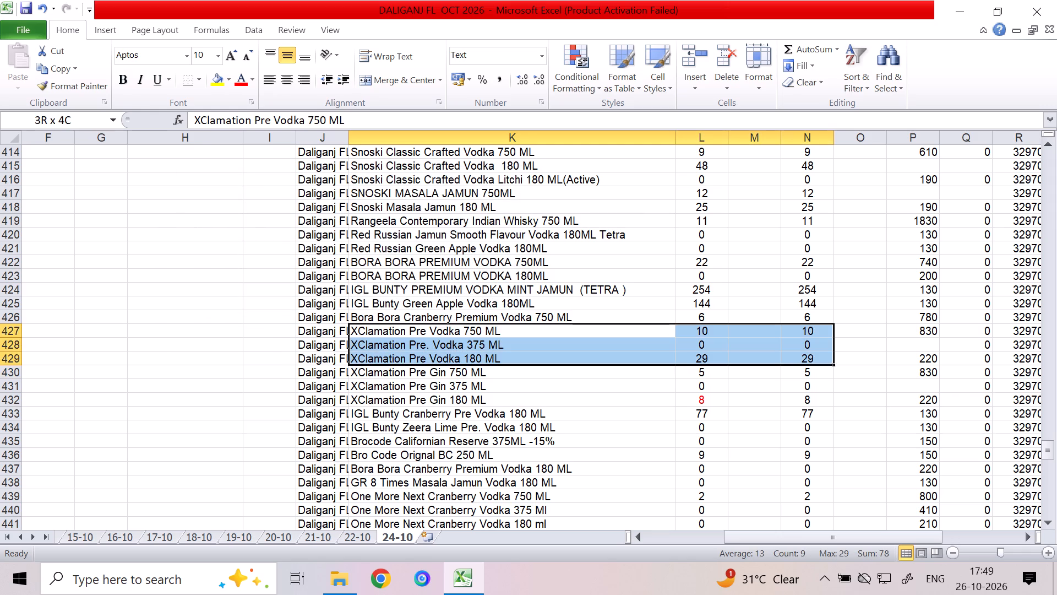
{"action": "left_click_drag", "start_coordinate": [827, 362], "coordinate": [838, 378]}
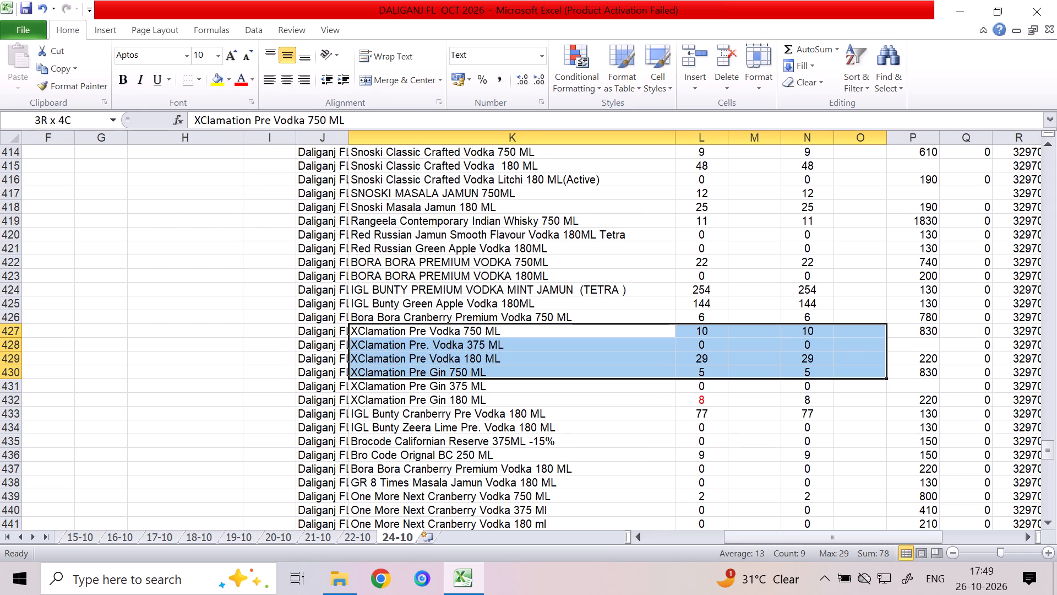
{"action": "left_click_drag", "start_coordinate": [838, 378], "coordinate": [840, 404]}
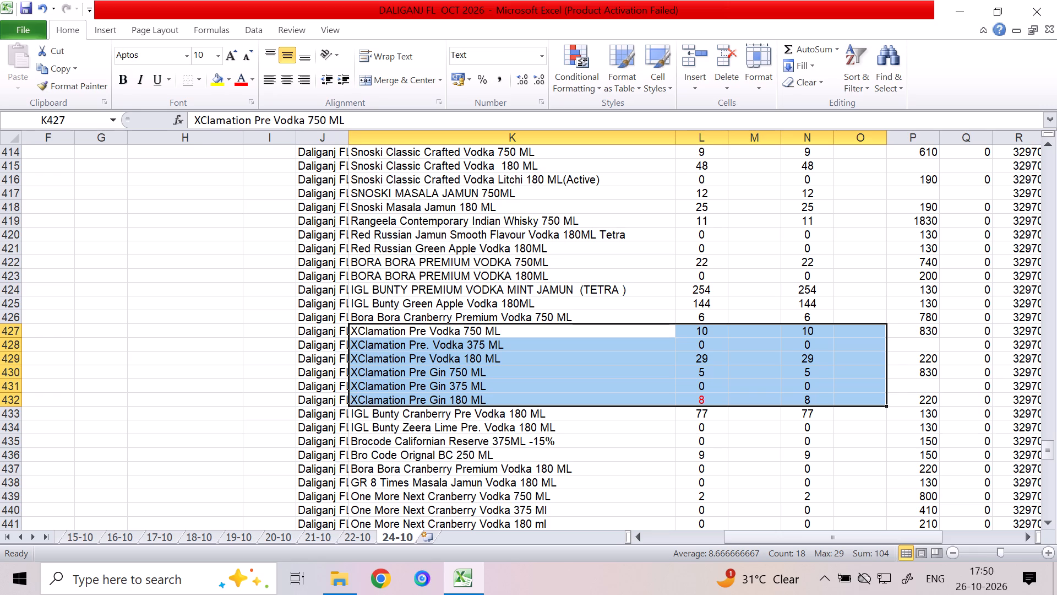
Return to row 103 and check the items down to Alcobrew Single Oak Grain Whisky 750 ML in row 121.
{"action": "left_click_drag", "start_coordinate": [1048, 453], "coordinate": [1034, 318]}
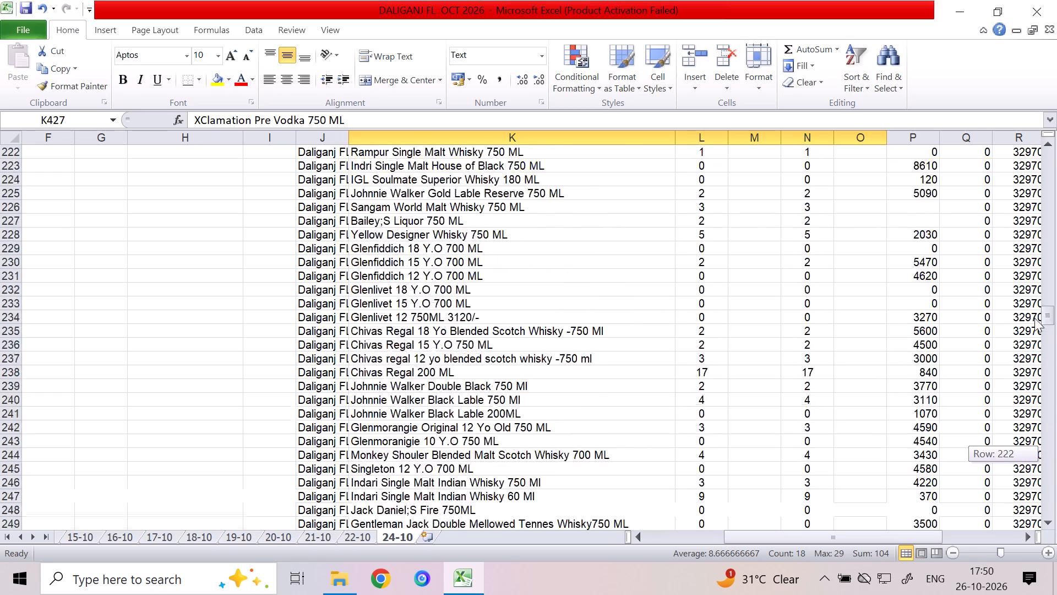
{"action": "left_click_drag", "start_coordinate": [1034, 318], "coordinate": [1039, 221]}
{"action": "left_click_drag", "start_coordinate": [1053, 223], "coordinate": [1056, 230]}
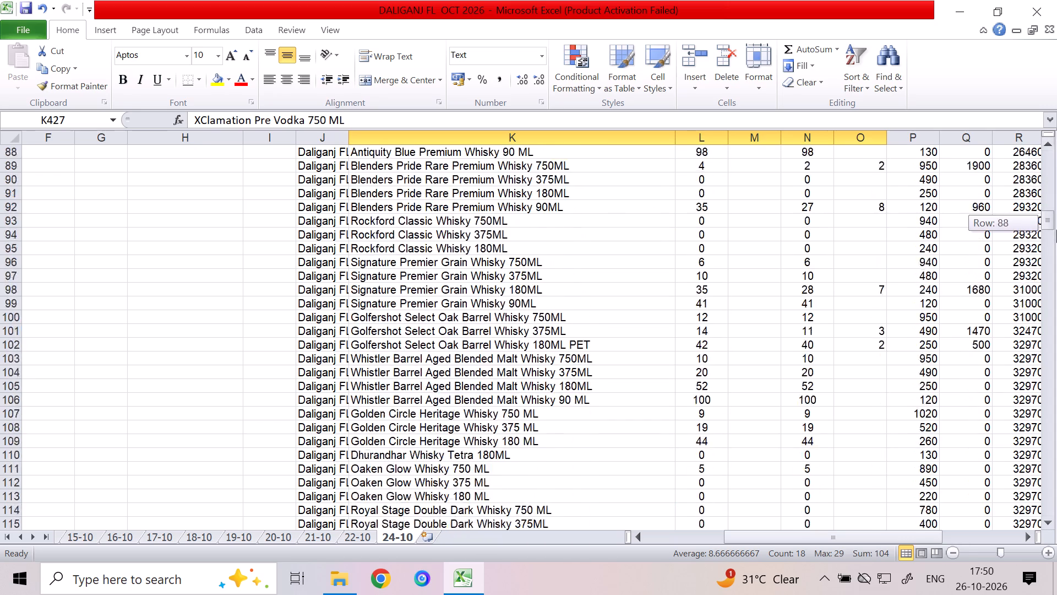
{"action": "left_click_drag", "start_coordinate": [1056, 230], "coordinate": [1049, 233]}
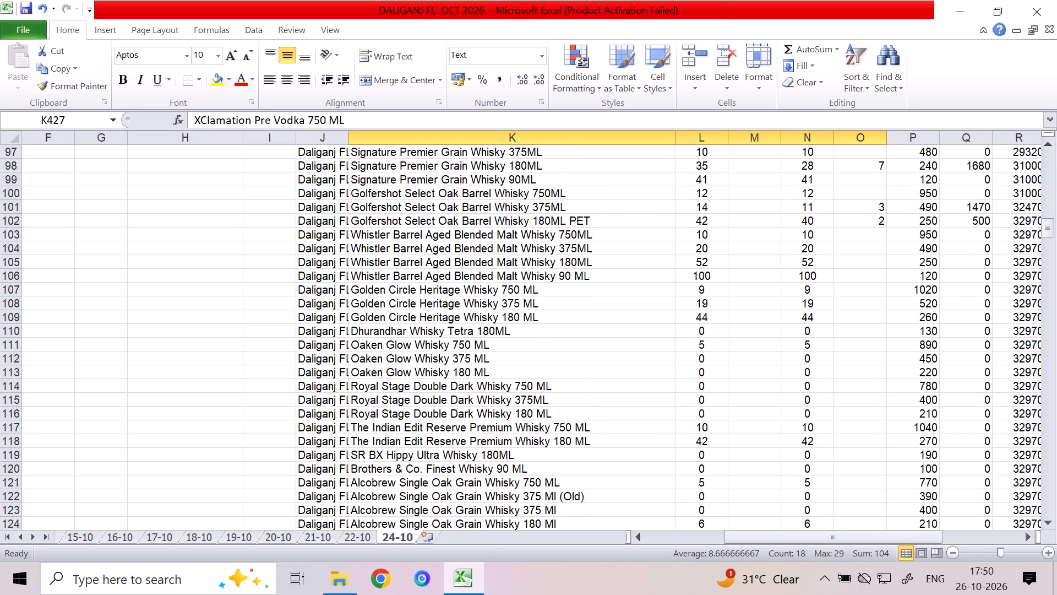
{"action": "left_click", "coordinate": [883, 230]}
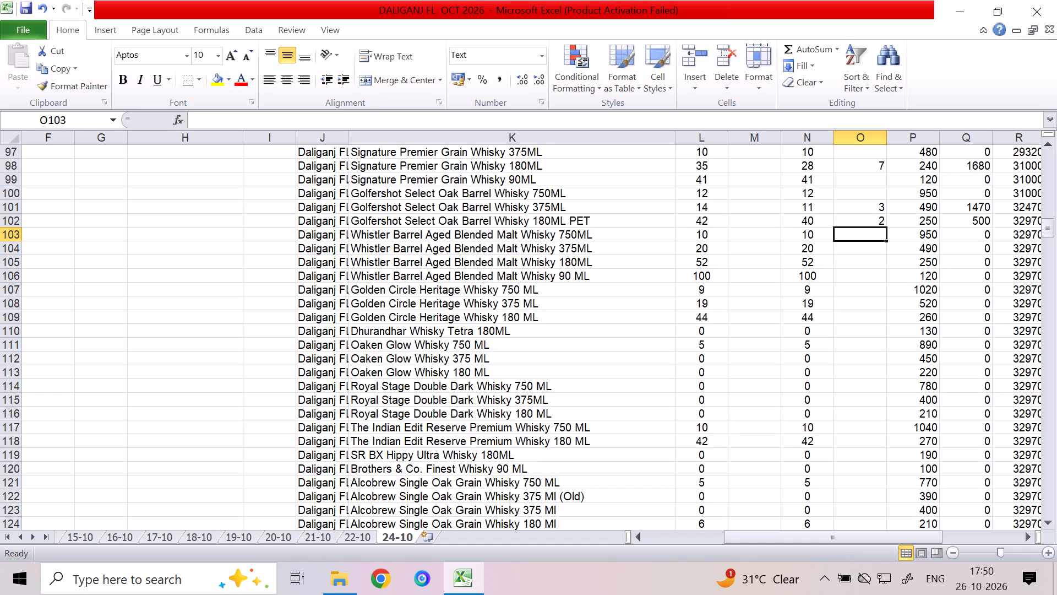
{"action": "key", "text": "Down"}
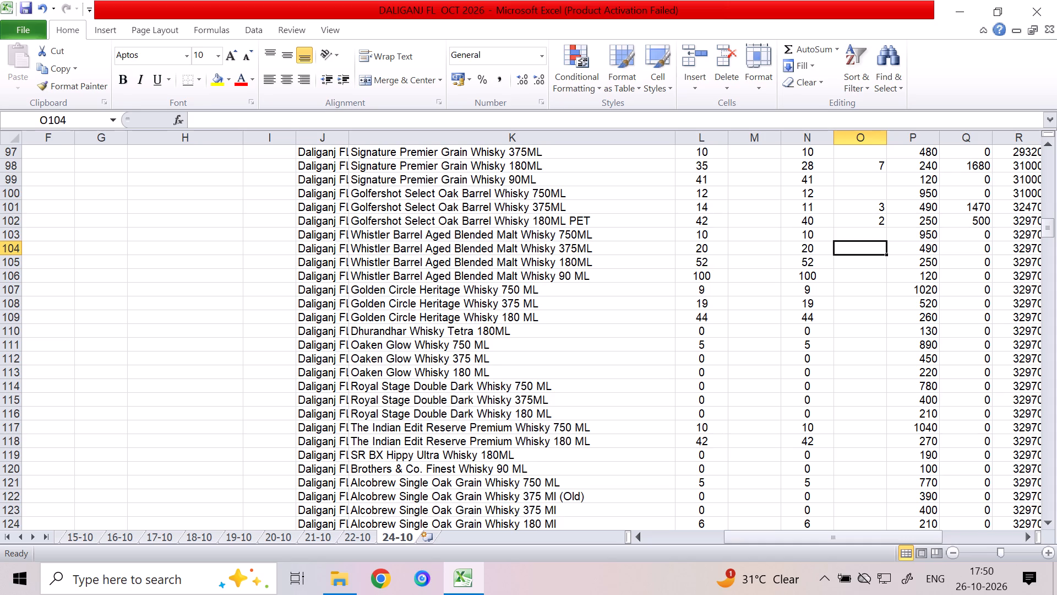
{"action": "key", "text": "Down"}
{"action": "key", "text": "Down"}
{"action": "key", "text": "Down"}
{"action": "key", "text": "Down"}
{"action": "key", "text": "Down"}
{"action": "key", "text": "Down"}
{"action": "key", "text": "Down"}
{"action": "key", "text": "Down"}
{"action": "key", "text": "Down"}
{"action": "key", "text": "Down"}
{"action": "key", "text": "Down"}
{"action": "key", "text": "Down"}
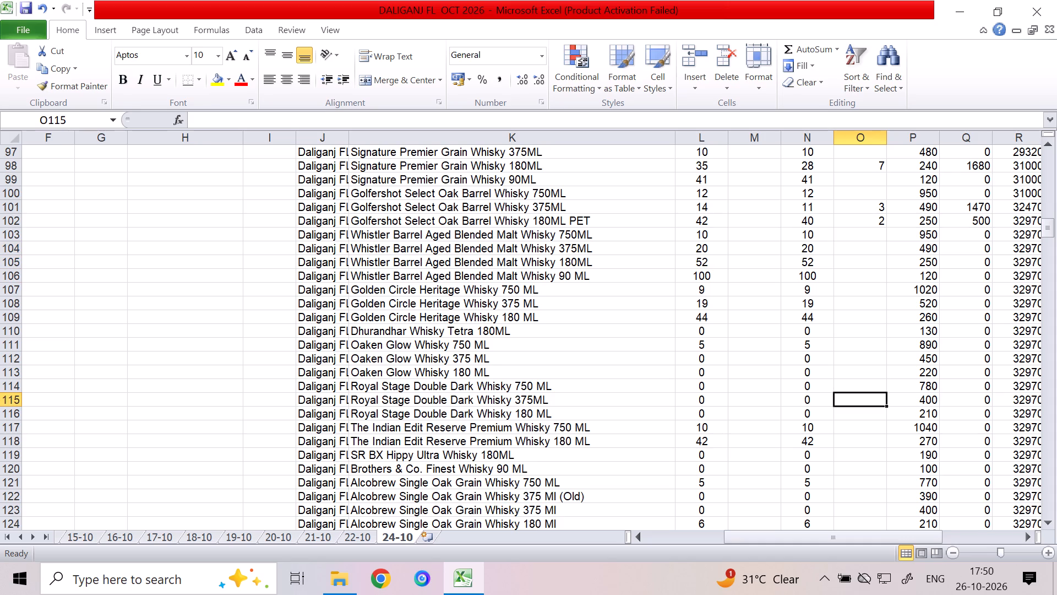
{"action": "key", "text": "Down"}
{"action": "key", "text": "Down"}
{"action": "key", "text": "Down"}
{"action": "key", "text": "Down"}
{"action": "key", "text": "Left"}
{"action": "key", "text": "Down"}
{"action": "key", "text": "Left"}
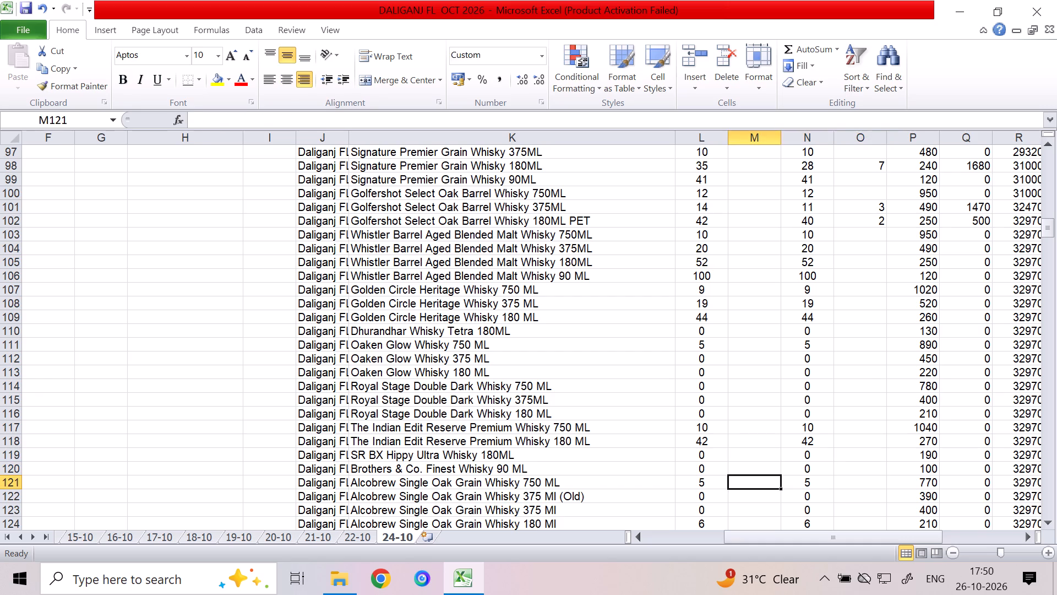
{"action": "key", "text": "Left"}
{"action": "key", "text": "Left"}
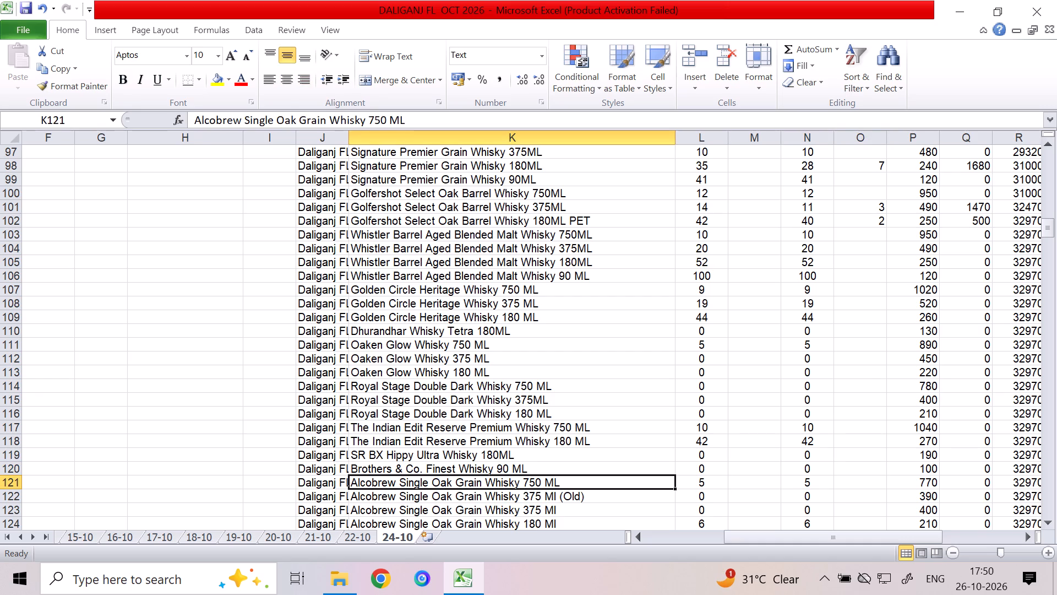
Enter 3 in column O as the quantity sold for Alcobrew Single Oak Grain Whisky 180 Ml in row 124.
{"action": "key", "text": "Right"}
{"action": "key", "text": "Right"}
{"action": "key", "text": "Right"}
{"action": "key", "text": "Right"}
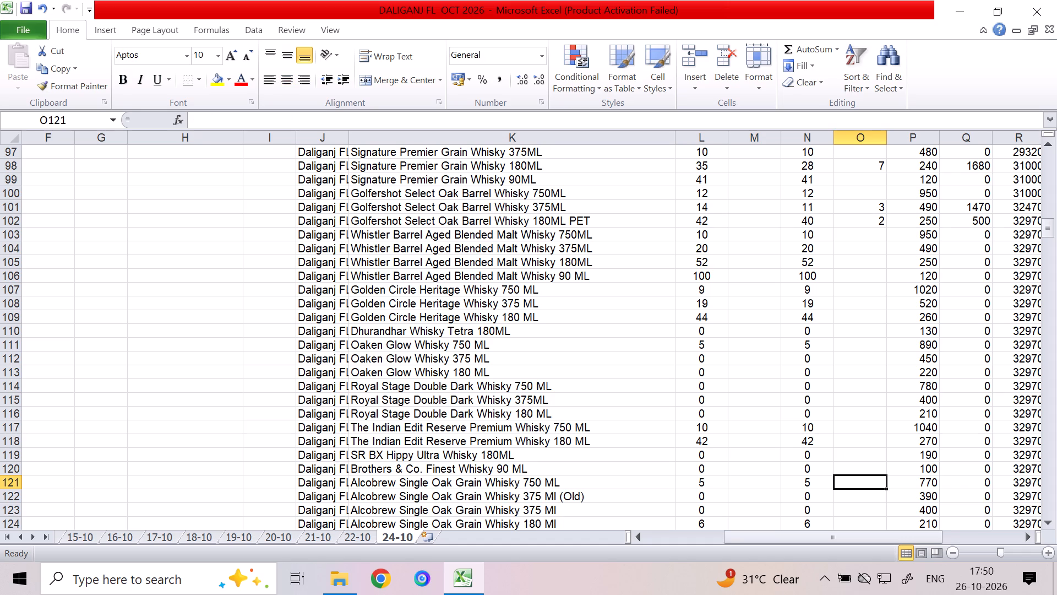
{"action": "key", "text": "Down"}
{"action": "key", "text": "Down"}
{"action": "key", "text": "Down"}
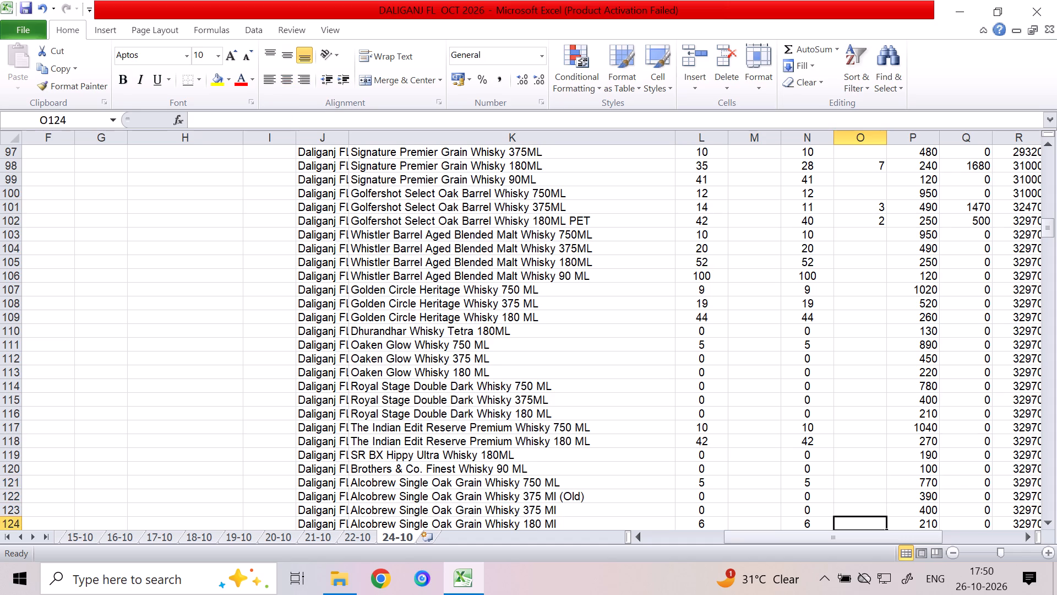
{"action": "key", "text": "3"}
{"action": "key", "text": "Down"}
Check the column N stock from row 123 up to The Indian Edit Reserve Premium Whisky rows 117 and 118.
{"action": "key", "text": "Up"}
{"action": "key", "text": "Up"}
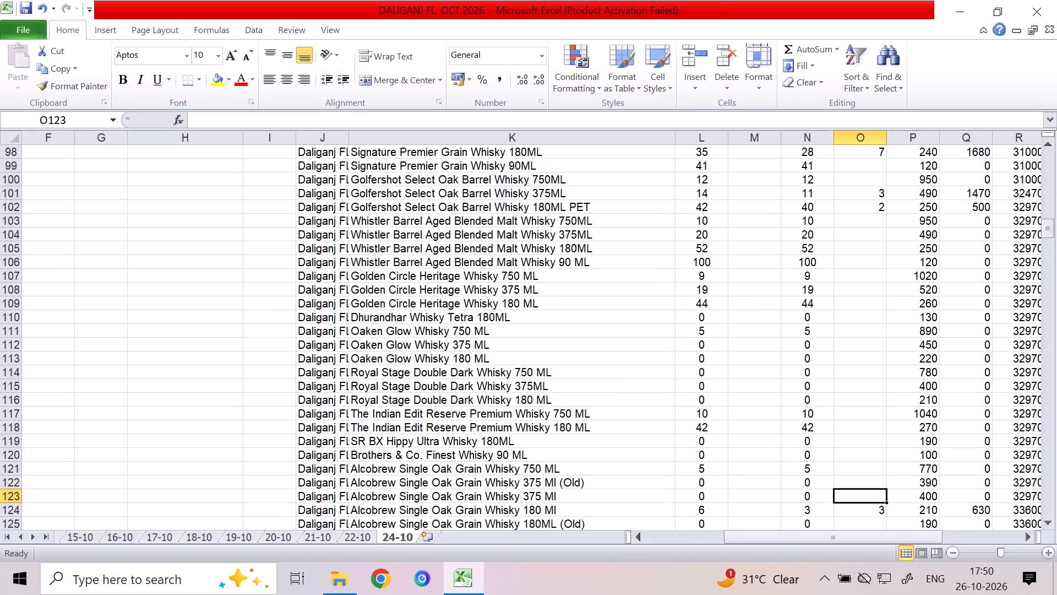
{"action": "key", "text": "Up"}
{"action": "key", "text": "Left"}
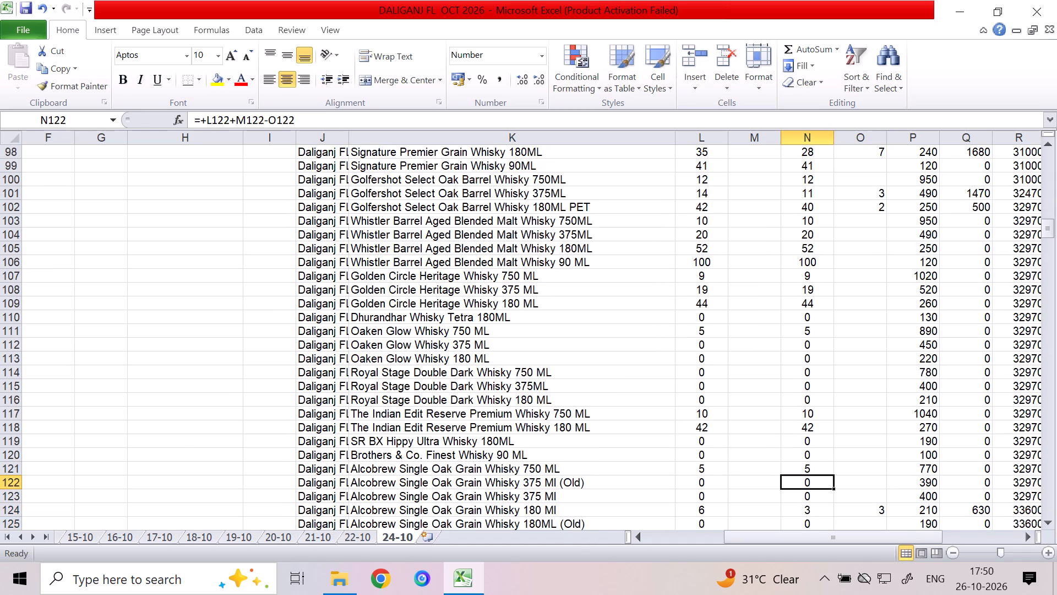
{"action": "key", "text": "Up"}
{"action": "key", "text": "Up"}
{"action": "key", "text": "Up"}
{"action": "key", "text": "Up"}
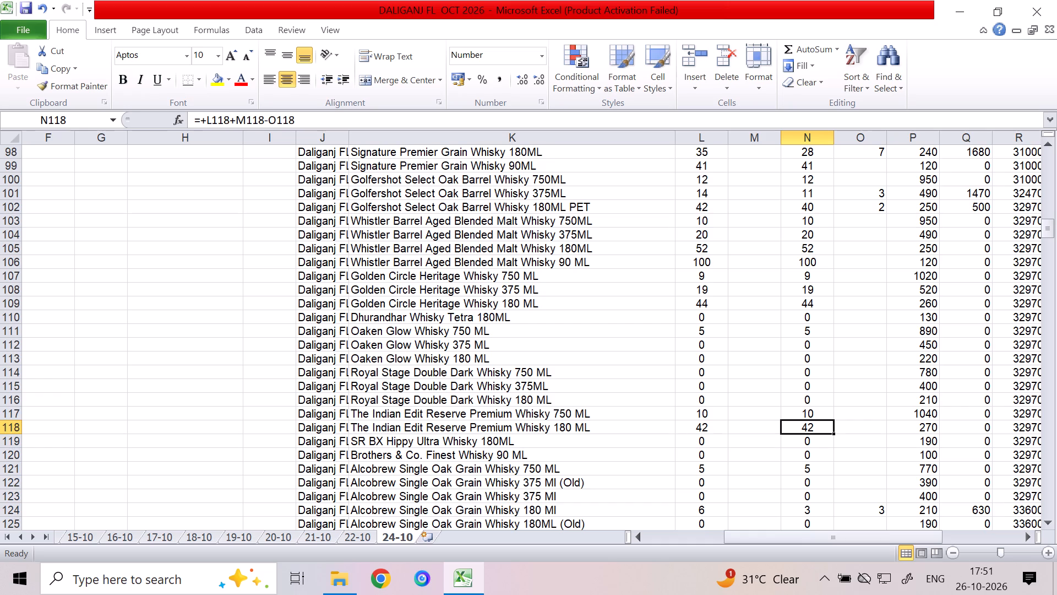
{"action": "key", "text": "Down"}
{"action": "key", "text": "Up"}
{"action": "key", "text": "Up"}
{"action": "key", "text": "Down"}
{"action": "key", "text": "Up"}
{"action": "key", "text": "Down"}
{"action": "key", "text": "Down"}
{"action": "key", "text": "Down"}
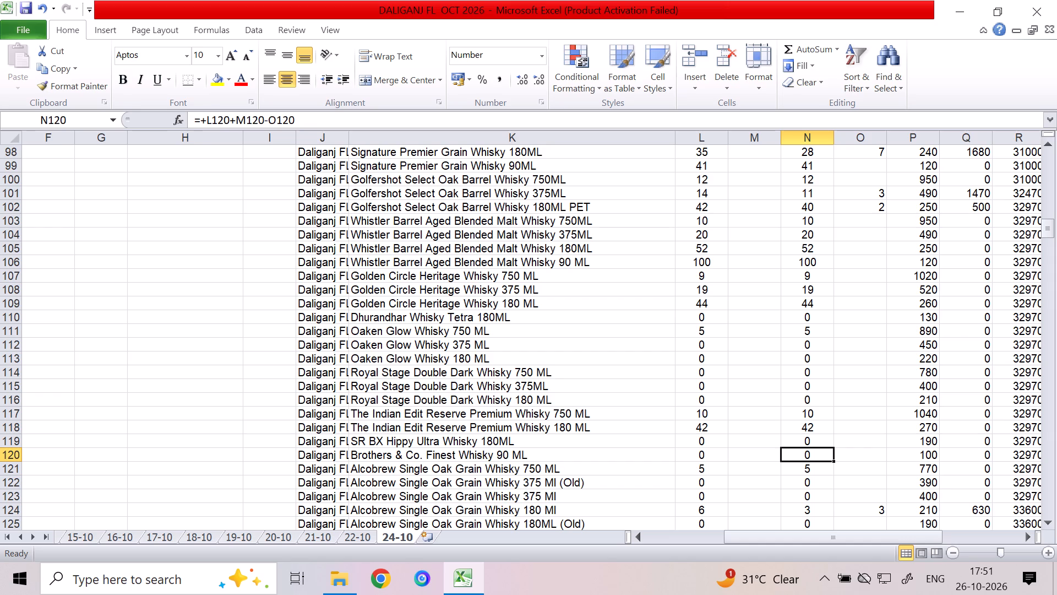
Check the column N stock down through the Royal Stag Barrel Select items and back up to row 119.
{"action": "key", "text": "Down"}
{"action": "key", "text": "Down"}
{"action": "key", "text": "Down"}
{"action": "key", "text": "Down"}
{"action": "key", "text": "Down"}
{"action": "key", "text": "Down"}
{"action": "key", "text": "Down"}
{"action": "key", "text": "Down"}
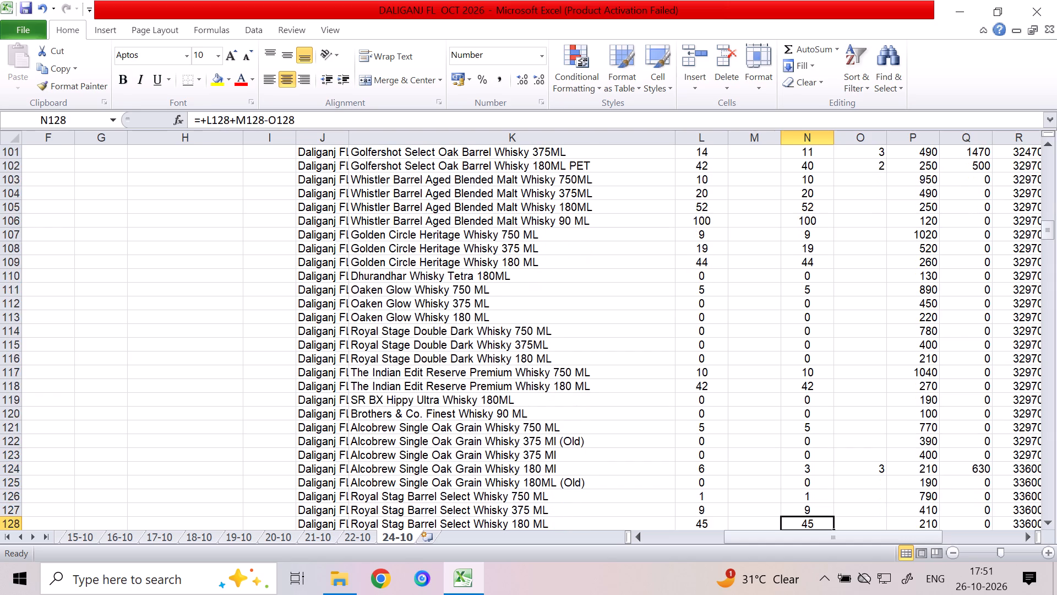
{"action": "key", "text": "Down"}
{"action": "key", "text": "Up"}
{"action": "key", "text": "Up"}
{"action": "key", "text": "Up"}
{"action": "key", "text": "Up"}
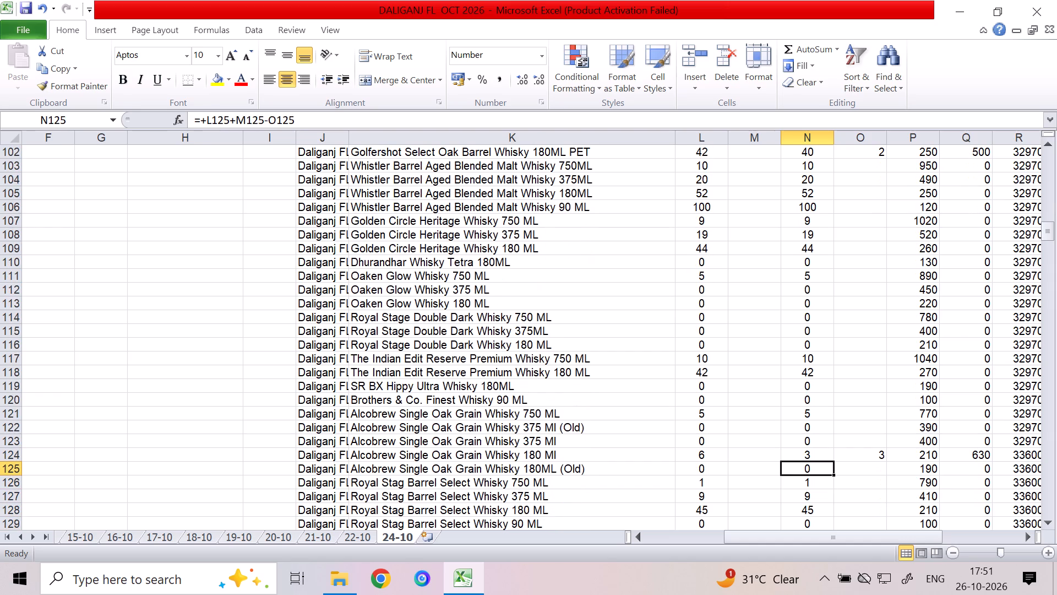
{"action": "key", "text": "Up"}
{"action": "key", "text": "Up"}
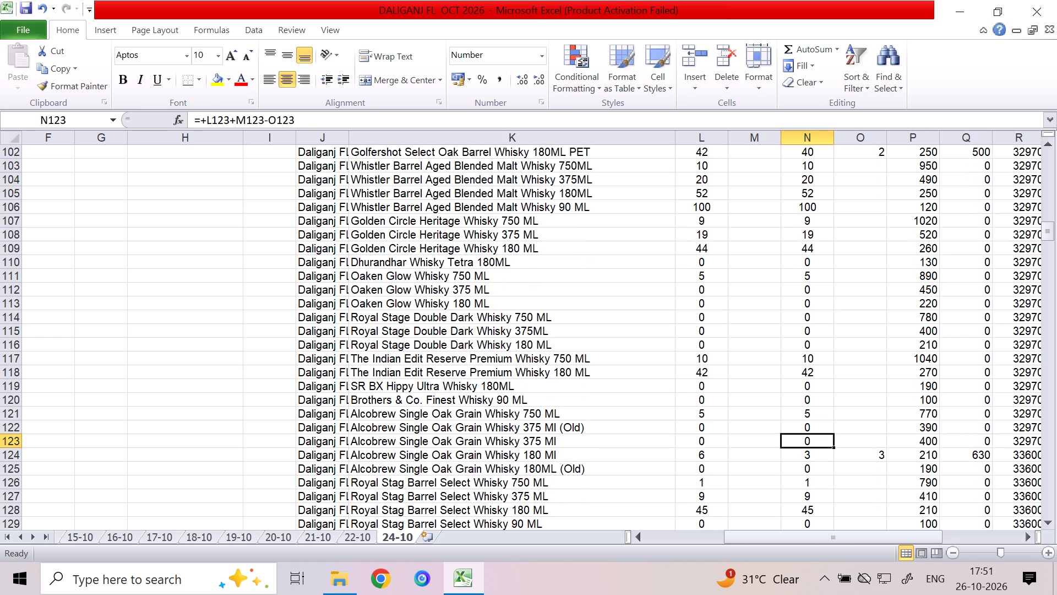
{"action": "key", "text": "Up"}
{"action": "key", "text": "Up"}
{"action": "key", "text": "Up"}
{"action": "key", "text": "Up"}
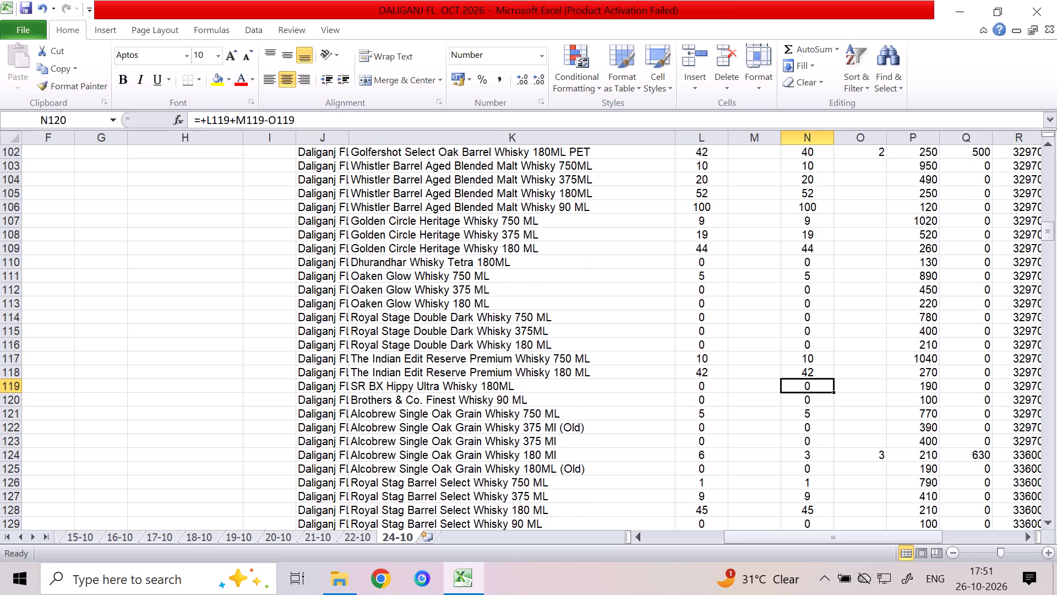
Make the item name The Indian Edit Reserve Premium Whisky 180 ML in K118 bold.
{"action": "key", "text": "Left"}
{"action": "key", "text": "Left"}
{"action": "key", "text": "Left"}
{"action": "key", "text": "Up"}
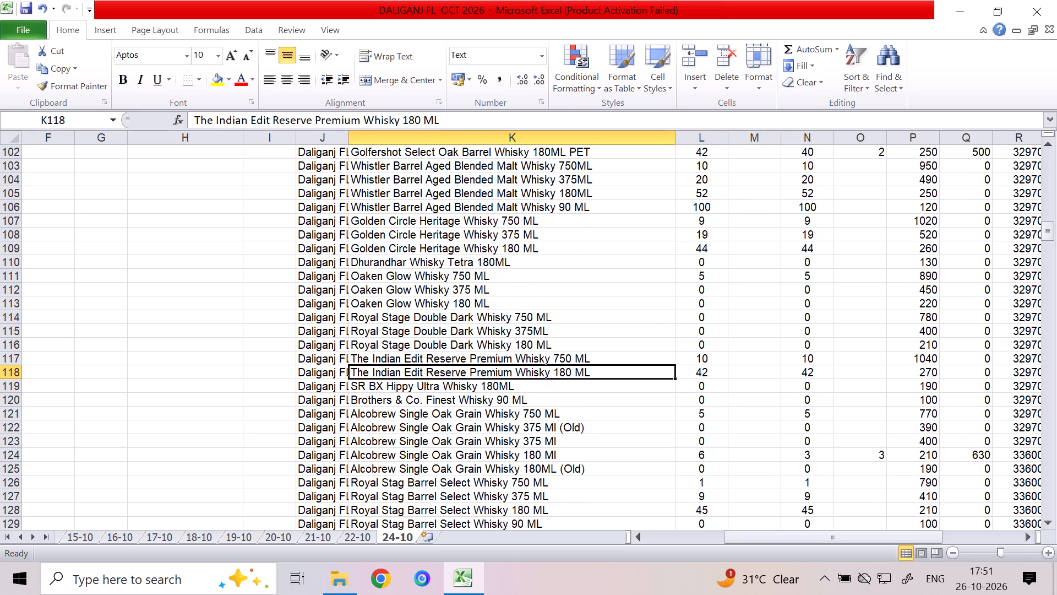
{"action": "key", "text": "ctrl+b"}
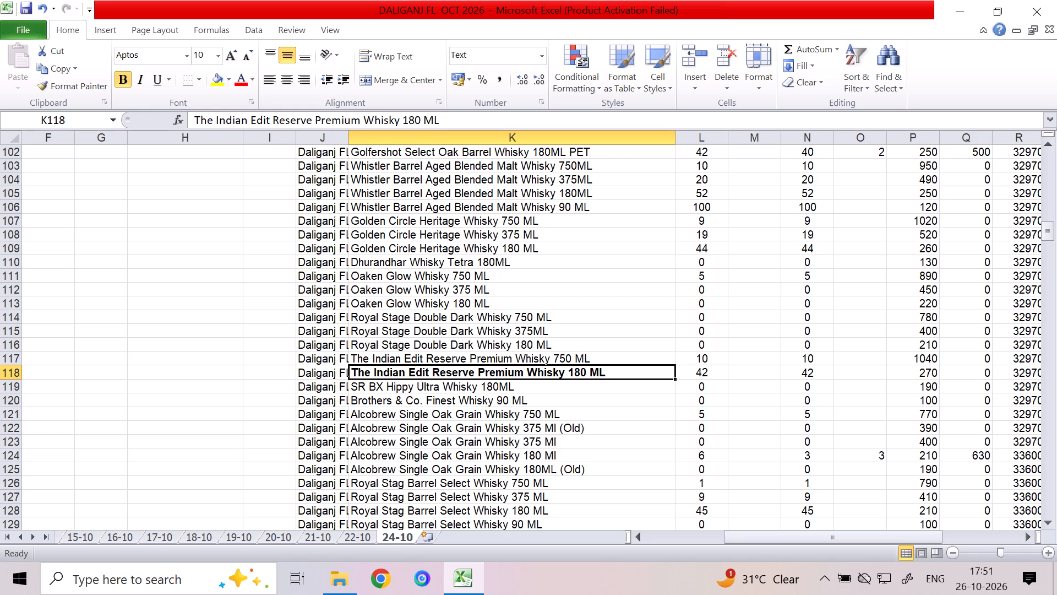
{"action": "left_click", "coordinate": [517, 323]}
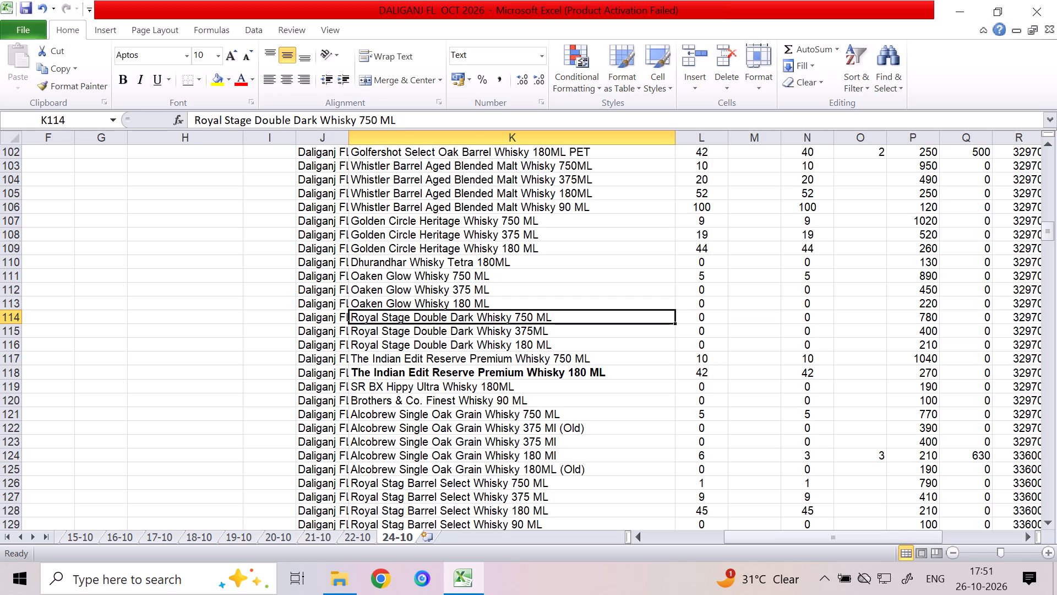
Search the 24-10 sheet for xc to locate the XClamation Pre Whisky items.
{"action": "left_click", "coordinate": [456, 395]}
{"action": "left_click", "coordinate": [468, 391]}
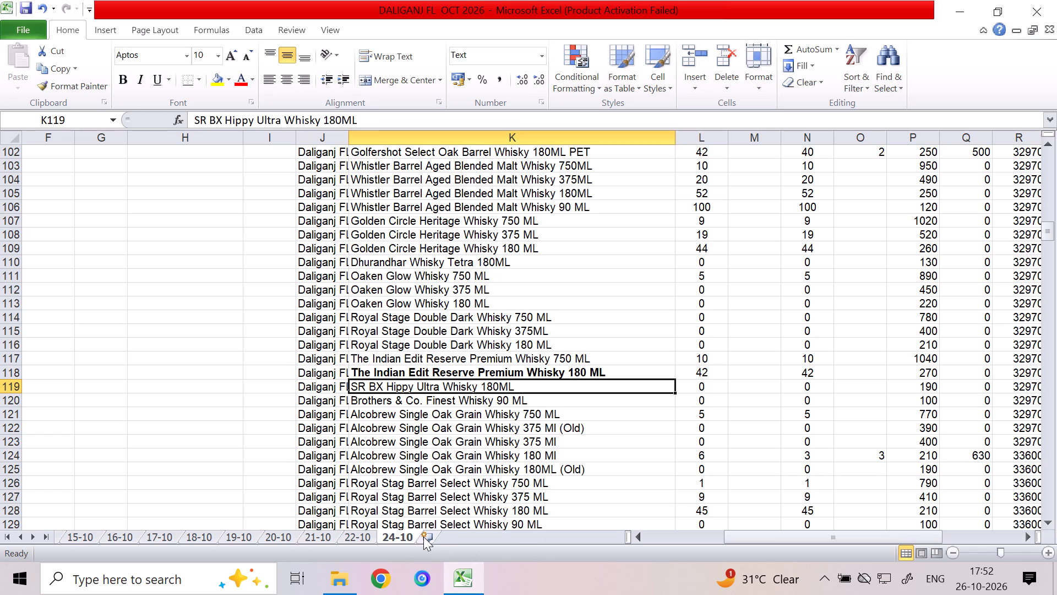
{"action": "key", "text": "ctrl+f"}
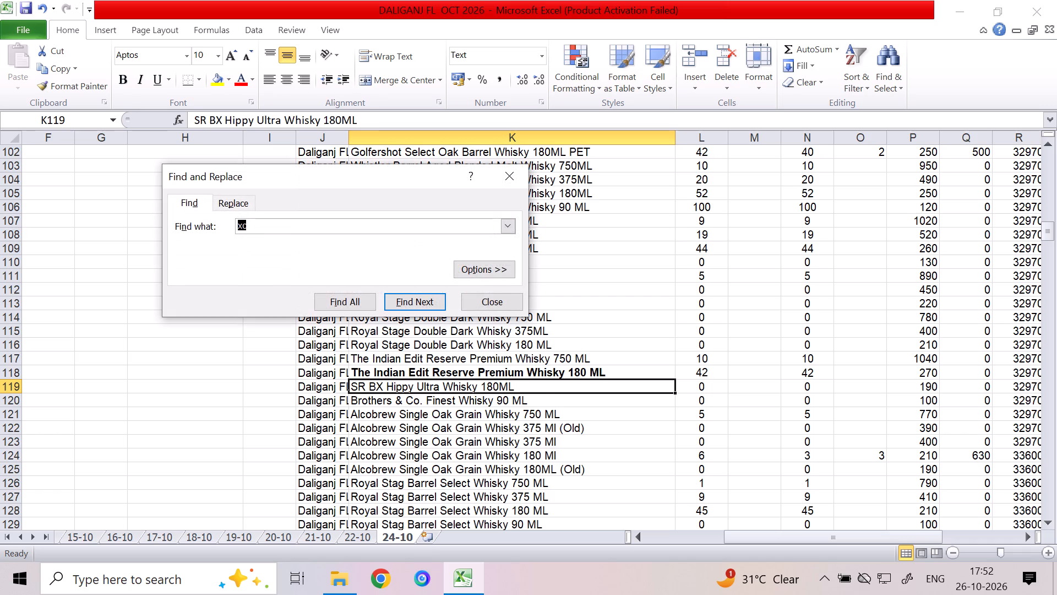
{"action": "key", "text": "Return"}
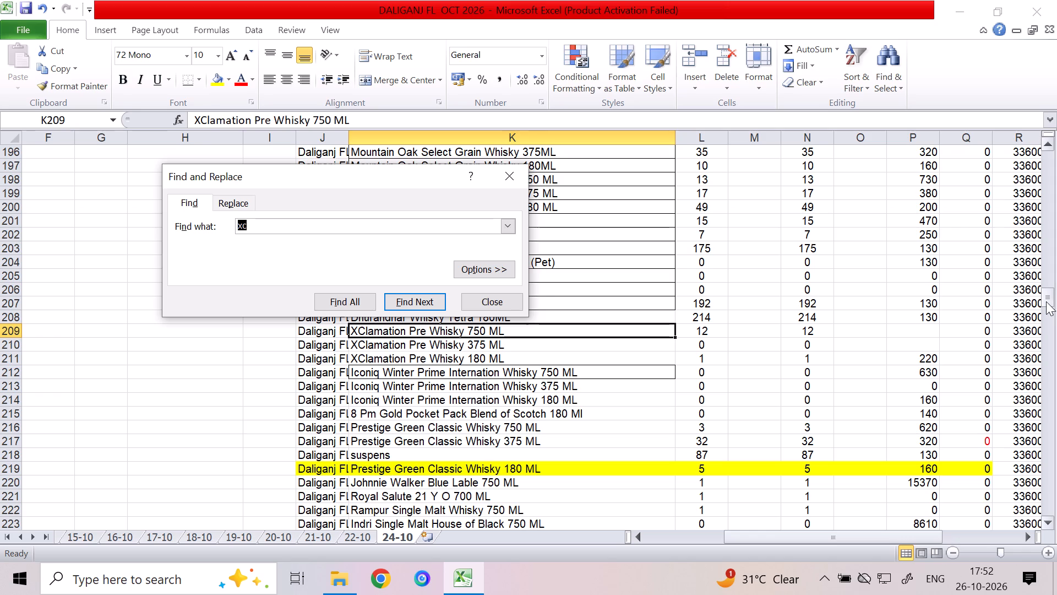
{"action": "left_click_drag", "start_coordinate": [1047, 301], "coordinate": [1047, 296]}
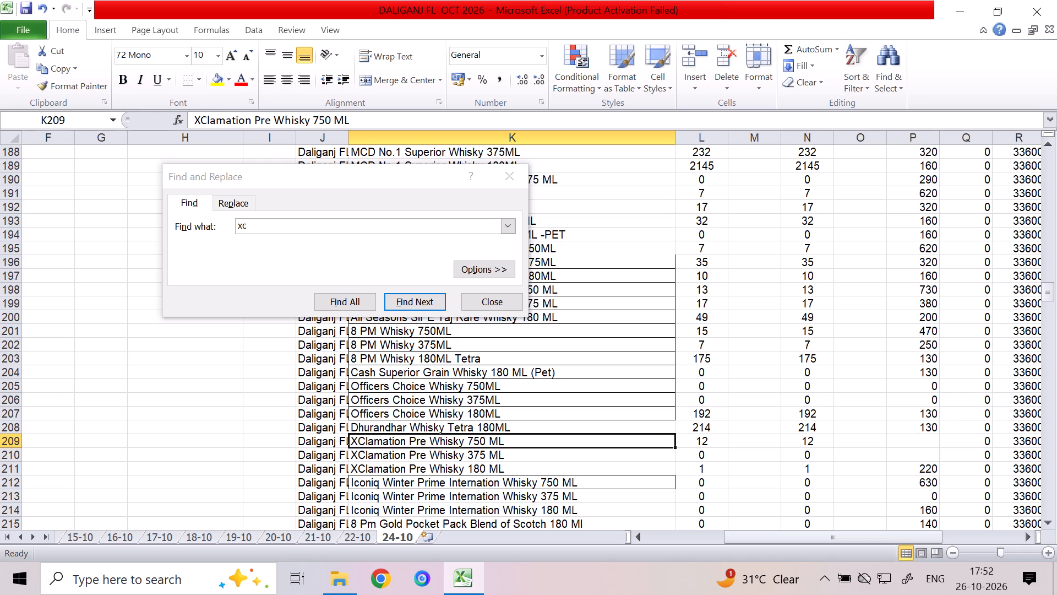
Enter 1 in column O as the quantity sold for XClamation Pre Whisky 180 ML in row 211.
{"action": "left_click", "coordinate": [700, 435]}
{"action": "left_click", "coordinate": [594, 444]}
{"action": "left_click", "coordinate": [706, 447]}
{"action": "left_click", "coordinate": [711, 469]}
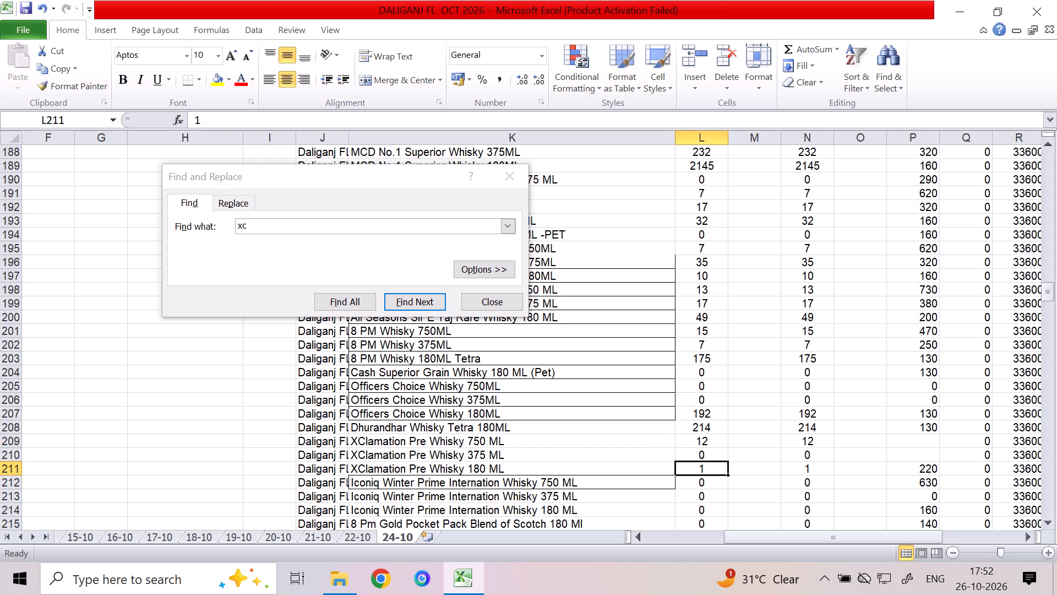
{"action": "left_click", "coordinate": [712, 446]}
{"action": "left_click", "coordinate": [709, 466]}
{"action": "key", "text": "Up"}
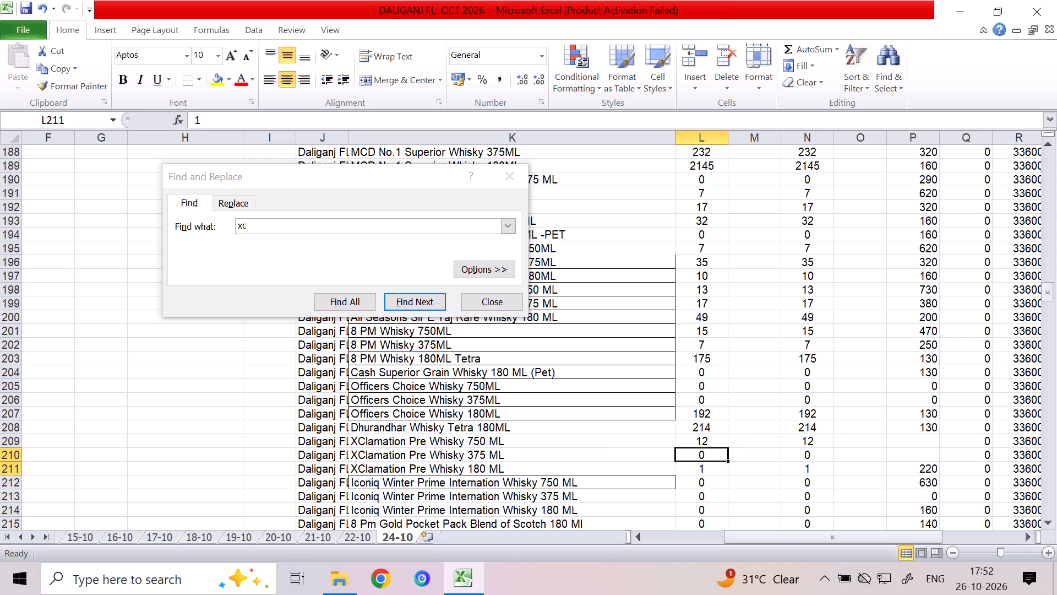
{"action": "key", "text": "Up"}
{"action": "key", "text": "Down"}
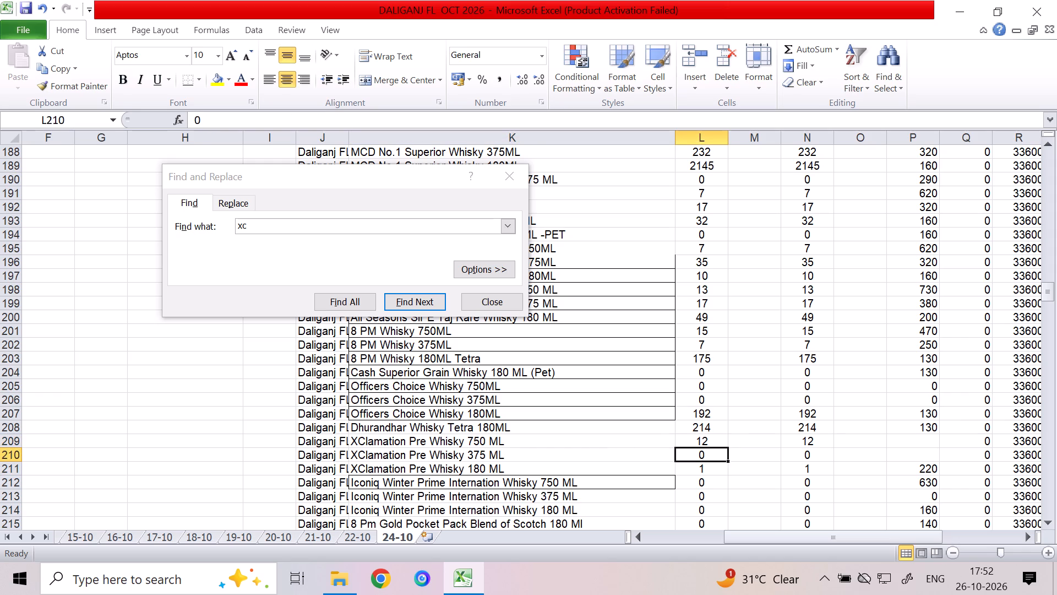
{"action": "key", "text": "Down"}
{"action": "key", "text": "Right"}
{"action": "key", "text": "Right"}
{"action": "key", "text": "Right"}
{"action": "key", "text": "1"}
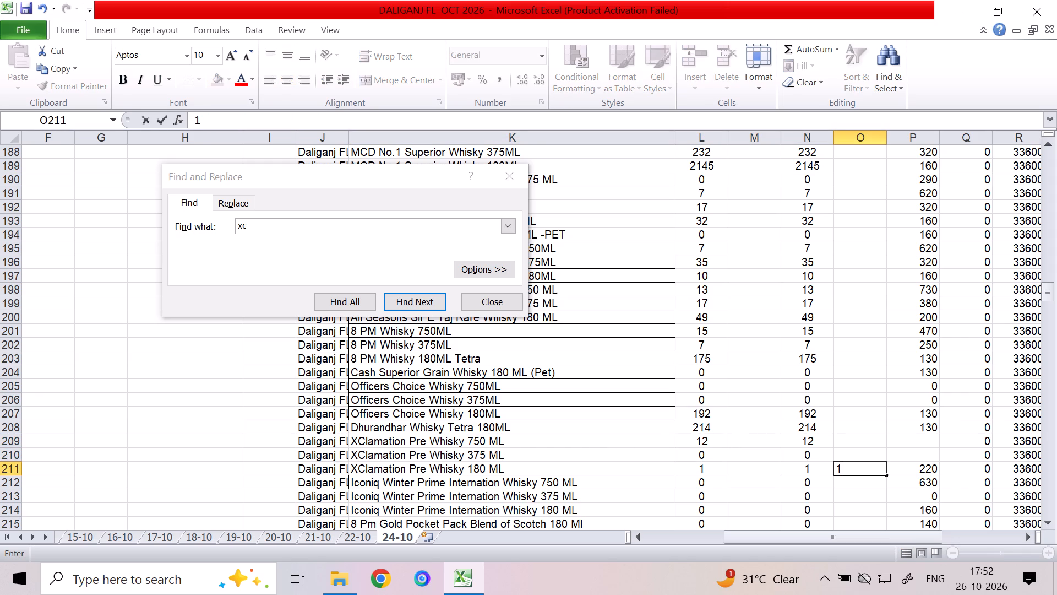
{"action": "key", "text": "Down"}
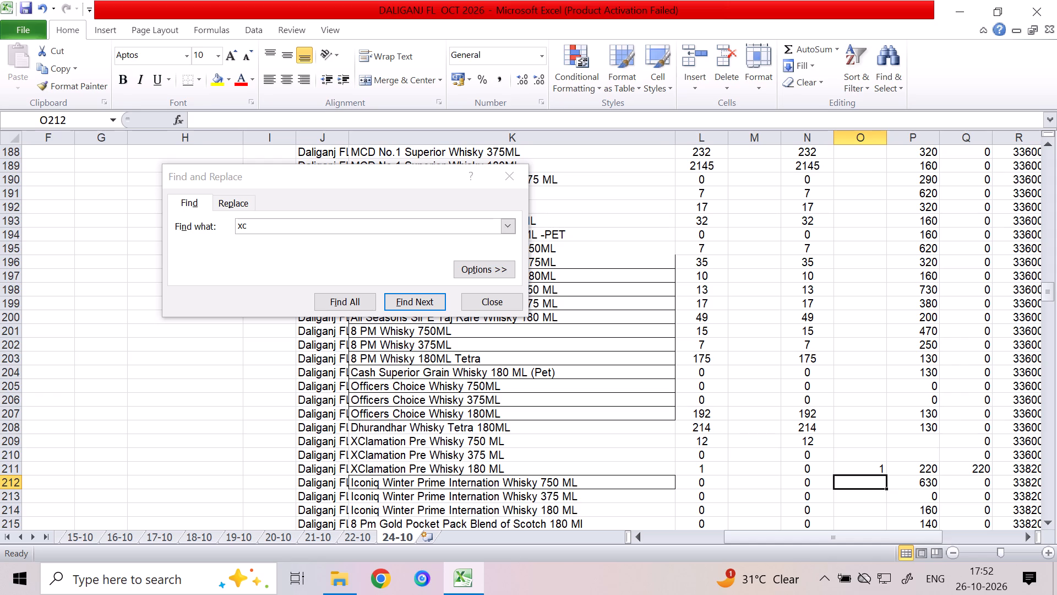
Make the item names XClamation Pre Whisky 180 ML in K211 and XClamation Pre Whisky 750 ML in K209 bold.
{"action": "left_click", "coordinate": [523, 468]}
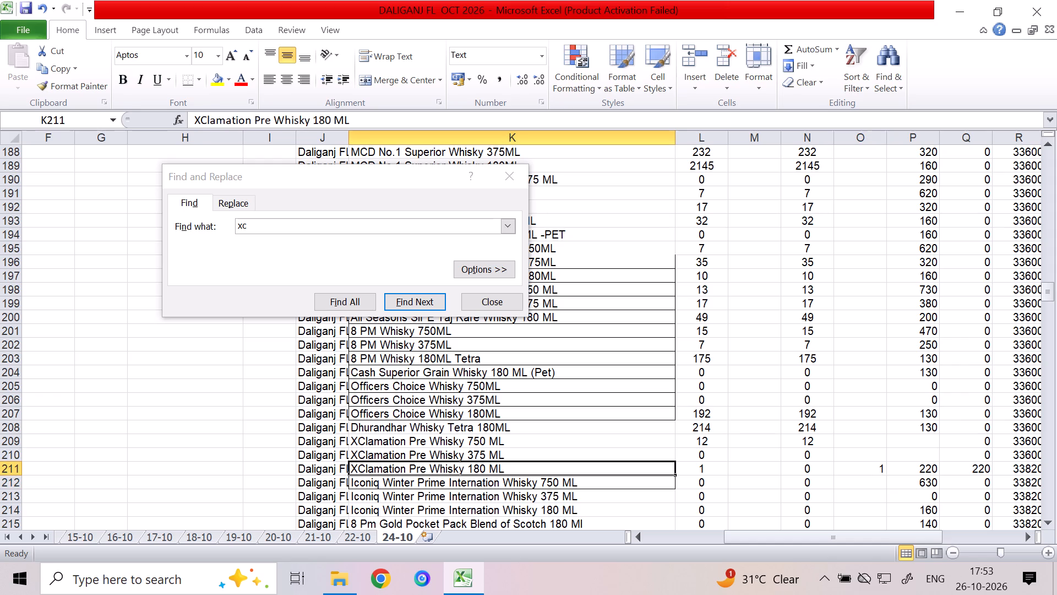
{"action": "key", "text": "Up"}
{"action": "key", "text": "Up"}
{"action": "key", "text": "Down"}
{"action": "key", "text": "Down"}
{"action": "key", "text": "ctrl+b"}
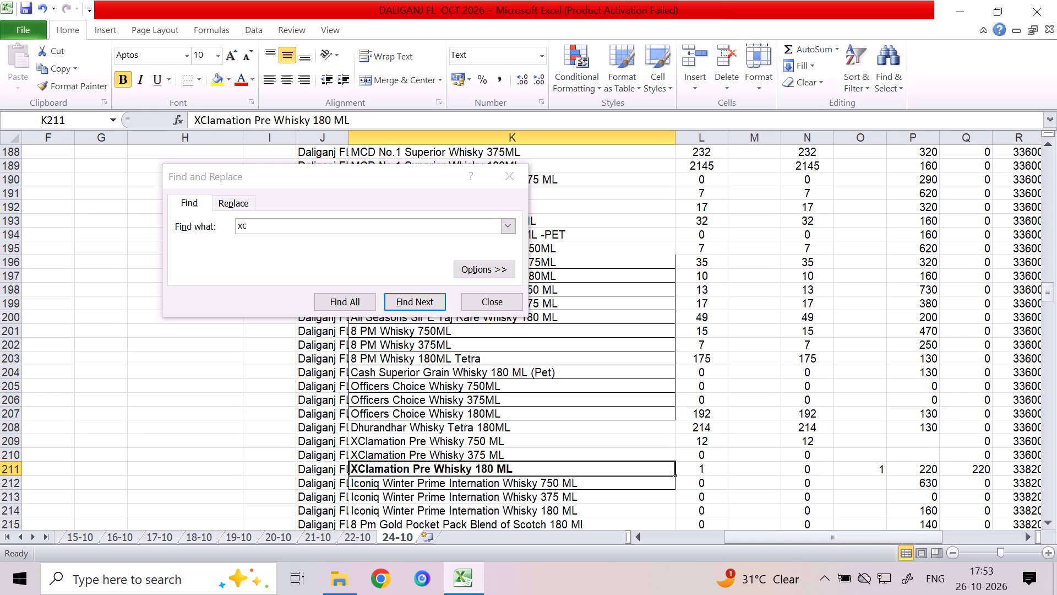
{"action": "key", "text": "Up"}
{"action": "key", "text": "Up"}
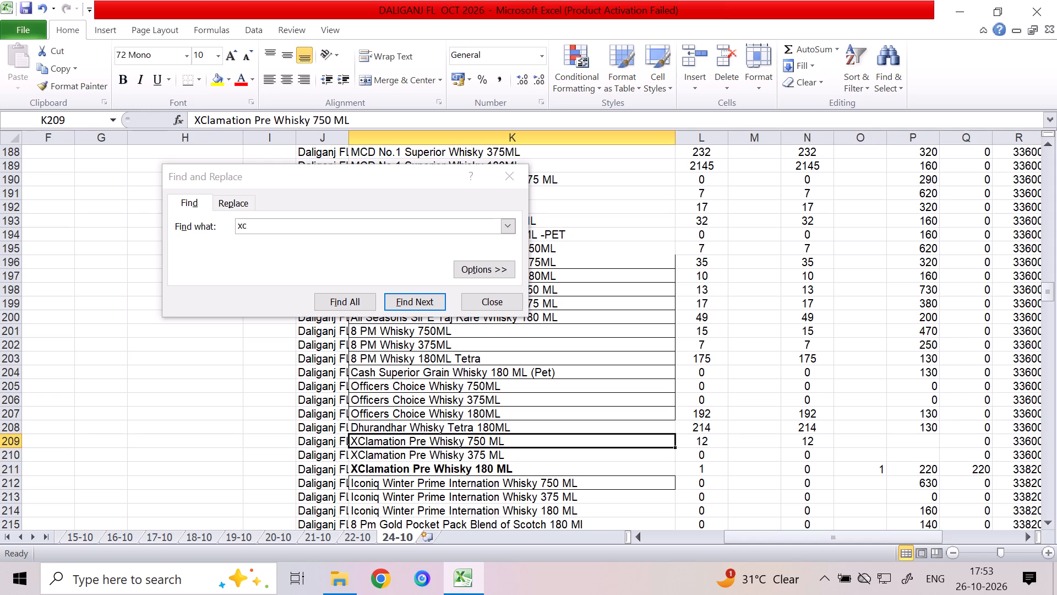
{"action": "key", "text": "ctrl+b"}
Check the column L stock from the Officers Choice Whisky rows up to Whistler Barrel Aged Blended Malt Whisky 375ML in row 104.
{"action": "key", "text": "Up"}
{"action": "key", "text": "Up"}
{"action": "key", "text": "Up"}
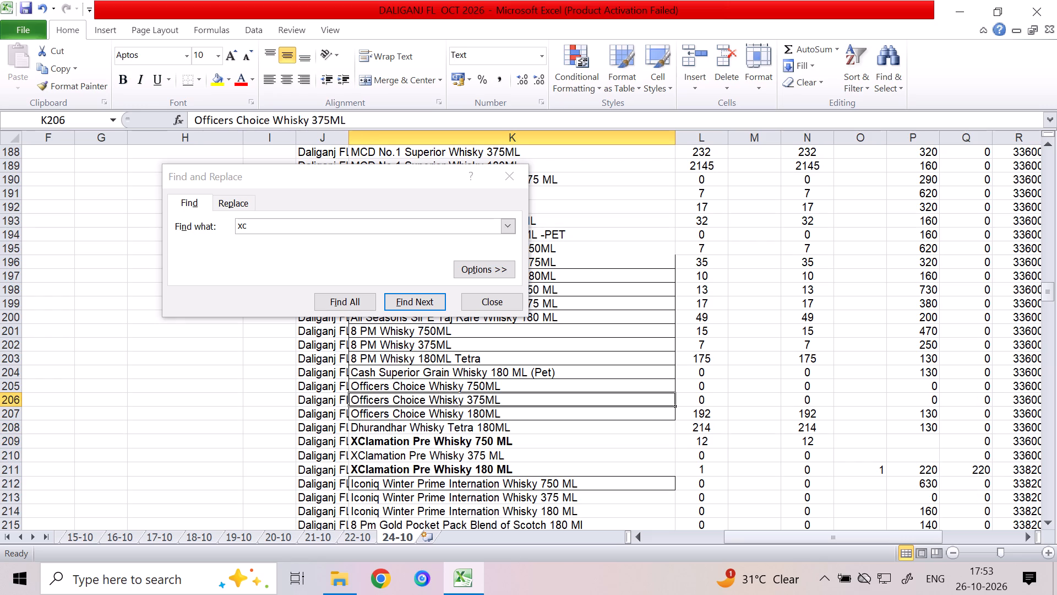
{"action": "key", "text": "Up"}
{"action": "key", "text": "Right"}
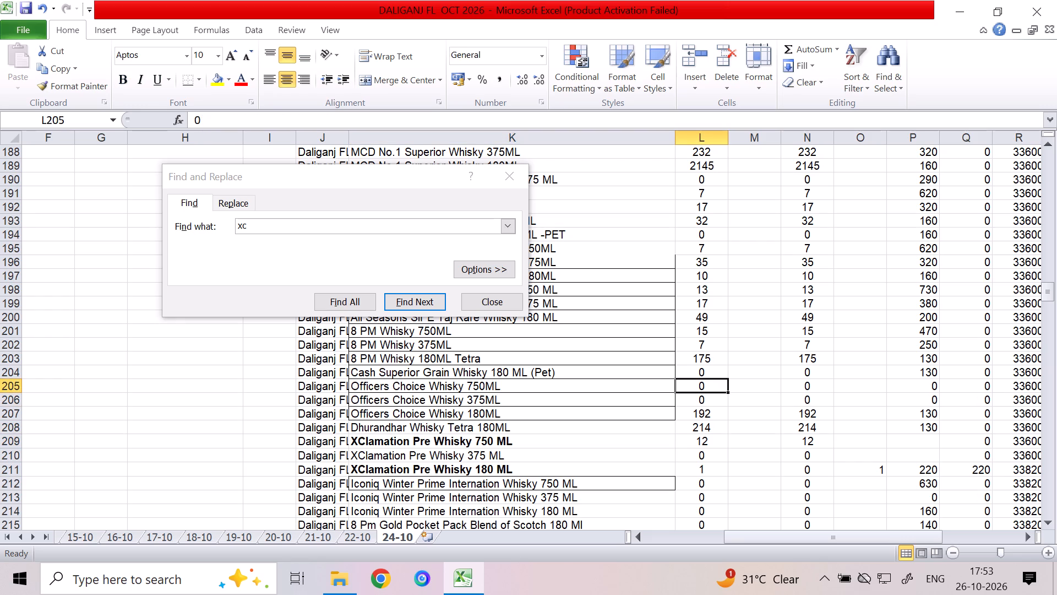
{"action": "key", "text": "Down"}
{"action": "key", "text": "Down"}
{"action": "key", "text": "Up"}
{"action": "key", "text": "Up"}
{"action": "key", "text": "Up"}
{"action": "key", "text": "Up"}
{"action": "key", "text": "Up"}
{"action": "key", "text": "Up"}
{"action": "key", "text": "Up"}
{"action": "key", "text": "Up"}
{"action": "key", "text": "Up"}
{"action": "key", "text": "Up"}
{"action": "key", "text": "Up"}
{"action": "key", "text": "Up"}
{"action": "key", "text": "Up"}
{"action": "key", "text": "Up"}
{"action": "key", "text": "Up"}
{"action": "key", "text": "Up"}
{"action": "key", "text": "Up"}
{"action": "key", "text": "Up"}
{"action": "key", "text": "Up"}
{"action": "key", "text": "Up"}
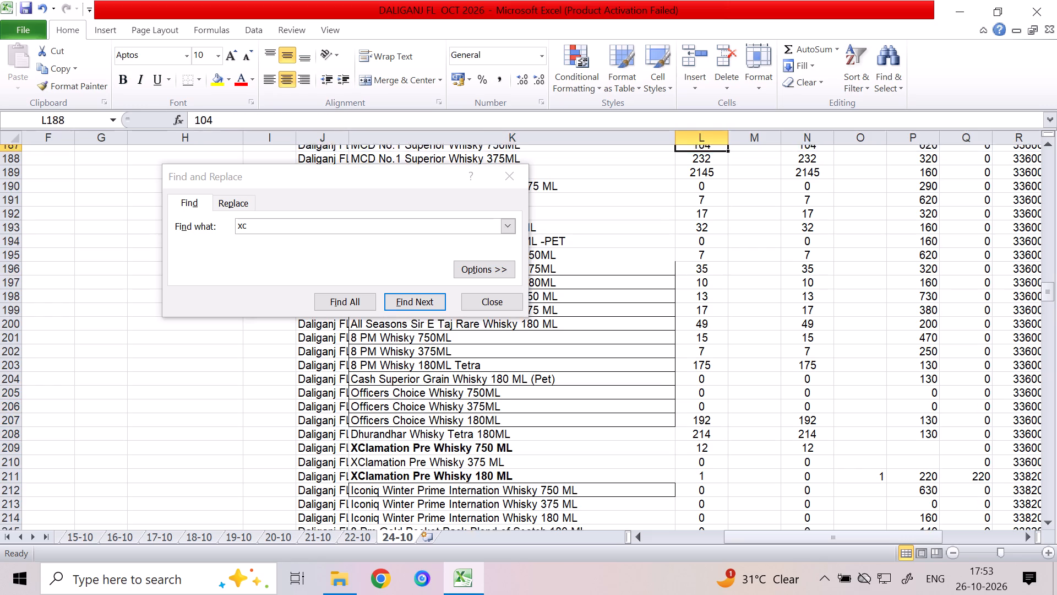
{"action": "key", "text": "Down"}
{"action": "key", "text": "Up"}
{"action": "key", "text": "Up"}
{"action": "key", "text": "Up"}
{"action": "key", "text": "Up"}
{"action": "key", "text": "Up"}
{"action": "key", "text": "Up"}
{"action": "key", "text": "Up"}
{"action": "key", "text": "Up"}
{"action": "key", "text": "Up"}
{"action": "key", "text": "Up"}
{"action": "key", "text": "Up"}
{"action": "key", "text": "Up"}
{"action": "key", "text": "Up"}
{"action": "key", "text": "Up"}
{"action": "key", "text": "Up"}
{"action": "key", "text": "Up"}
{"action": "key", "text": "Up"}
{"action": "key", "text": "Up"}
{"action": "key", "text": "Up"}
{"action": "key", "text": "Up"}
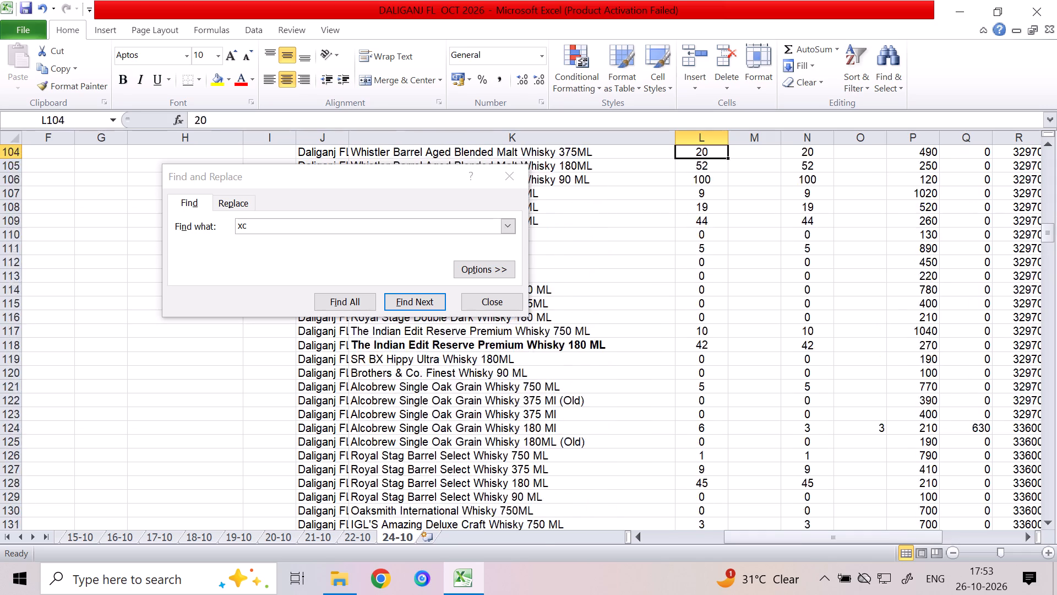
Check the stock down to Royal Stag Barrel Select Whisky 180 ML in row 128 and back to Alcobrew Single Oak Grain Whisky 180 Ml.
{"action": "key", "text": "Down"}
{"action": "key", "text": "Down"}
{"action": "key", "text": "Down"}
{"action": "key", "text": "Down"}
{"action": "key", "text": "Down"}
{"action": "key", "text": "Down"}
{"action": "key", "text": "Down"}
{"action": "key", "text": "Down"}
{"action": "key", "text": "Down"}
{"action": "key", "text": "Down"}
{"action": "key", "text": "Down"}
{"action": "key", "text": "Down"}
{"action": "key", "text": "Down"}
{"action": "key", "text": "Down"}
{"action": "key", "text": "Down"}
{"action": "key", "text": "Down"}
{"action": "key", "text": "Down"}
{"action": "key", "text": "Down"}
{"action": "key", "text": "Down"}
{"action": "key", "text": "Down"}
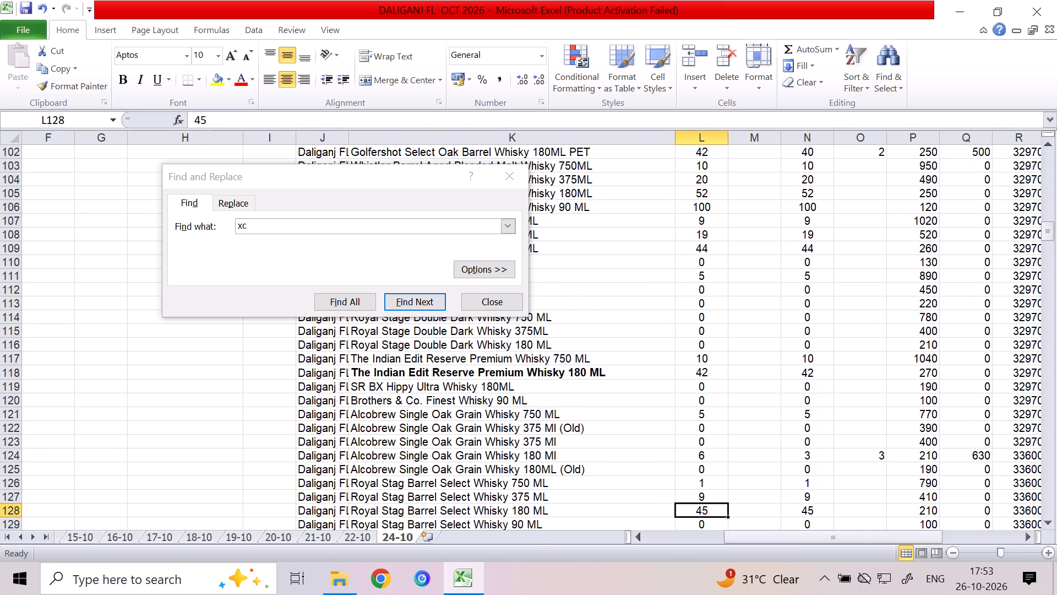
{"action": "key", "text": "Up"}
{"action": "key", "text": "Up"}
{"action": "key", "text": "Up"}
{"action": "key", "text": "Up"}
{"action": "key", "text": "Left"}
{"action": "key", "text": "Left"}
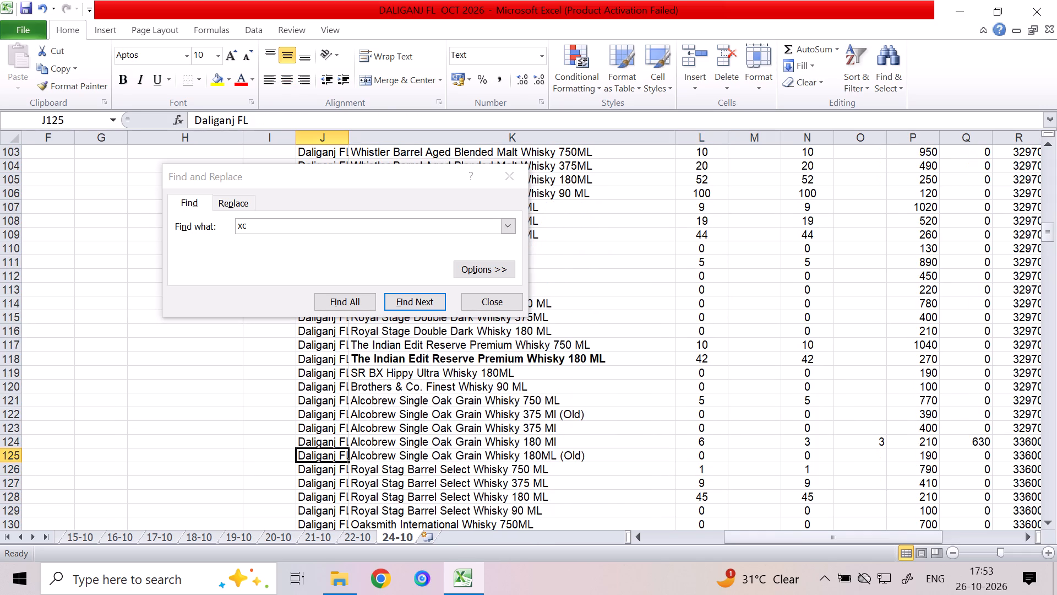
{"action": "key", "text": "Right"}
{"action": "key", "text": "Right"}
{"action": "key", "text": "Right"}
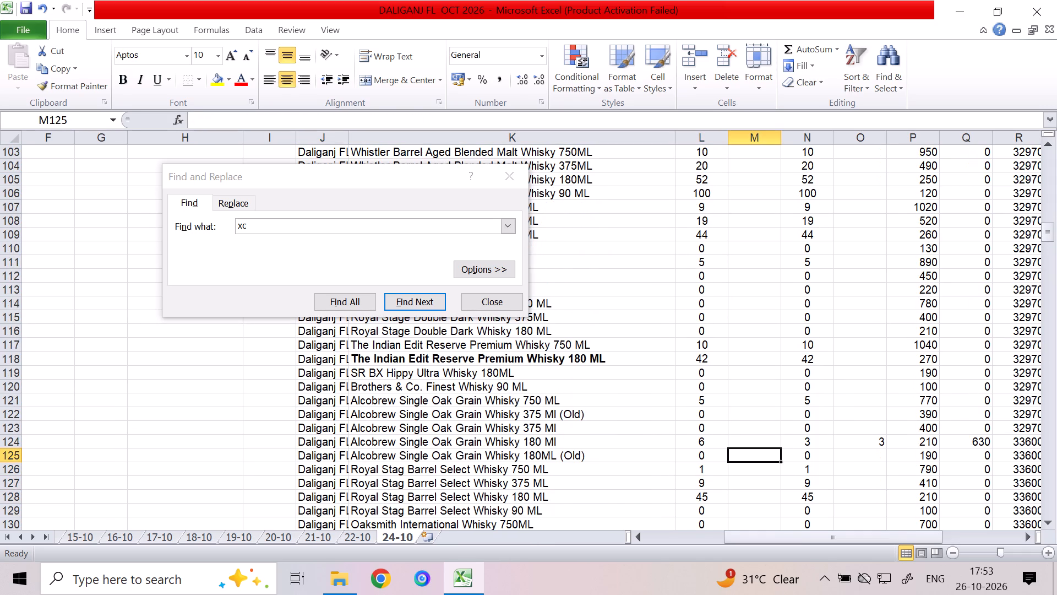
{"action": "key", "text": "Right"}
{"action": "key", "text": "Up"}
{"action": "key", "text": "Left"}
{"action": "key", "text": "Left"}
{"action": "key", "text": "Left"}
{"action": "key", "text": "Left"}
{"action": "key", "text": "Right"}
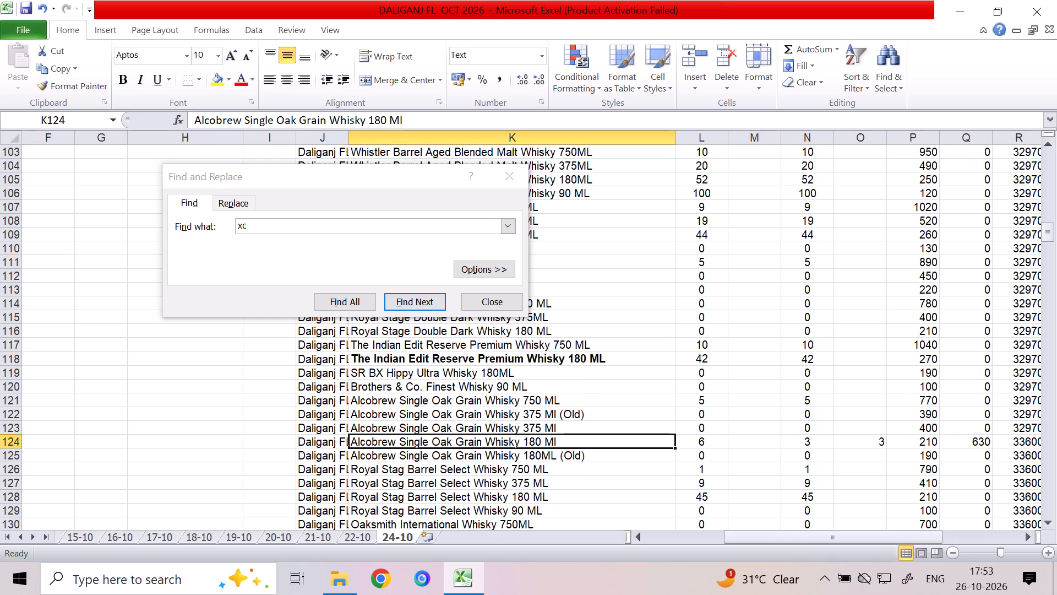
Review the items from row 124 down to IMPERIAL BLACK GRAIN BLENDED WHISKY 375 ML in row 150.
{"action": "key", "text": "Down"}
{"action": "key", "text": "Down"}
{"action": "key", "text": "Down"}
{"action": "key", "text": "Down"}
{"action": "key", "text": "Down"}
{"action": "key", "text": "Down"}
{"action": "key", "text": "Down"}
{"action": "key", "text": "Down"}
{"action": "key", "text": "Down"}
{"action": "key", "text": "Down"}
{"action": "key", "text": "Down"}
{"action": "key", "text": "Down"}
{"action": "key", "text": "Down"}
{"action": "key", "text": "Down"}
{"action": "key", "text": "Down"}
{"action": "key", "text": "Down"}
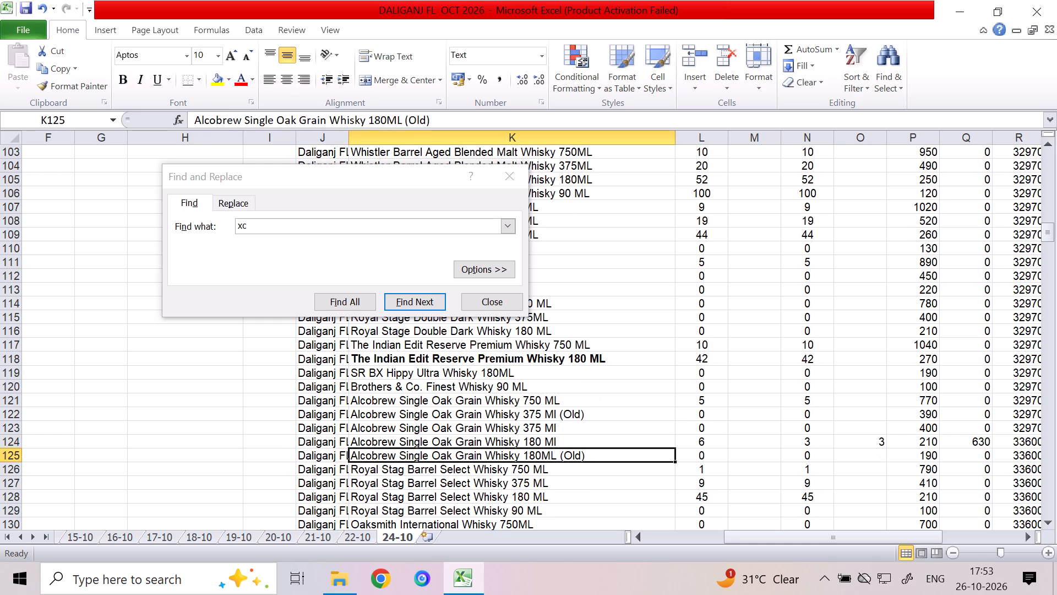
{"action": "key", "text": "Down"}
{"action": "key", "text": "Down"}
{"action": "key", "text": "Down"}
{"action": "key", "text": "Down"}
{"action": "key", "text": "Down"}
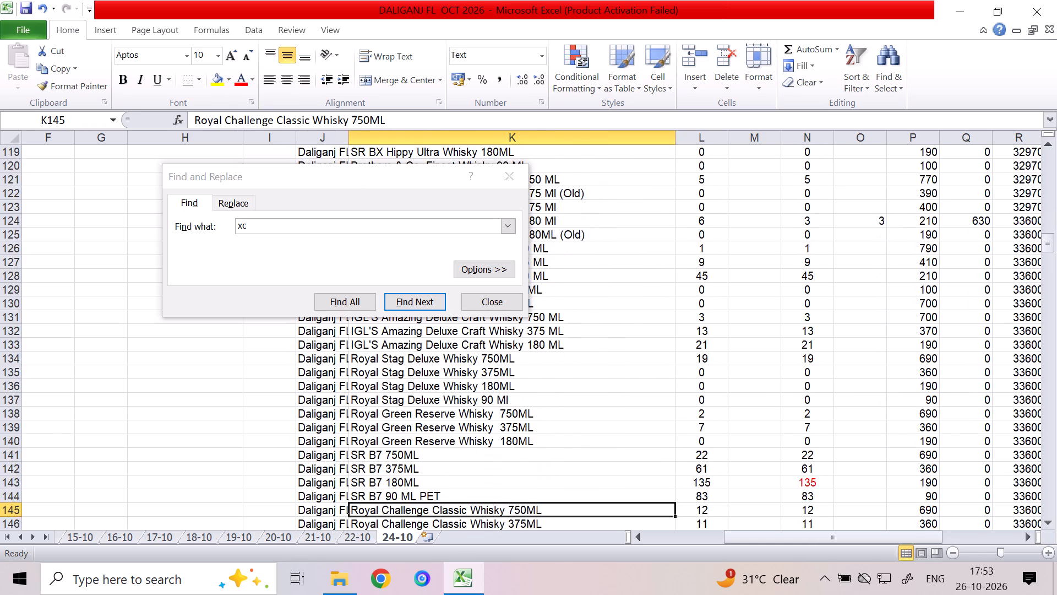
{"action": "key", "text": "Down"}
{"action": "key", "text": "Down"}
{"action": "key", "text": "Down"}
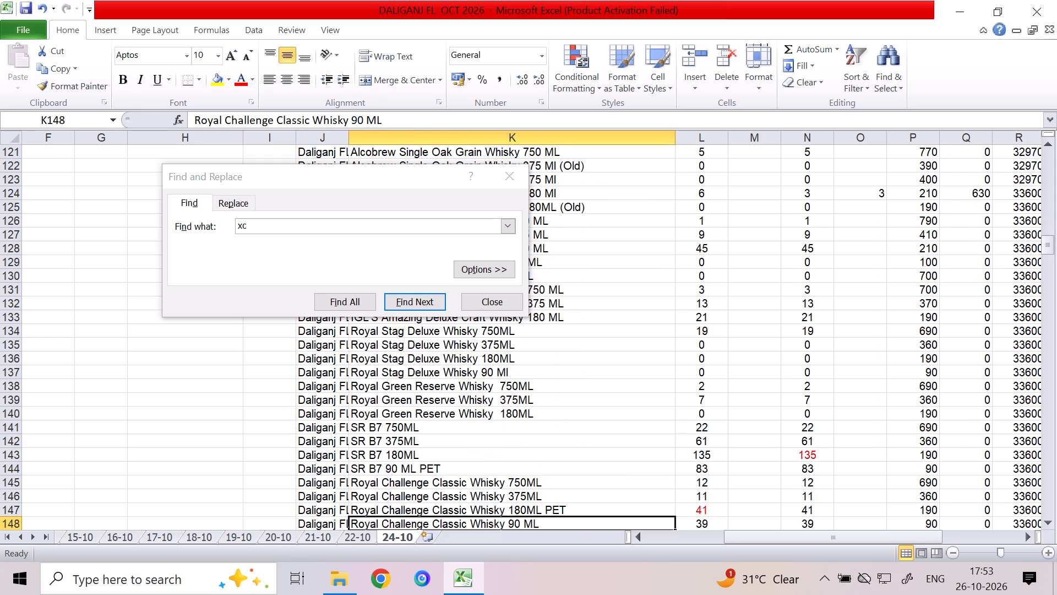
{"action": "key", "text": "Down"}
{"action": "key", "text": "Down"}
{"action": "key", "text": "Right"}
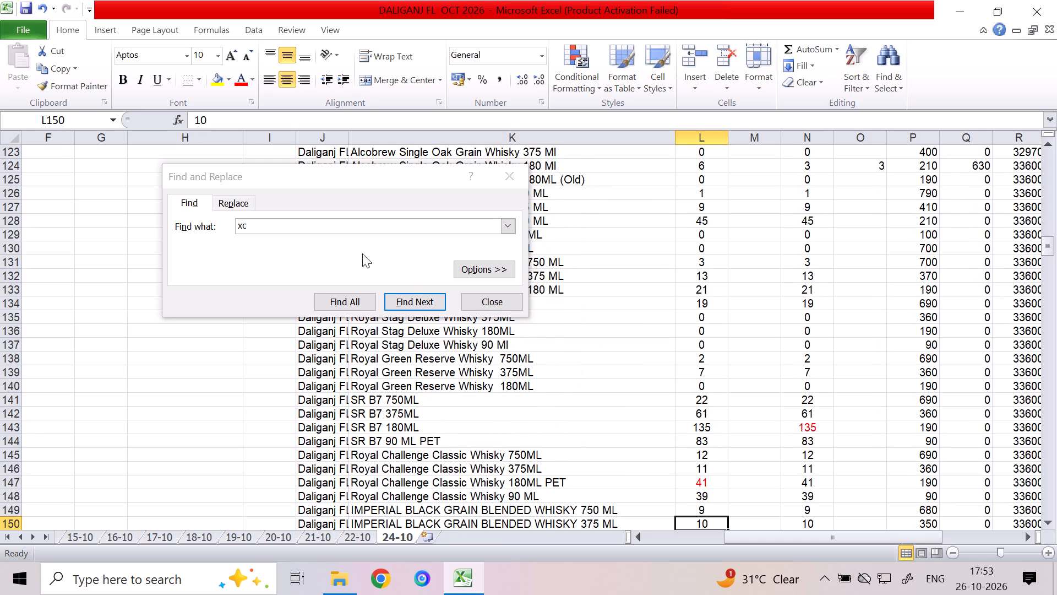
Close the search dialog and check the column L stock back up to Royal Challenge Classic Whisky 375ML in row 146.
{"action": "left_click", "coordinate": [489, 304]}
{"action": "key", "text": "Up"}
{"action": "key", "text": "Up"}
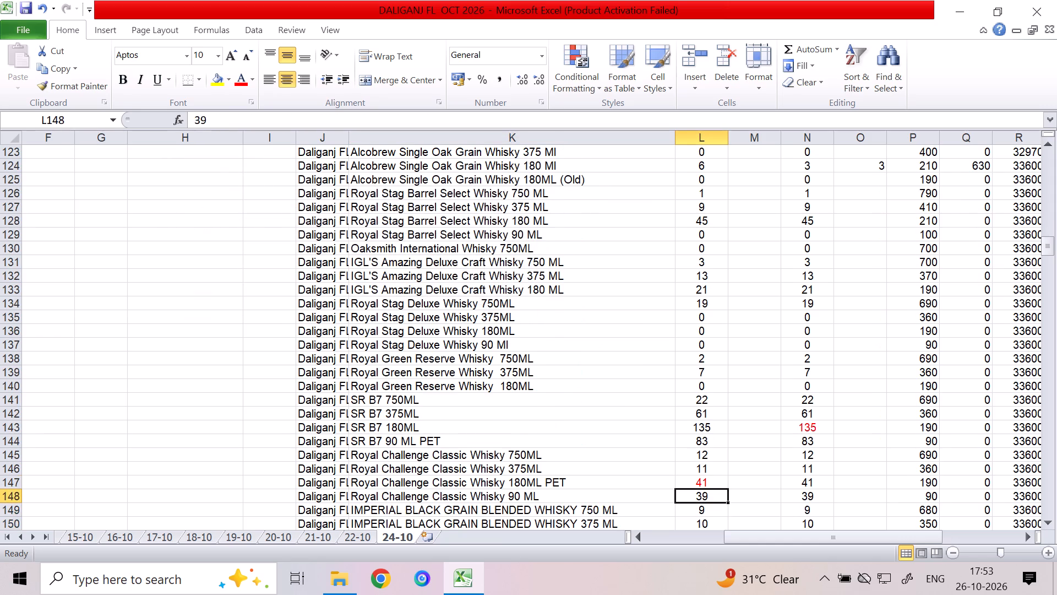
{"action": "key", "text": "Up"}
{"action": "key", "text": "Up"}
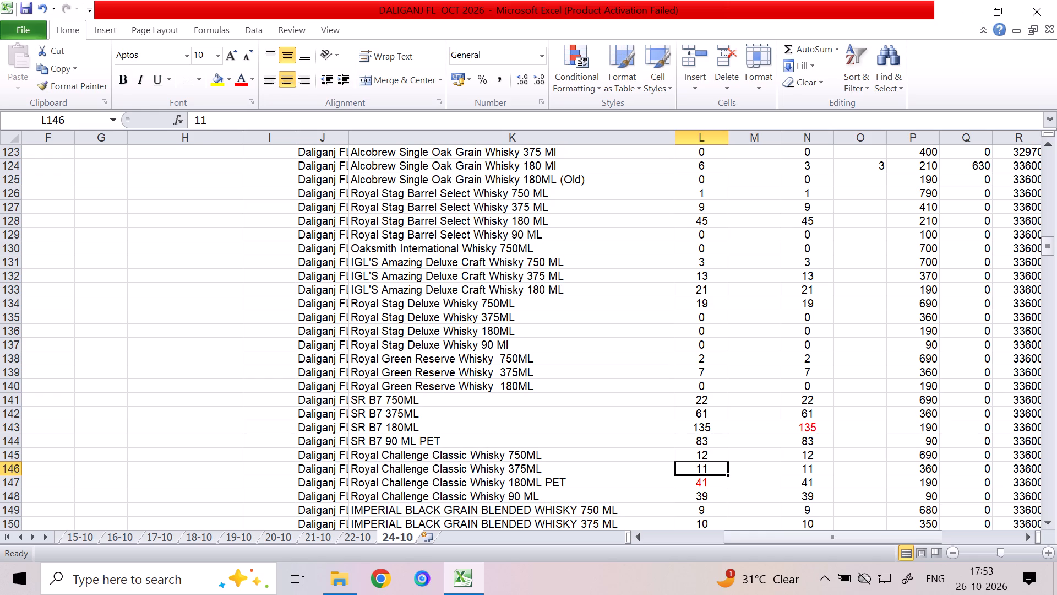
Check the stock from Royal Challenge Classic Whisky 375ML up to Alcobrew Single Oak Grain Whisky 180 Ml and its sold quantity in column O.
{"action": "key", "text": "Up"}
{"action": "key", "text": "Up"}
{"action": "key", "text": "Up"}
{"action": "key", "text": "Up"}
{"action": "key", "text": "Up"}
{"action": "key", "text": "Up"}
{"action": "key", "text": "Up"}
{"action": "key", "text": "Up"}
{"action": "key", "text": "Up"}
{"action": "key", "text": "Up"}
{"action": "key", "text": "Up"}
{"action": "key", "text": "Up"}
{"action": "key", "text": "Up"}
{"action": "key", "text": "Up"}
{"action": "key", "text": "Up"}
{"action": "key", "text": "Up"}
{"action": "key", "text": "Up"}
{"action": "key", "text": "Up"}
{"action": "key", "text": "Up"}
{"action": "key", "text": "Up"}
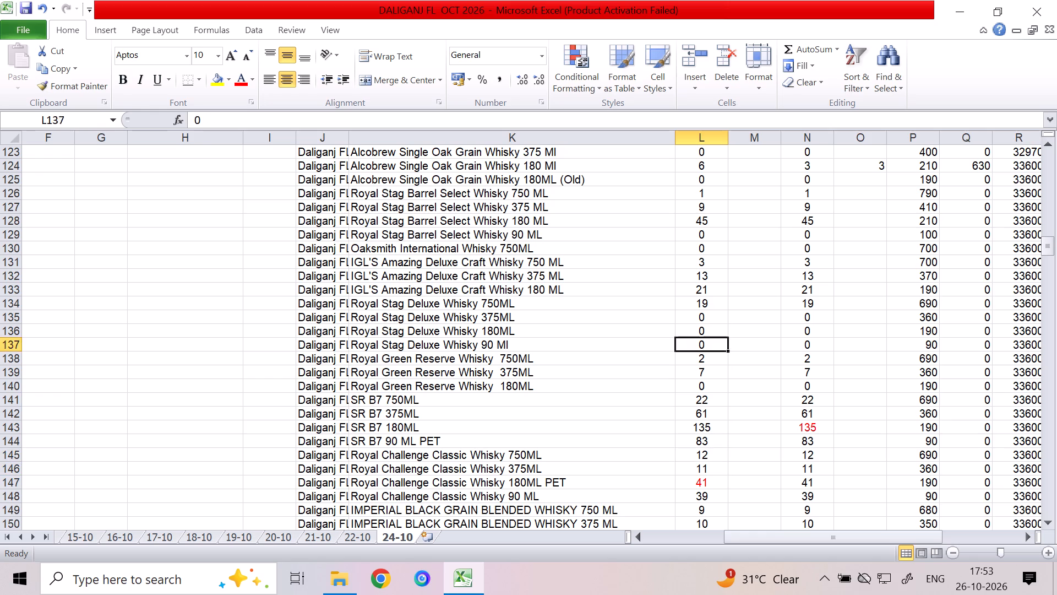
{"action": "key", "text": "Right"}
{"action": "key", "text": "Right"}
{"action": "key", "text": "Right"}
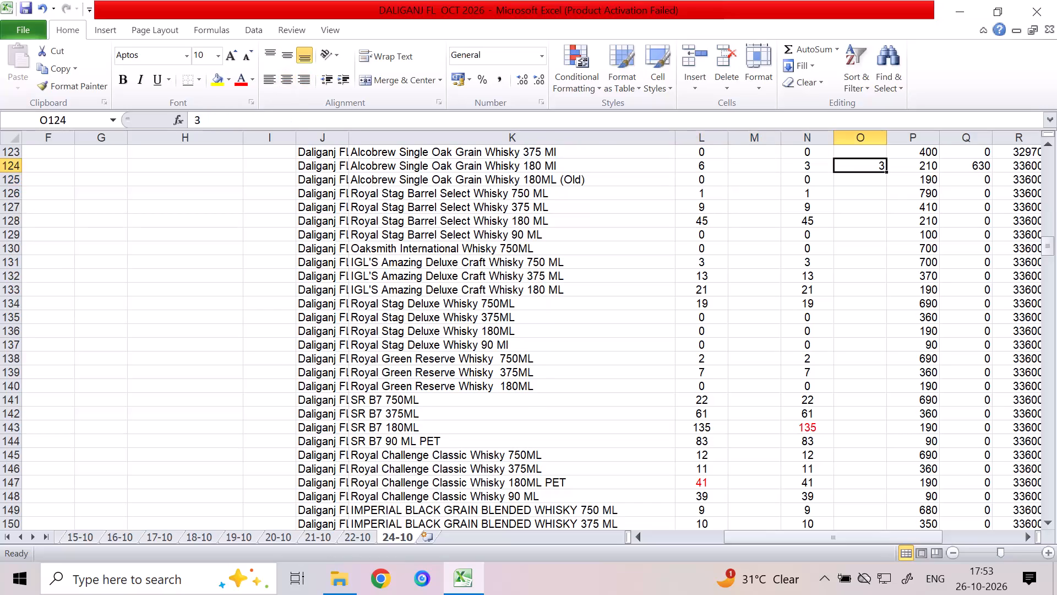
Review the Alcobrew Single Oak Grain Whisky rows and the items just above them around row 121.
{"action": "key", "text": "Up"}
{"action": "key", "text": "Up"}
{"action": "key", "text": "Up"}
{"action": "key", "text": "Up"}
{"action": "key", "text": "Down"}
{"action": "key", "text": "Down"}
{"action": "key", "text": "Down"}
{"action": "key", "text": "Down"}
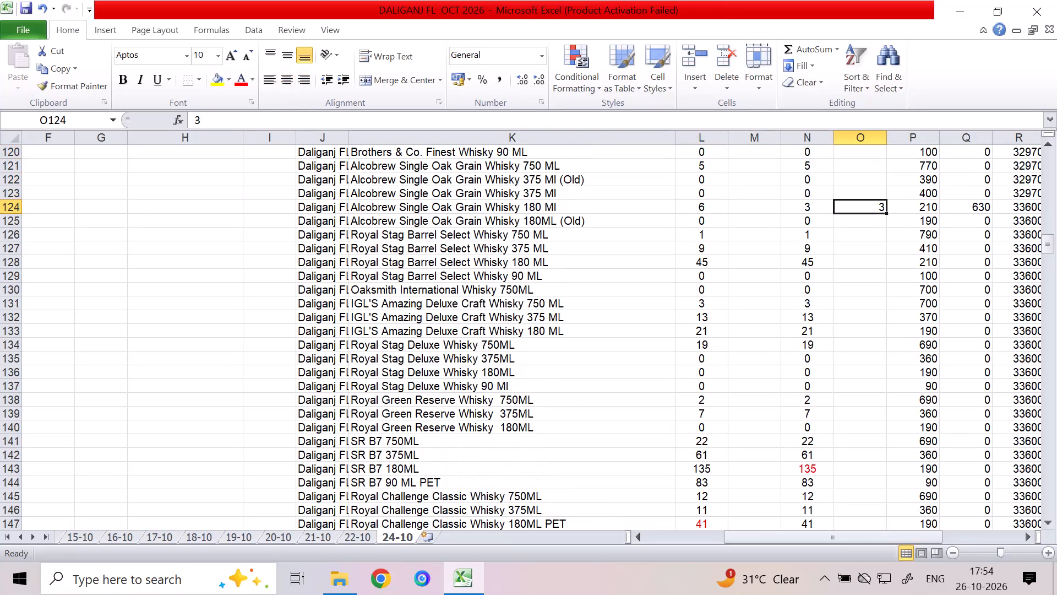
{"action": "key", "text": "Left"}
{"action": "key", "text": "Left"}
{"action": "key", "text": "Left"}
{"action": "key", "text": "Left"}
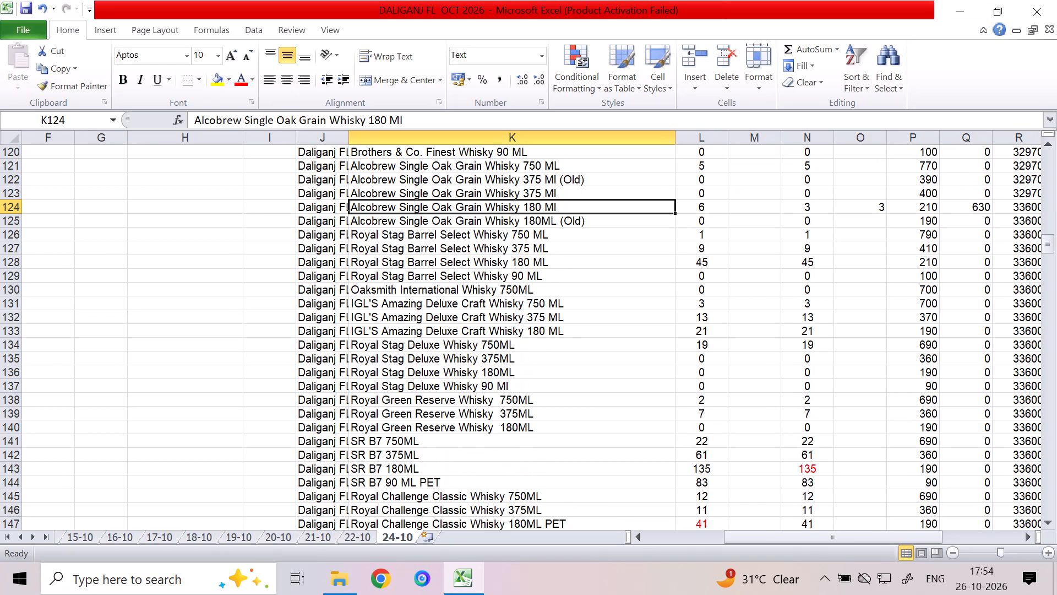
{"action": "key", "text": "Up"}
{"action": "key", "text": "Up"}
{"action": "key", "text": "Up"}
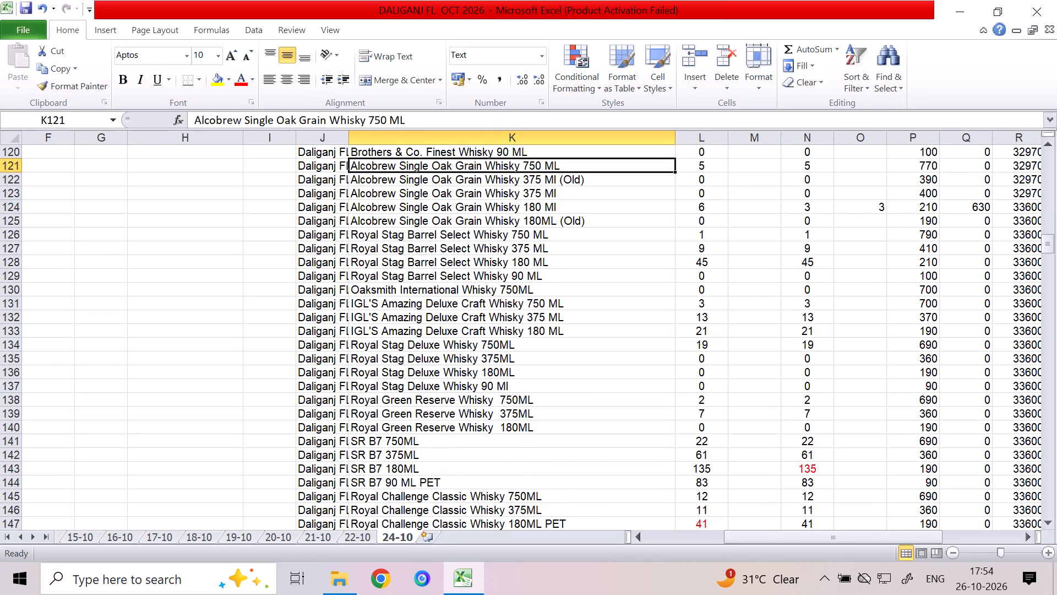
{"action": "key", "text": "Up"}
{"action": "key", "text": "Up"}
{"action": "key", "text": "Down"}
{"action": "key", "text": "Down"}
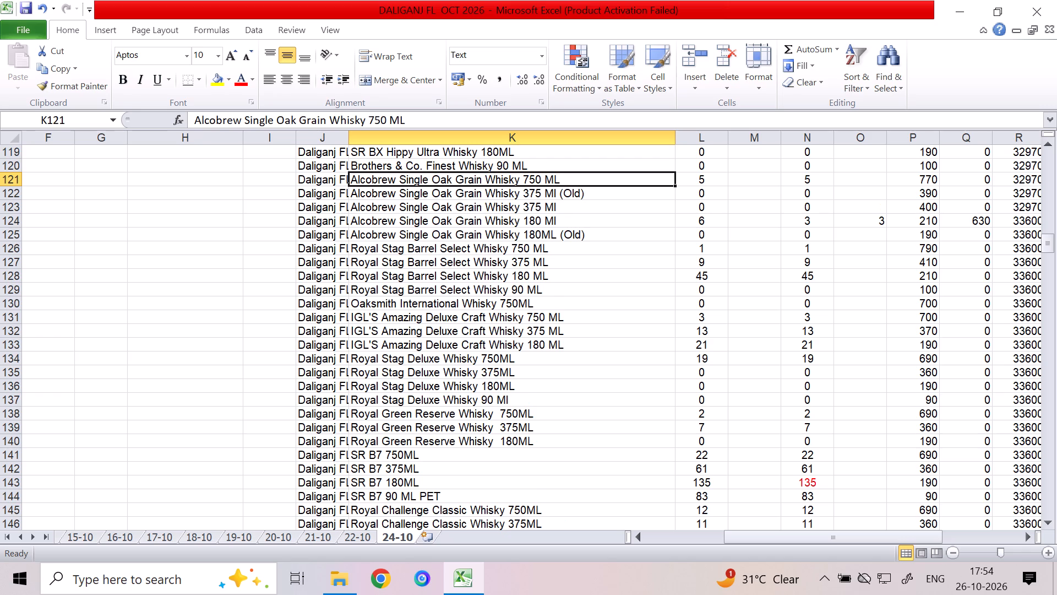
Insert two blank rows above Alcobrew Single Oak Grain Whisky 750 ML at row 121.
{"action": "left_click", "coordinate": [7, 180]}
{"action": "key", "text": "ctrl+plus"}
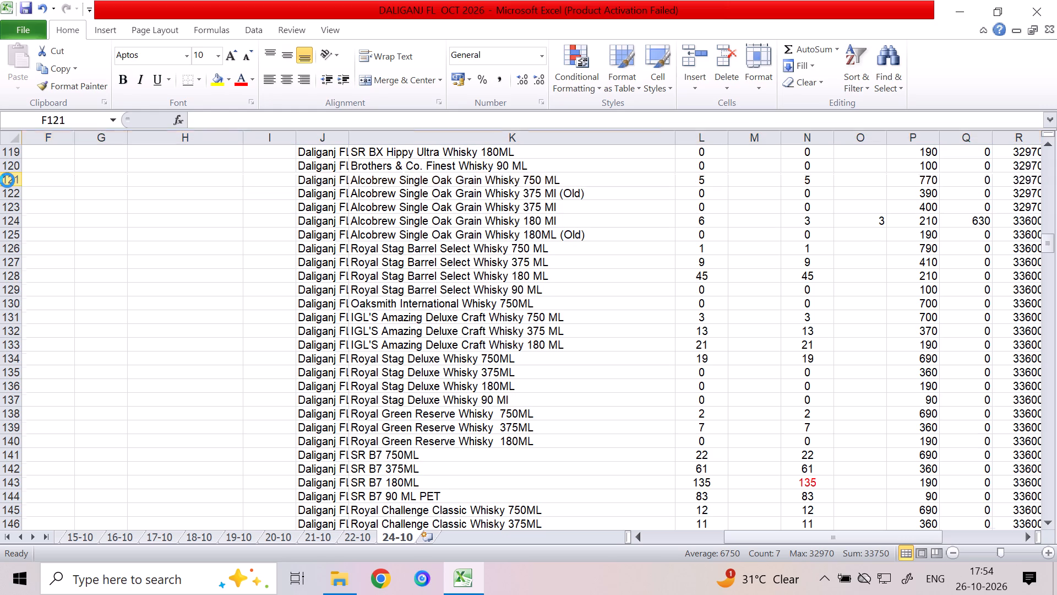
{"action": "key", "text": "ctrl+plus"}
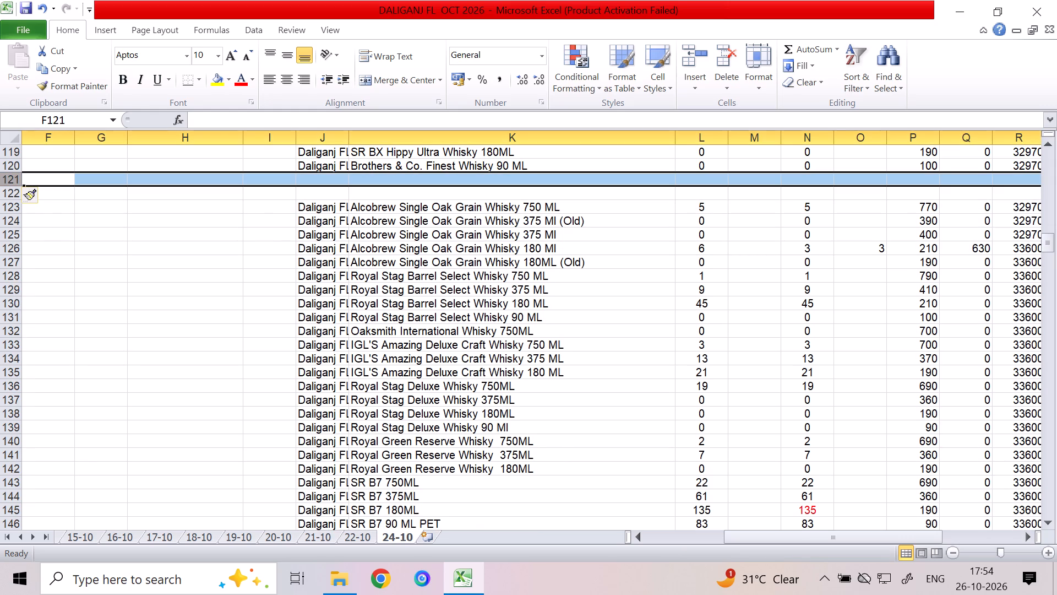
Copy the XClamation Pre Whisky 750 ML and 375 ML rows, 211 and 212, into blank rows 121 and 122.
{"action": "left_click_drag", "start_coordinate": [1049, 242], "coordinate": [1051, 247]}
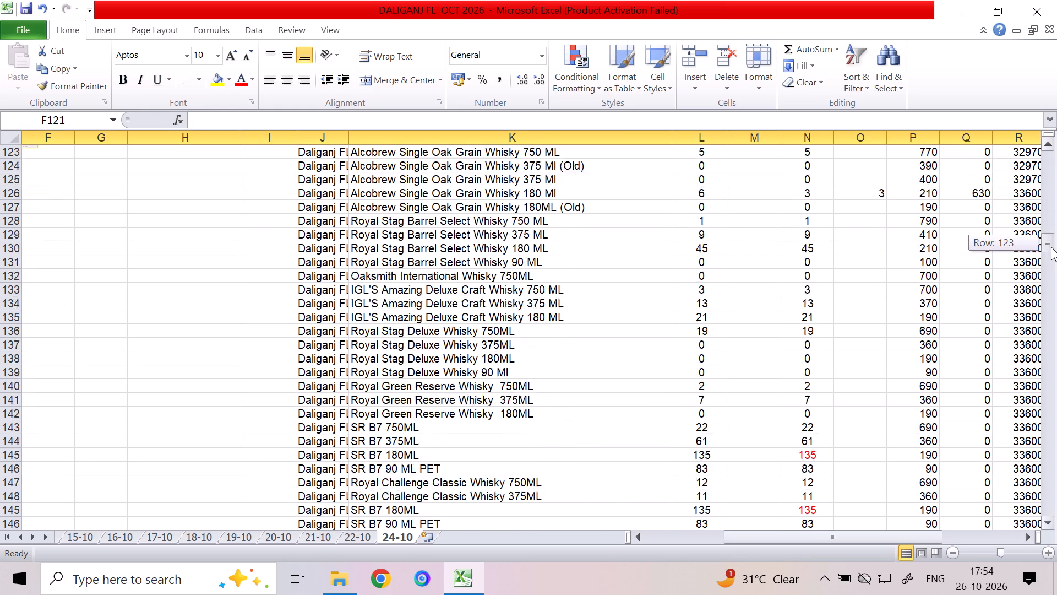
{"action": "left_click_drag", "start_coordinate": [1051, 247], "coordinate": [1056, 291]}
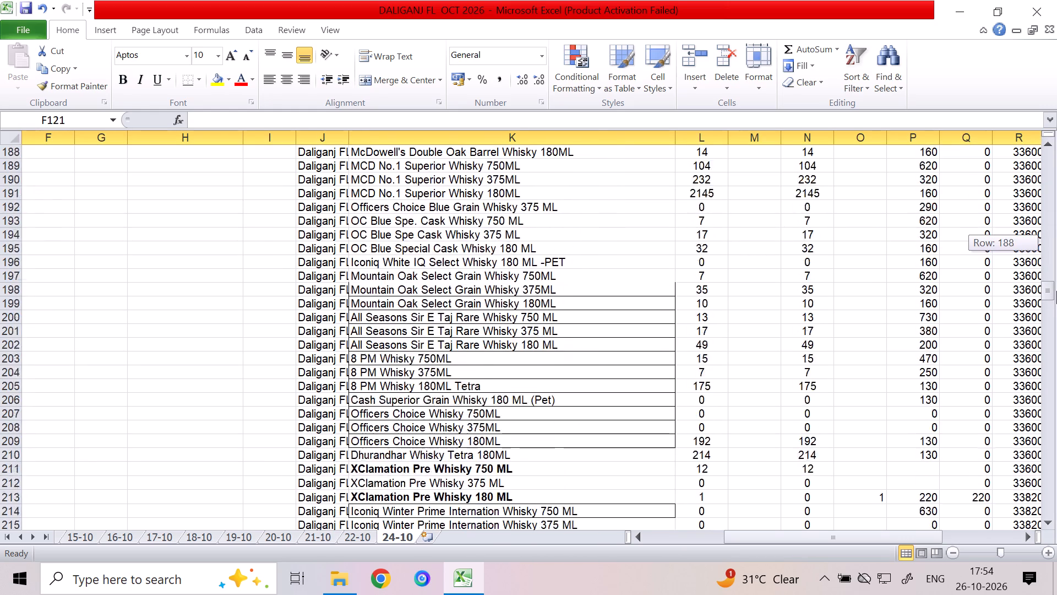
{"action": "left_click_drag", "start_coordinate": [1056, 291], "coordinate": [1056, 299]}
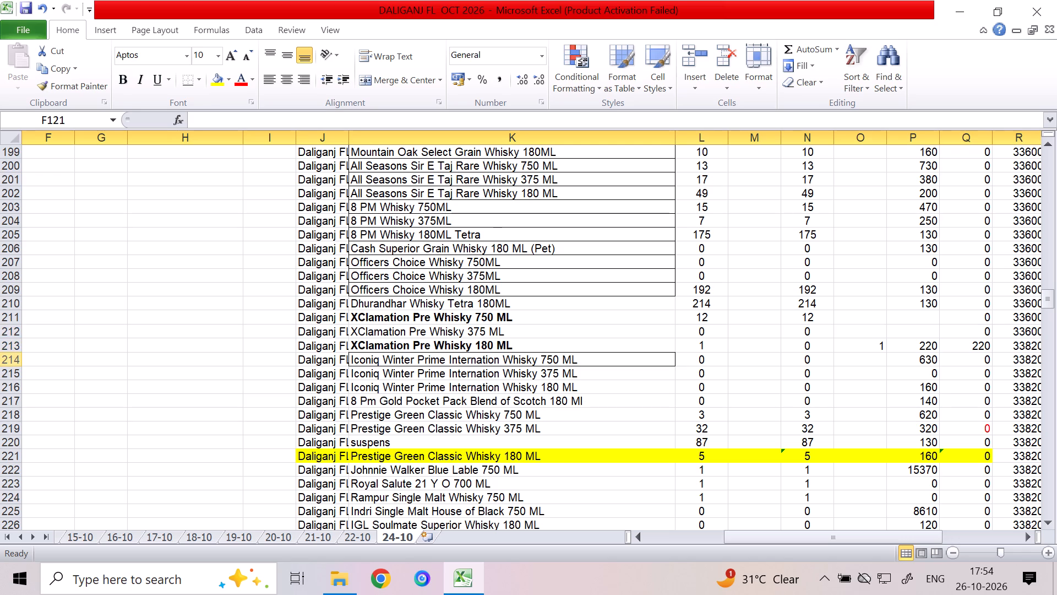
{"action": "left_click", "coordinate": [2, 328]}
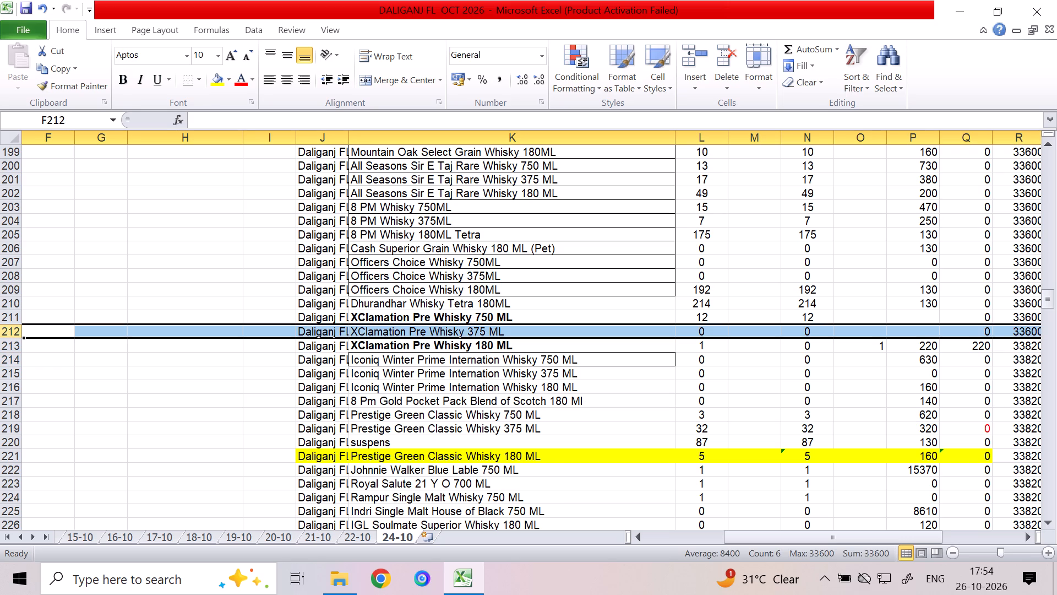
{"action": "left_click", "coordinate": [2, 317]}
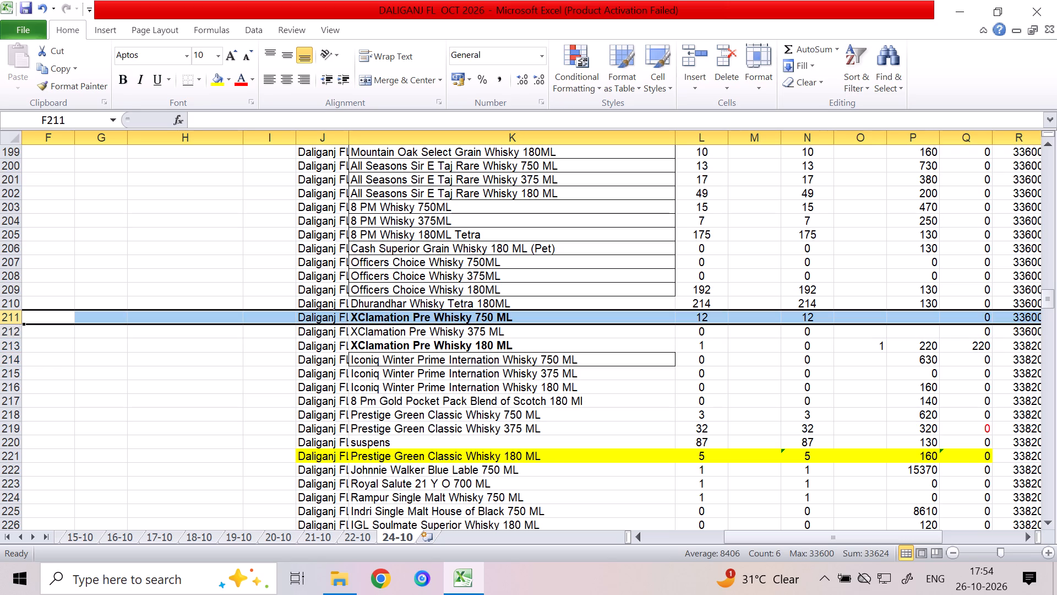
{"action": "key", "text": "ctrl+c"}
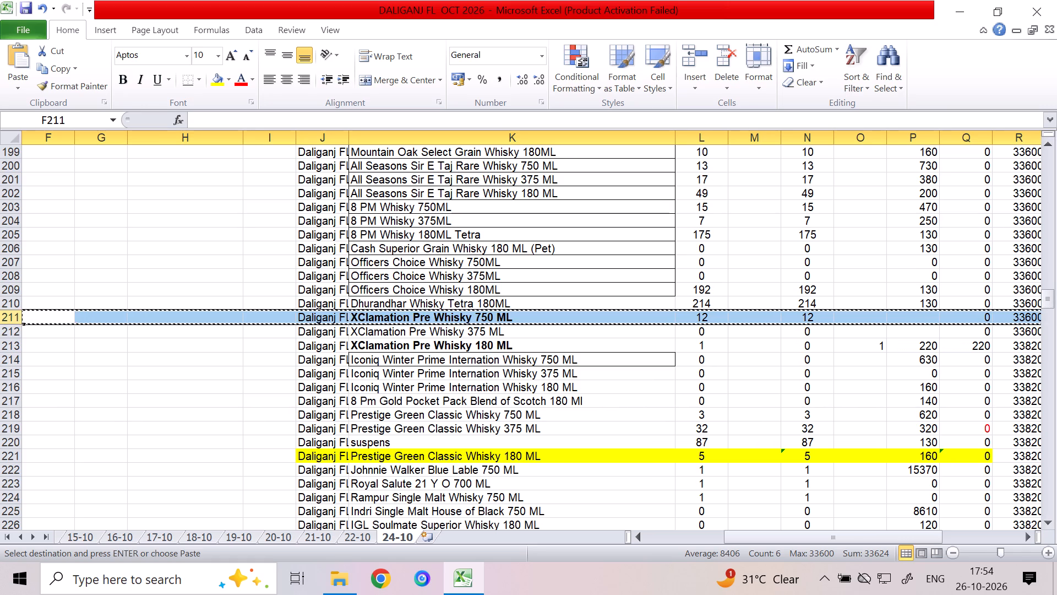
{"action": "key", "text": "shift+Down"}
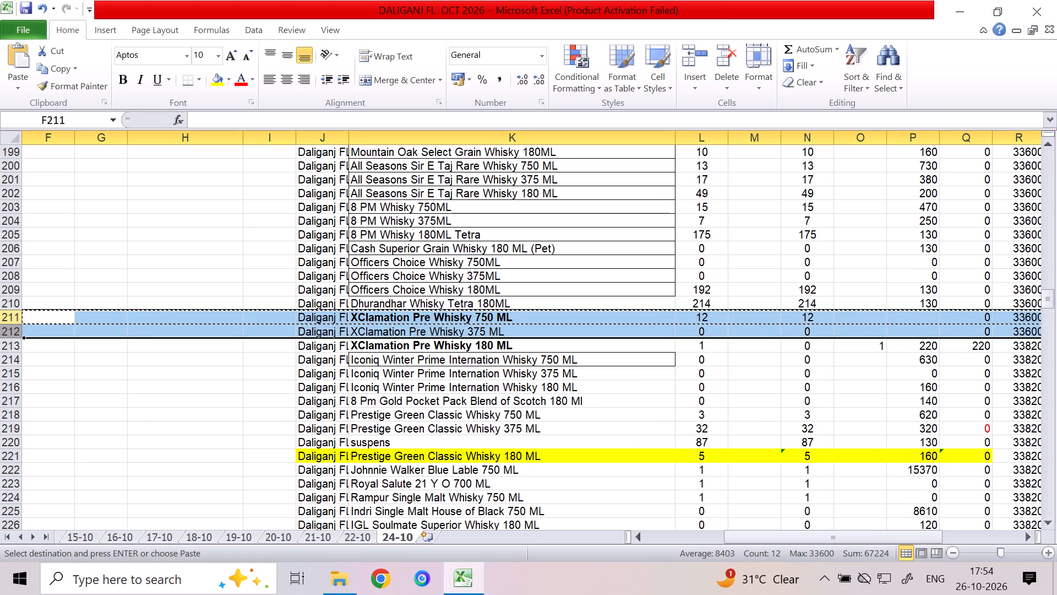
{"action": "key", "text": "ctrl+c"}
{"action": "key", "text": "Up"}
{"action": "key", "text": "Right"}
{"action": "key", "text": "Up"}
{"action": "key", "text": "Up"}
{"action": "key", "text": "Up"}
{"action": "key", "text": "Up"}
{"action": "key", "text": "Up"}
{"action": "key", "text": "Up"}
{"action": "key", "text": "Up"}
{"action": "key", "text": "Up"}
{"action": "key", "text": "Up"}
{"action": "key", "text": "Up"}
{"action": "key", "text": "Up"}
{"action": "key", "text": "Up"}
{"action": "key", "text": "Up"}
{"action": "key", "text": "Up"}
{"action": "key", "text": "Up"}
{"action": "key", "text": "Up"}
{"action": "key", "text": "Up"}
{"action": "key", "text": "Up"}
{"action": "key", "text": "Up"}
{"action": "key", "text": "Up"}
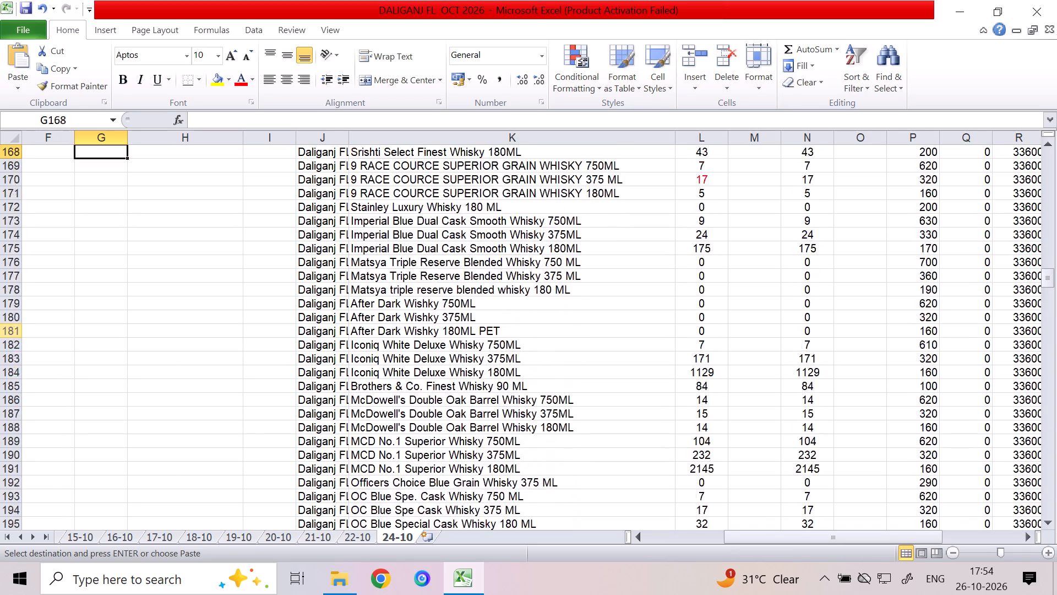
{"action": "key", "text": "Up"}
{"action": "key", "text": "Up"}
{"action": "key", "text": "Up"}
{"action": "key", "text": "Up"}
{"action": "key", "text": "Up"}
{"action": "key", "text": "Up"}
{"action": "key", "text": "Up"}
{"action": "key", "text": "Up"}
{"action": "key", "text": "Up"}
{"action": "key", "text": "Up"}
{"action": "key", "text": "Up"}
{"action": "key", "text": "Up"}
{"action": "key", "text": "Up"}
{"action": "key", "text": "Up"}
{"action": "key", "text": "Up"}
{"action": "key", "text": "Up"}
{"action": "key", "text": "Up"}
{"action": "key", "text": "Up"}
{"action": "key", "text": "Up"}
{"action": "key", "text": "Up"}
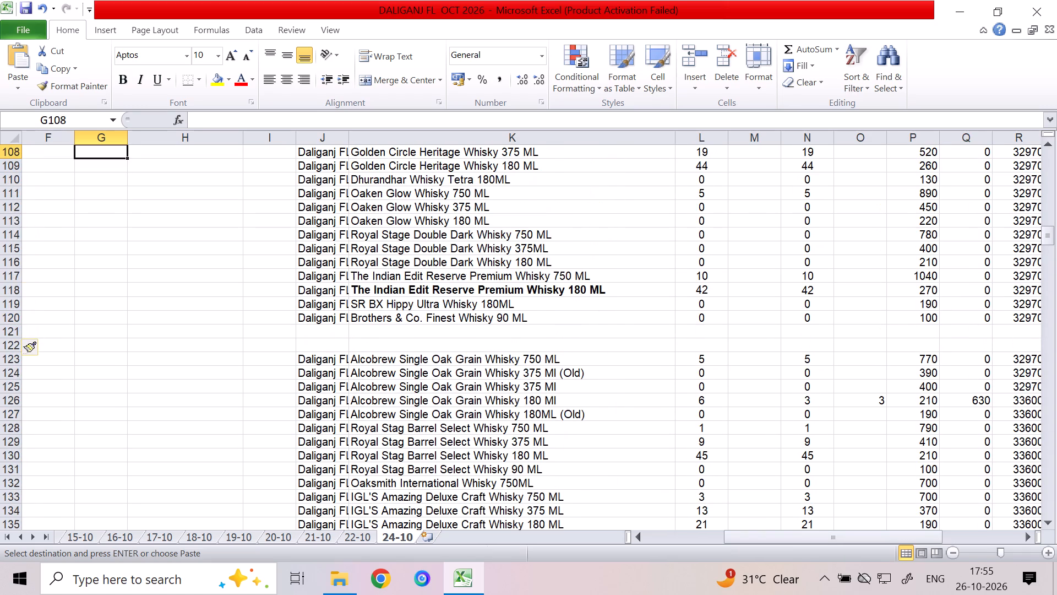
{"action": "left_click", "coordinate": [12, 331]}
{"action": "key", "text": "ctrl+v"}
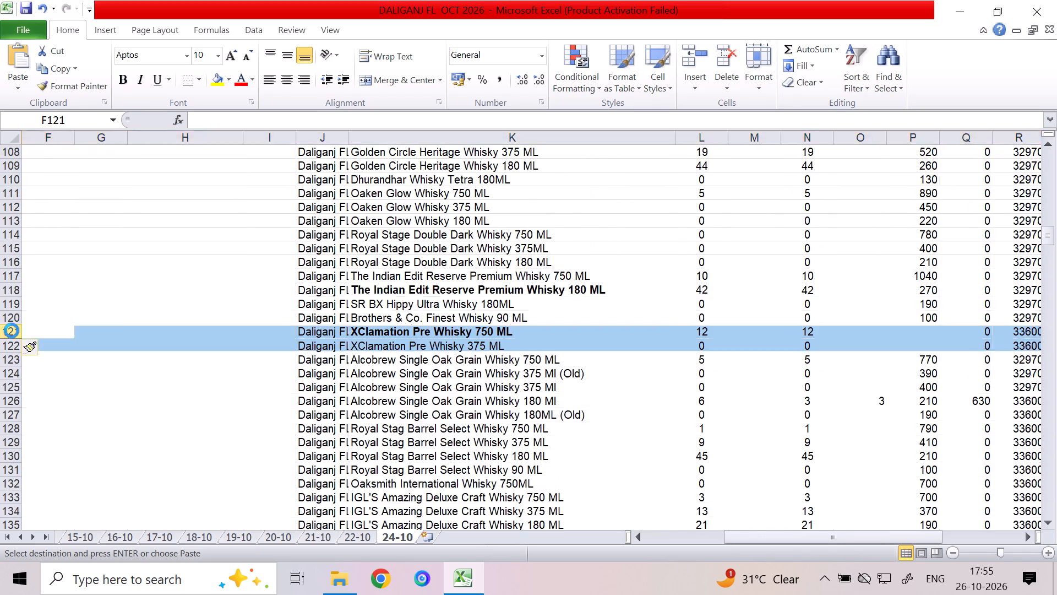
Insert one blank row at row 123, directly above Alcobrew Single Oak Grain Whisky 750 ML.
{"action": "left_click", "coordinate": [7, 363]}
{"action": "key", "text": "ctrl+plus"}
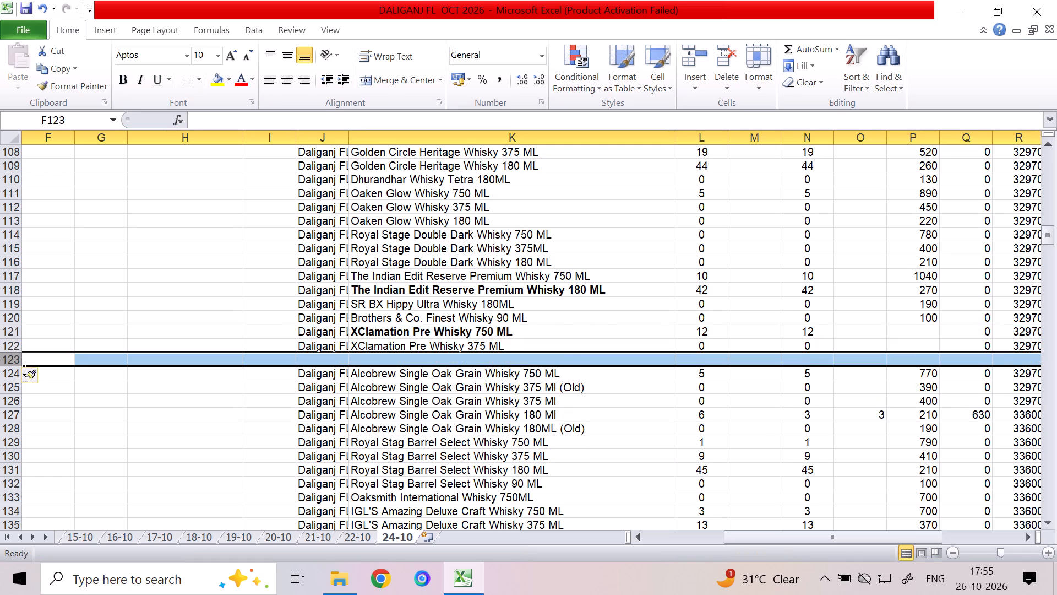
{"action": "left_click", "coordinate": [272, 411]}
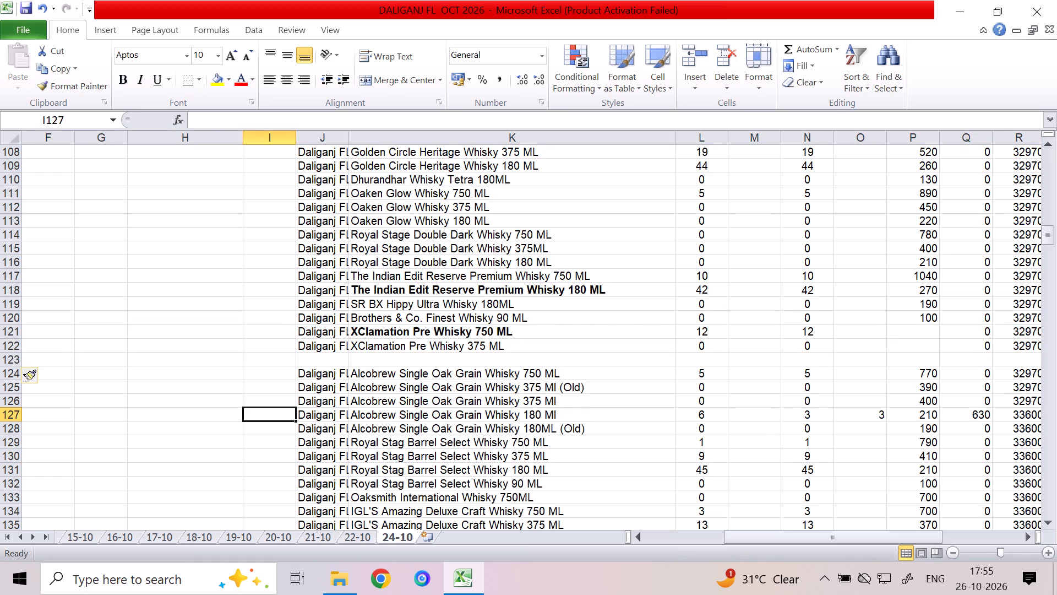
Remove bold from The Indian Edit Reserve Premium Whisky 180 ML in row 118 and XClamation Pre Whisky 750 ML in row 121.
{"action": "left_click", "coordinate": [509, 289]}
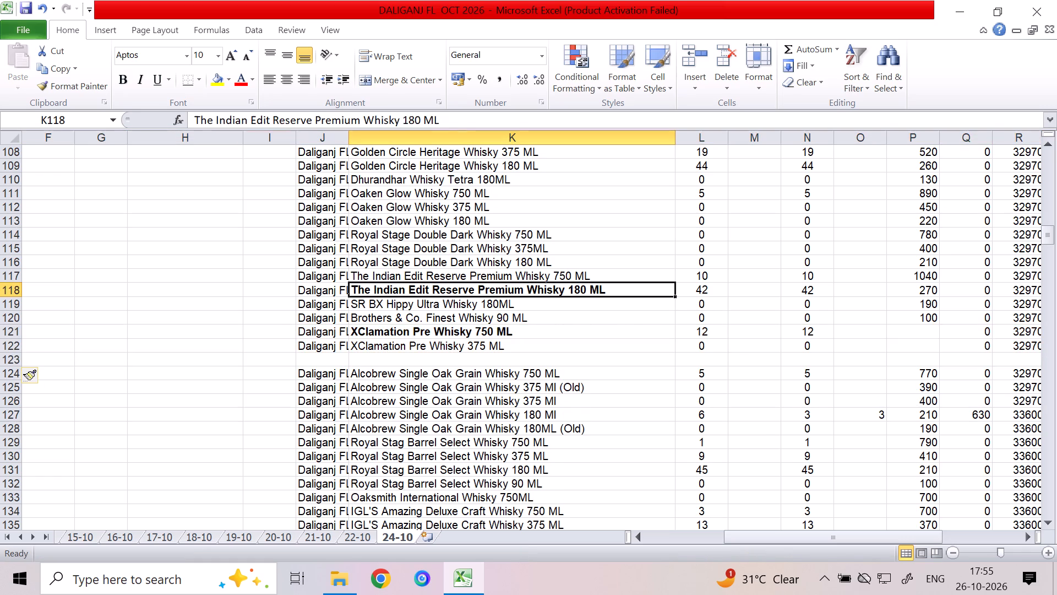
{"action": "key", "text": "ctrl+b"}
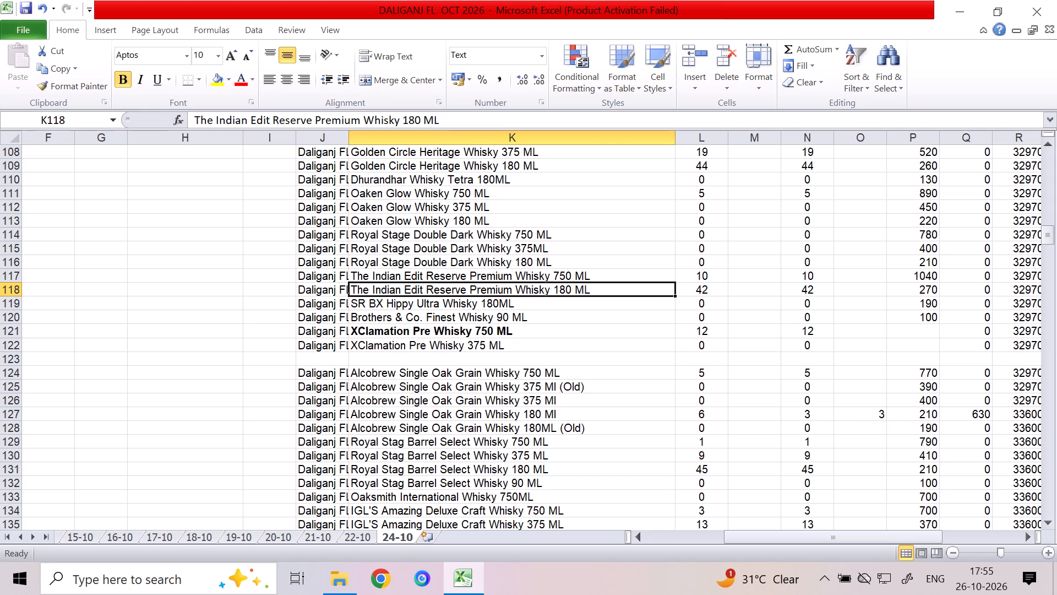
{"action": "left_click", "coordinate": [491, 332]}
{"action": "key", "text": "ctrl+b"}
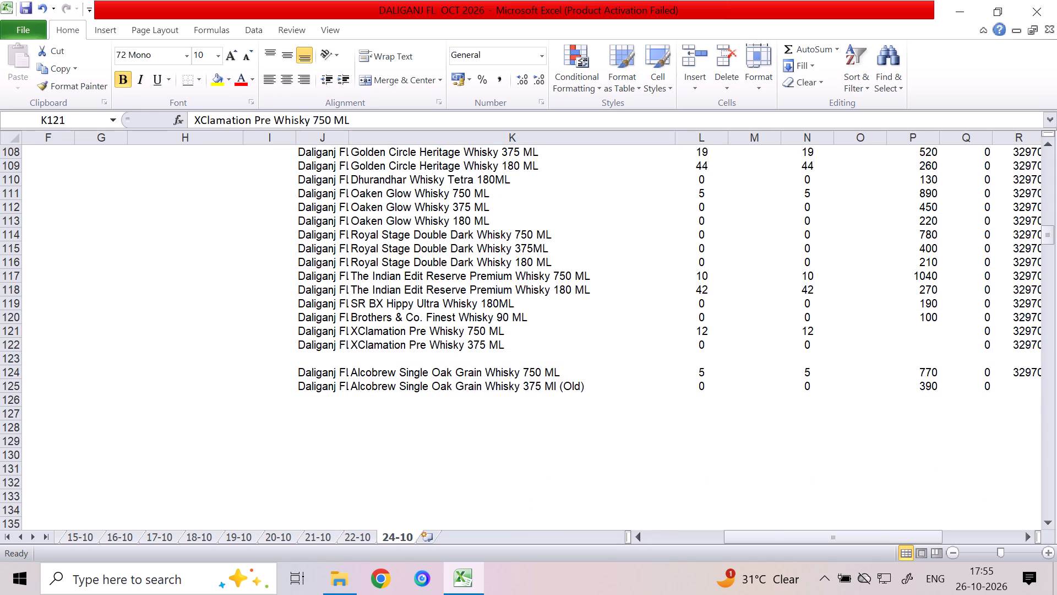
{"action": "left_click", "coordinate": [491, 359]}
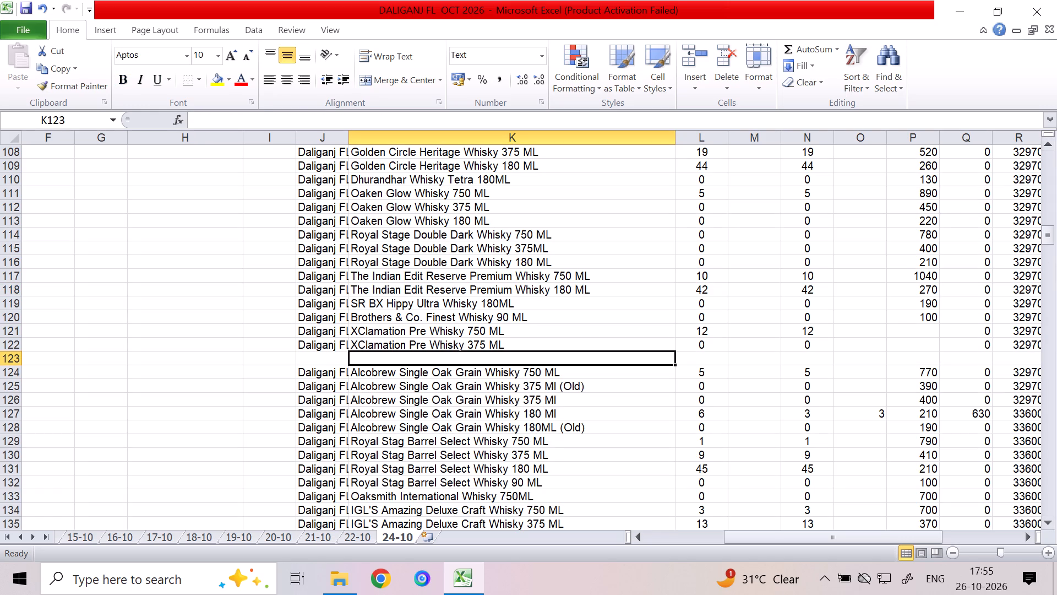
Copy the XClamation Pre Whisky 180 ML row from row 214 into blank row 123.
{"action": "left_click_drag", "start_coordinate": [1047, 241], "coordinate": [1056, 295]}
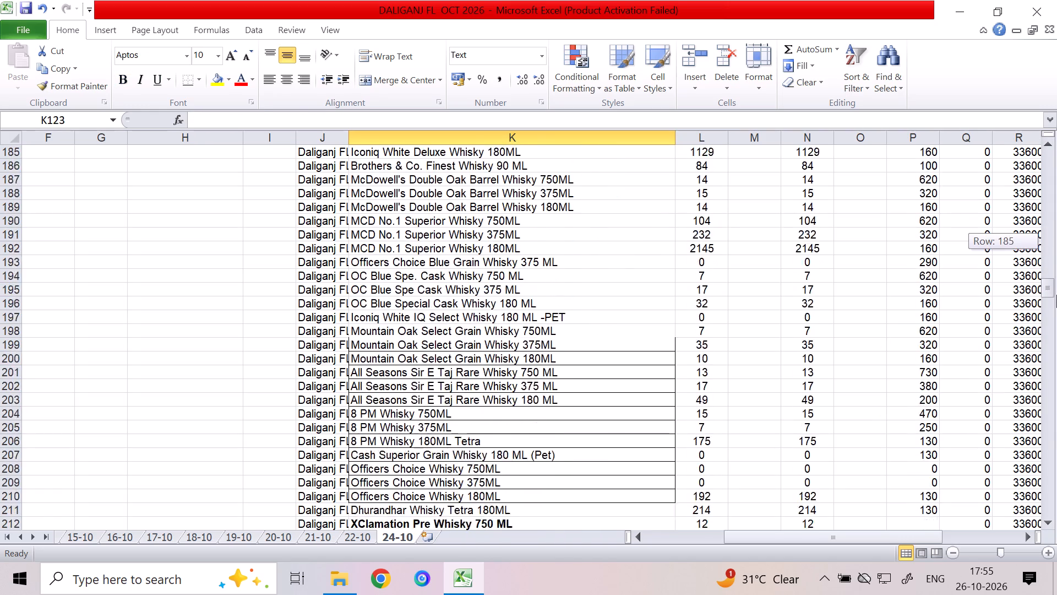
{"action": "left_click_drag", "start_coordinate": [1056, 295], "coordinate": [1056, 301]}
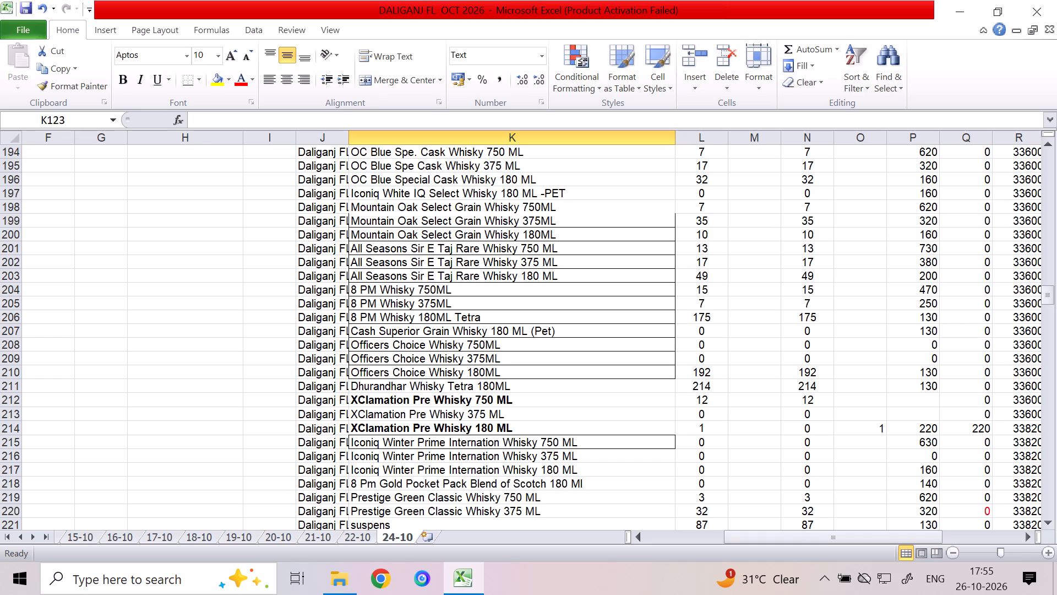
{"action": "left_click", "coordinate": [7, 429]}
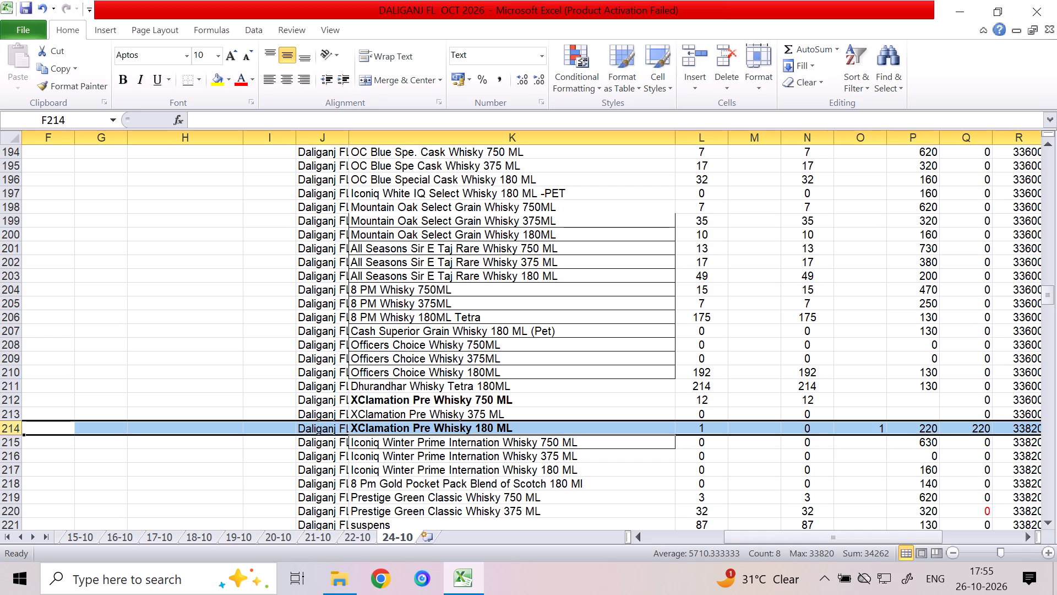
{"action": "key", "text": "ctrl+c"}
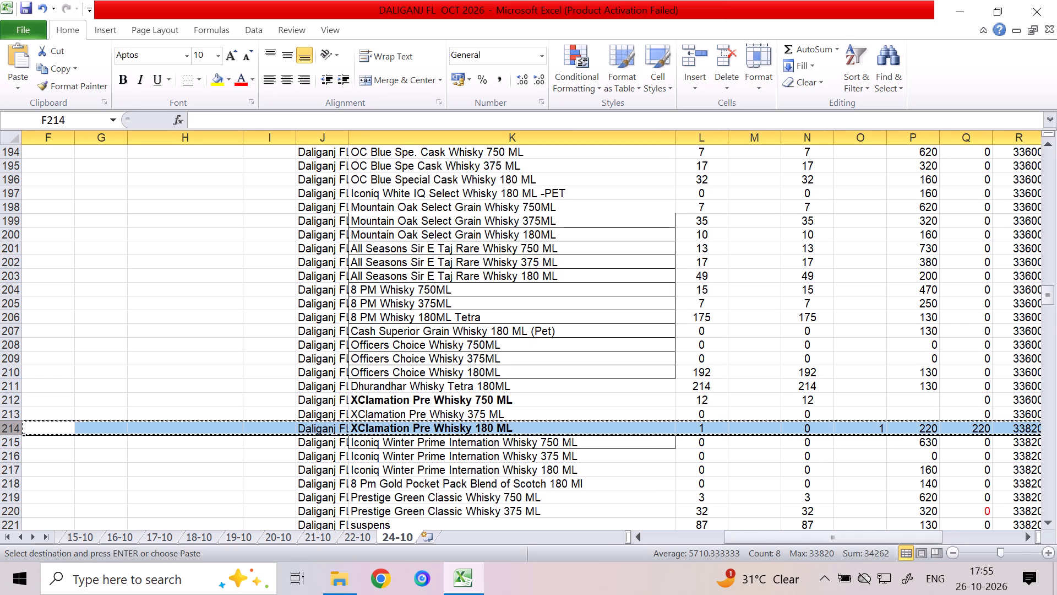
{"action": "left_click_drag", "start_coordinate": [1048, 300], "coordinate": [1041, 255]}
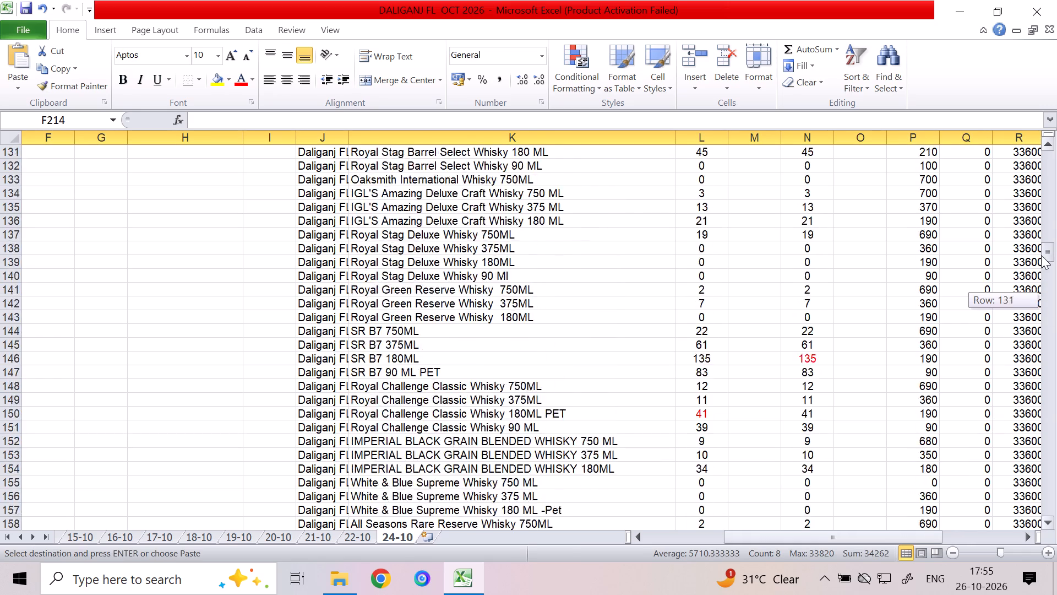
{"action": "left_click_drag", "start_coordinate": [1041, 255], "coordinate": [1036, 241]}
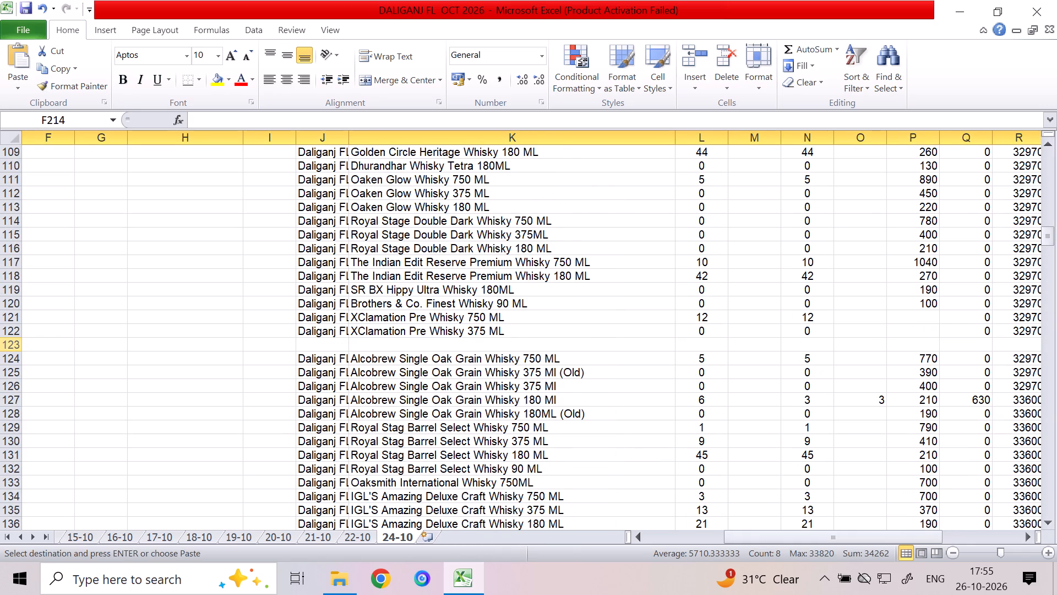
{"action": "left_click", "coordinate": [15, 339]}
{"action": "left_click", "coordinate": [14, 347]}
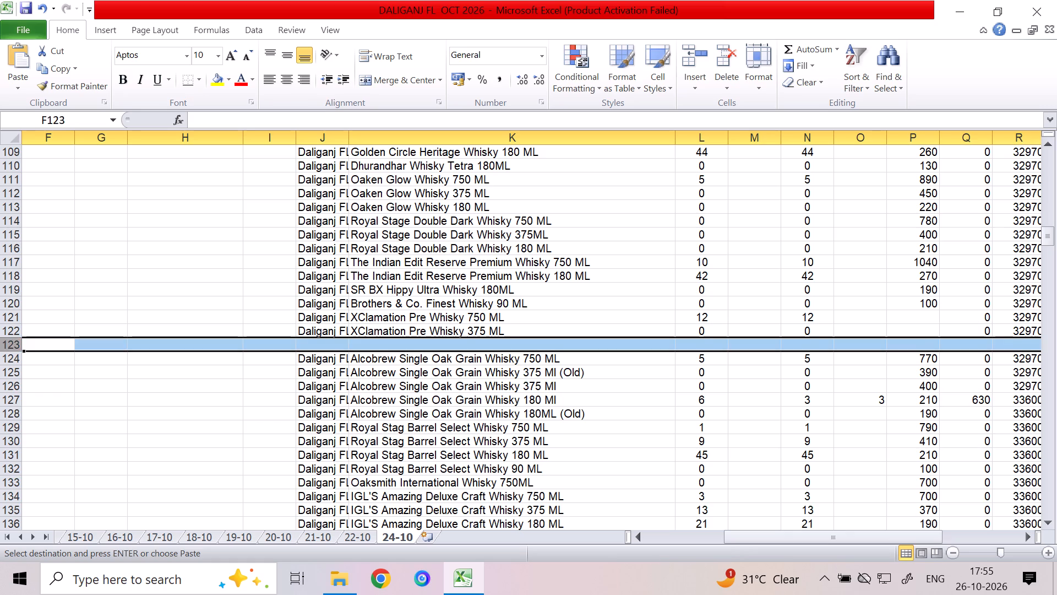
{"action": "key", "text": "ctrl+v"}
Remove bold from the XClamation Pre Whisky 180 ML name in row 123.
{"action": "left_click", "coordinate": [429, 348]}
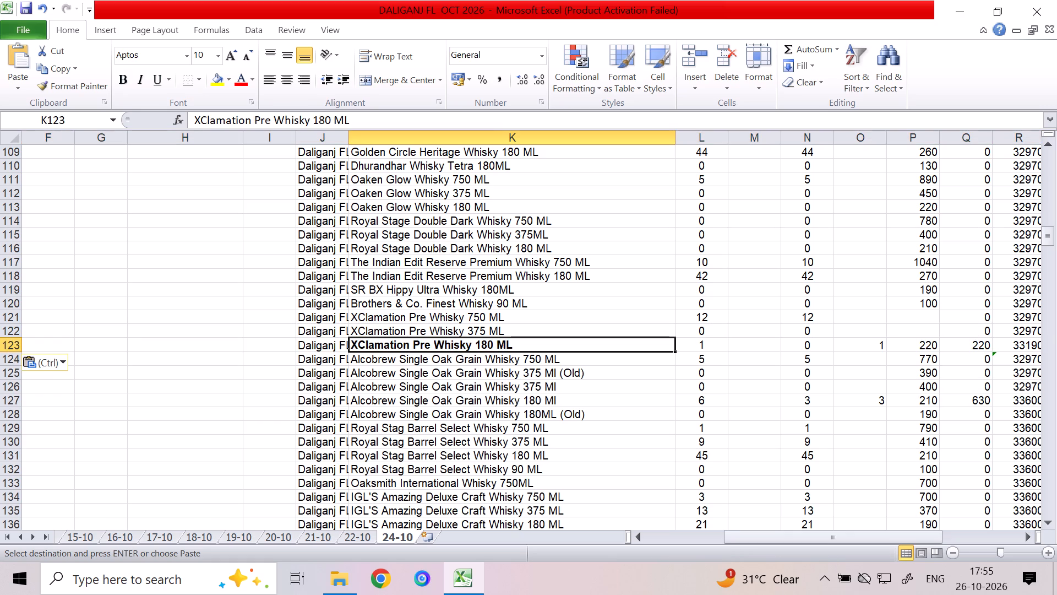
{"action": "key", "text": "ctrl+b"}
{"action": "left_click", "coordinate": [457, 391]}
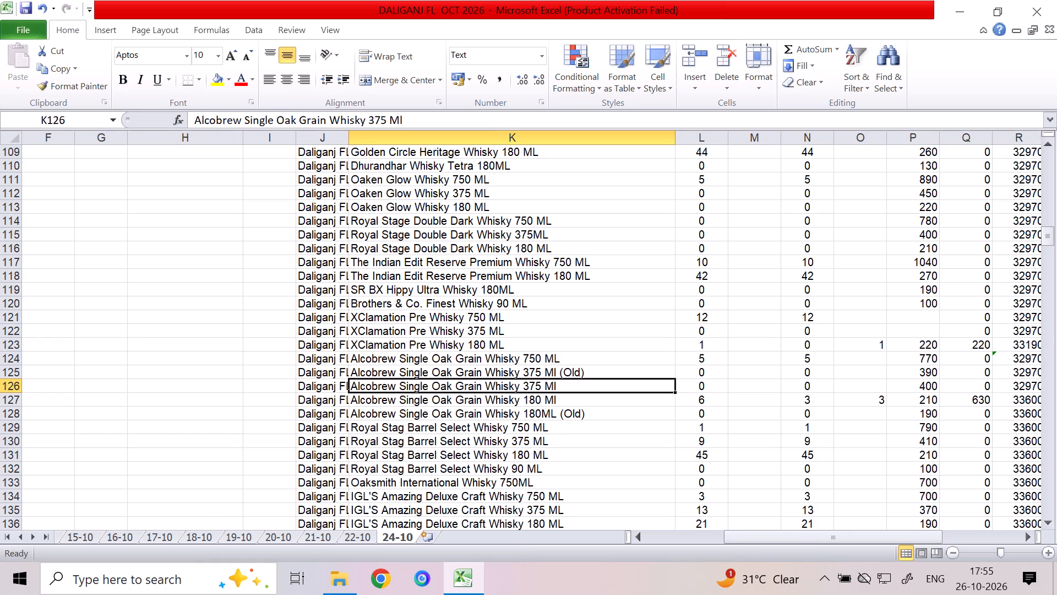
Review the stock, sale, rate and running-total cells of the relocated XClamation Pre Whisky rows 121 to 123.
{"action": "left_click", "coordinate": [508, 316]}
{"action": "left_click", "coordinate": [707, 322]}
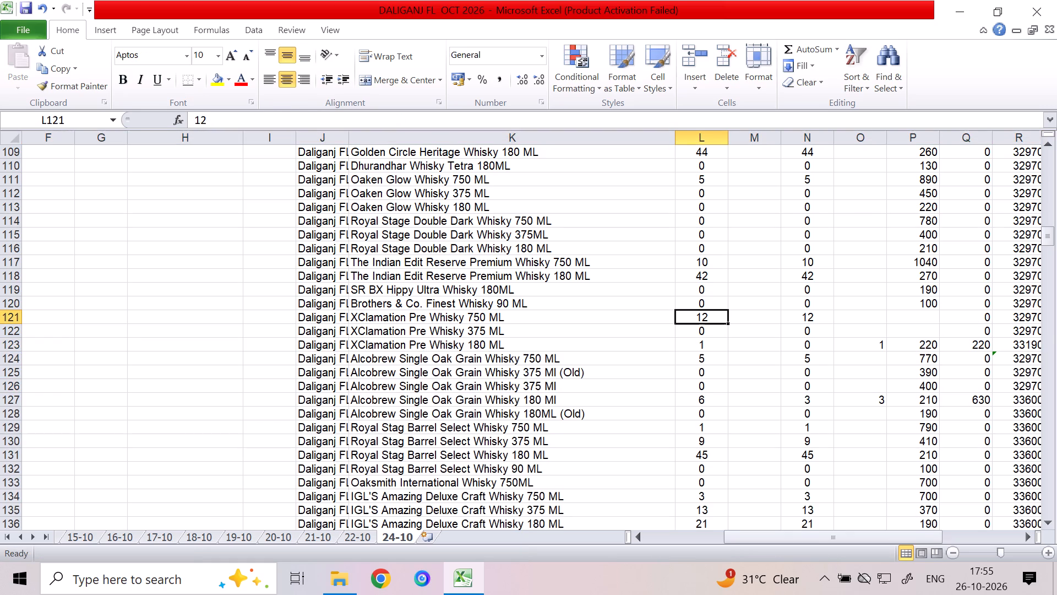
{"action": "key", "text": "Right"}
{"action": "key", "text": "Right"}
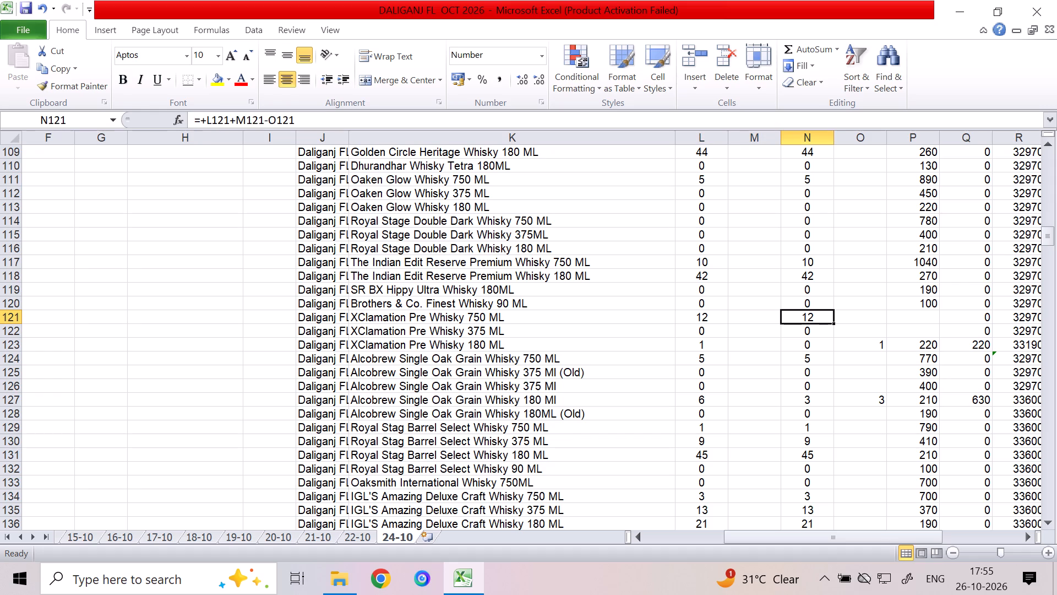
{"action": "key", "text": "Right"}
{"action": "key", "text": "Right"}
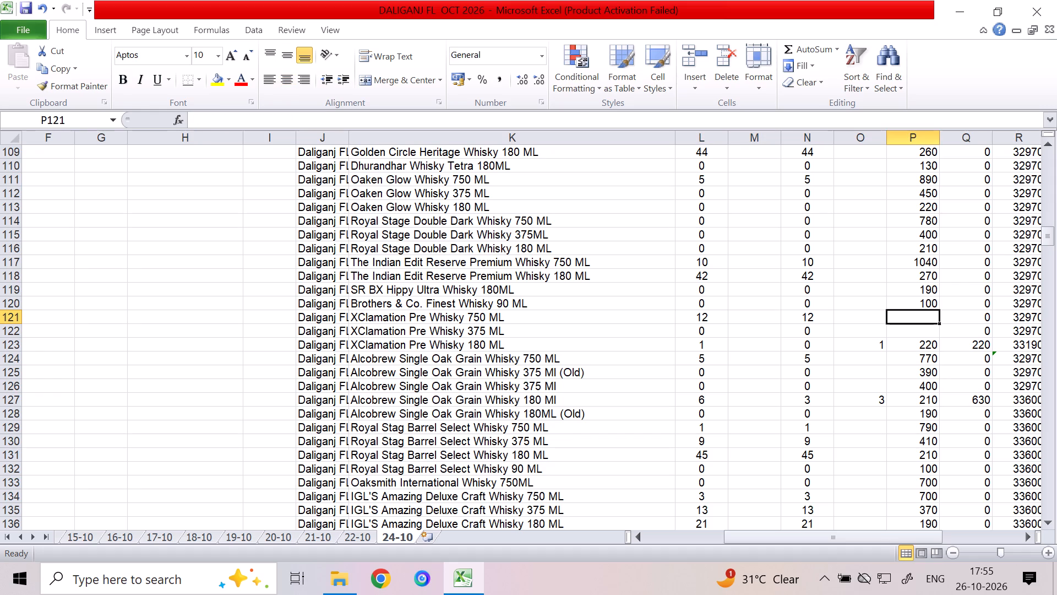
{"action": "key", "text": "Down"}
{"action": "key", "text": "Down"}
{"action": "key", "text": "Right"}
{"action": "key", "text": "Right"}
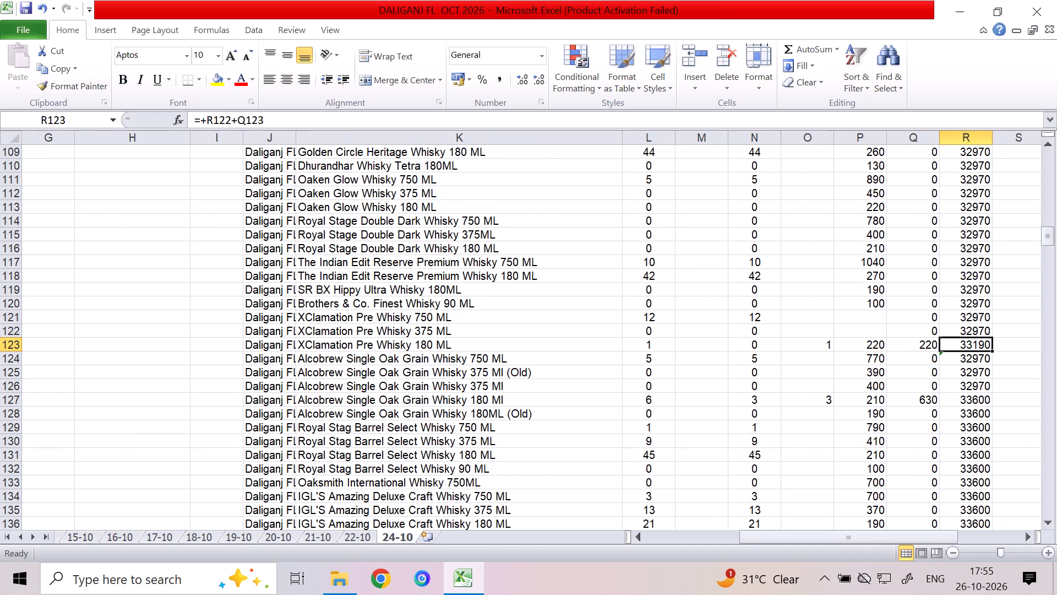
Fill the running-total formula in column R from row 120 down through row 127.
{"action": "left_click", "coordinate": [982, 275]}
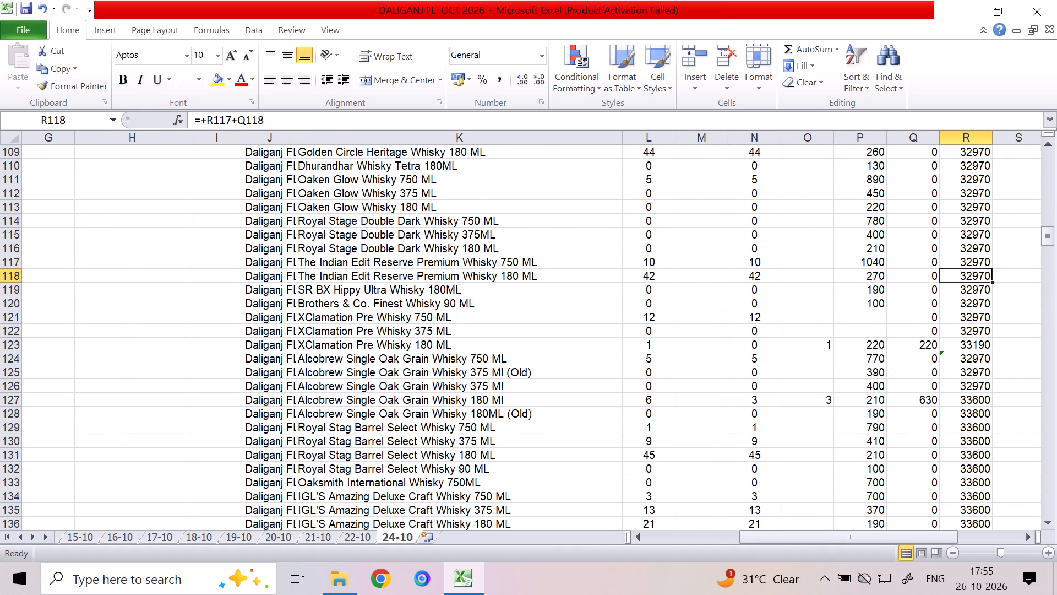
{"action": "left_click", "coordinate": [976, 305]}
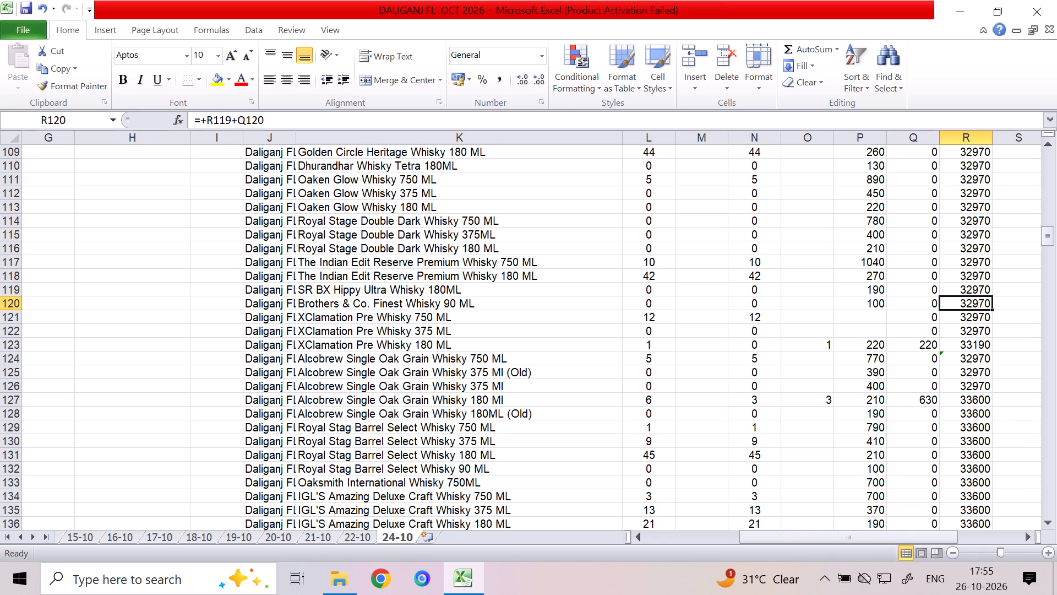
{"action": "left_click_drag", "start_coordinate": [991, 310], "coordinate": [987, 399]}
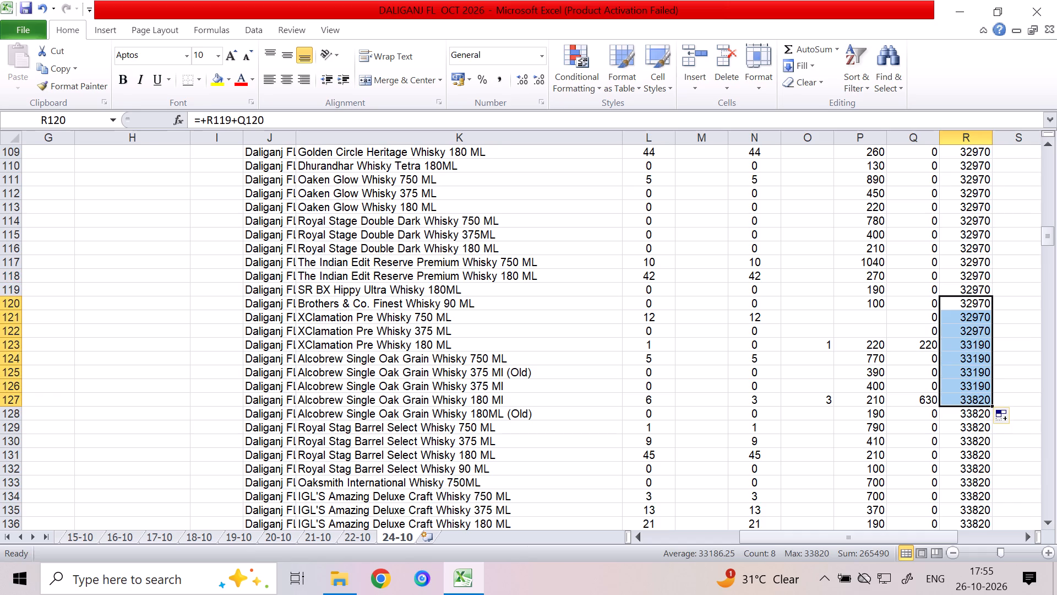
{"action": "left_click", "coordinate": [1025, 368]}
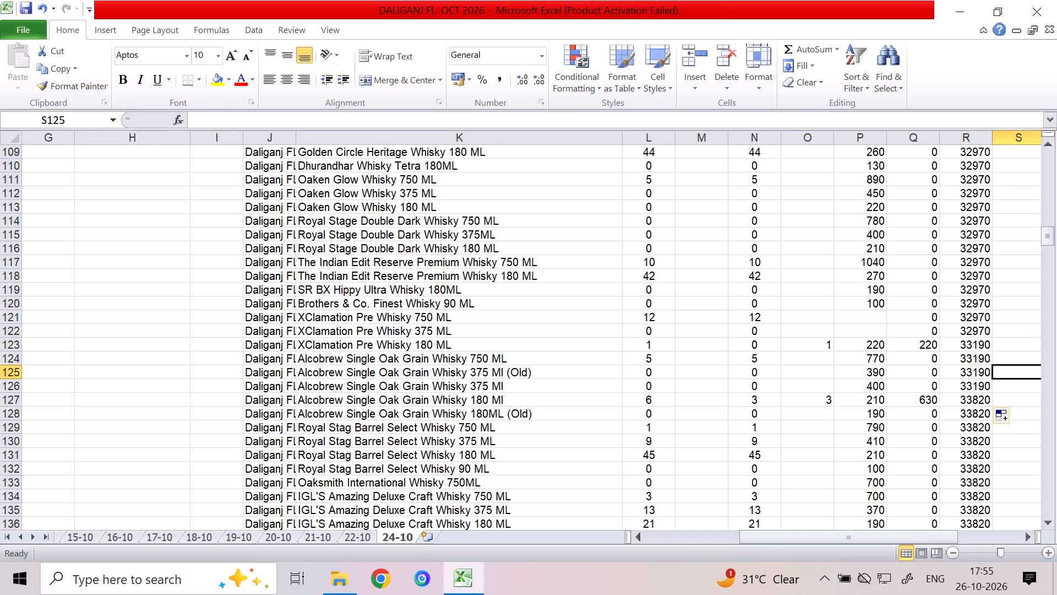
Check the running-total formulas in column R one by one from row 123 to row 130.
{"action": "left_click", "coordinate": [988, 344]}
{"action": "key", "text": "F2"}
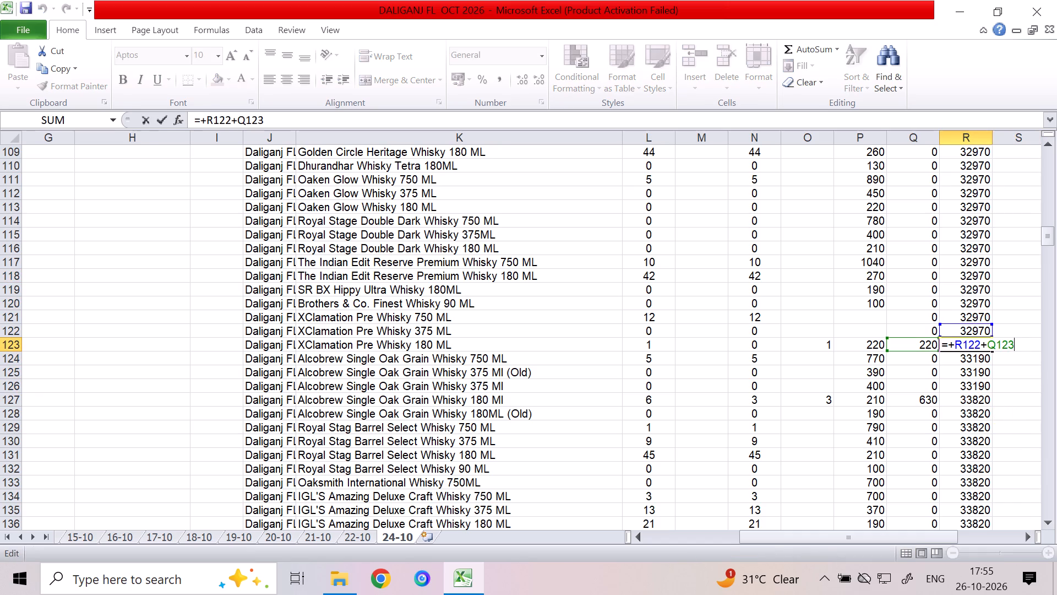
{"action": "key", "text": "Return"}
{"action": "key", "text": "F2"}
{"action": "key", "text": "Return"}
{"action": "key", "text": "F2"}
{"action": "key", "text": "Return"}
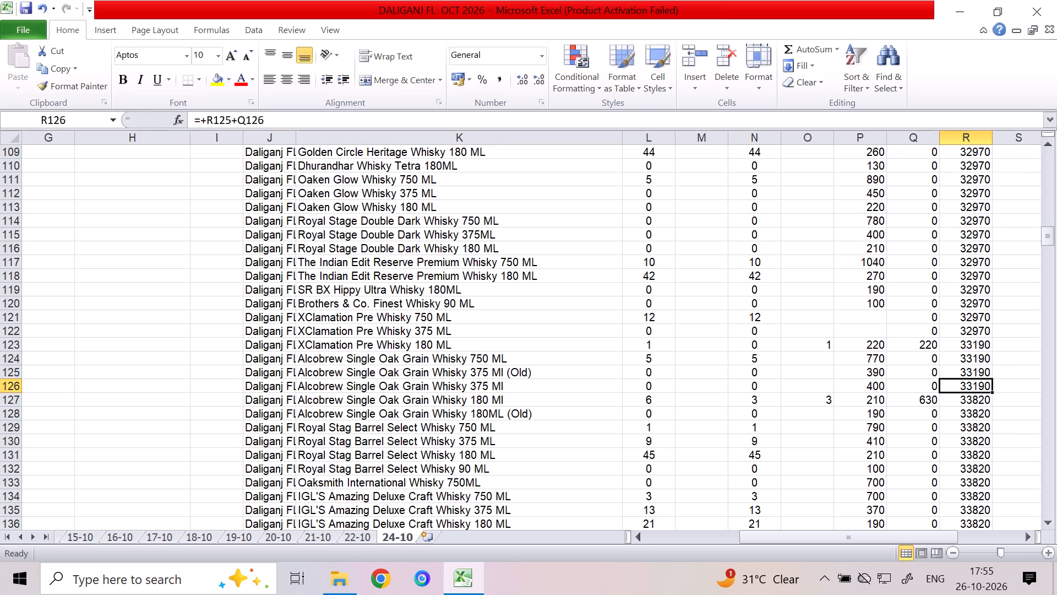
{"action": "key", "text": "F2"}
{"action": "key", "text": "Return"}
{"action": "key", "text": "F2"}
{"action": "key", "text": "Return"}
{"action": "key", "text": "F2"}
{"action": "key", "text": "Return"}
{"action": "key", "text": "F2"}
{"action": "key", "text": "Return"}
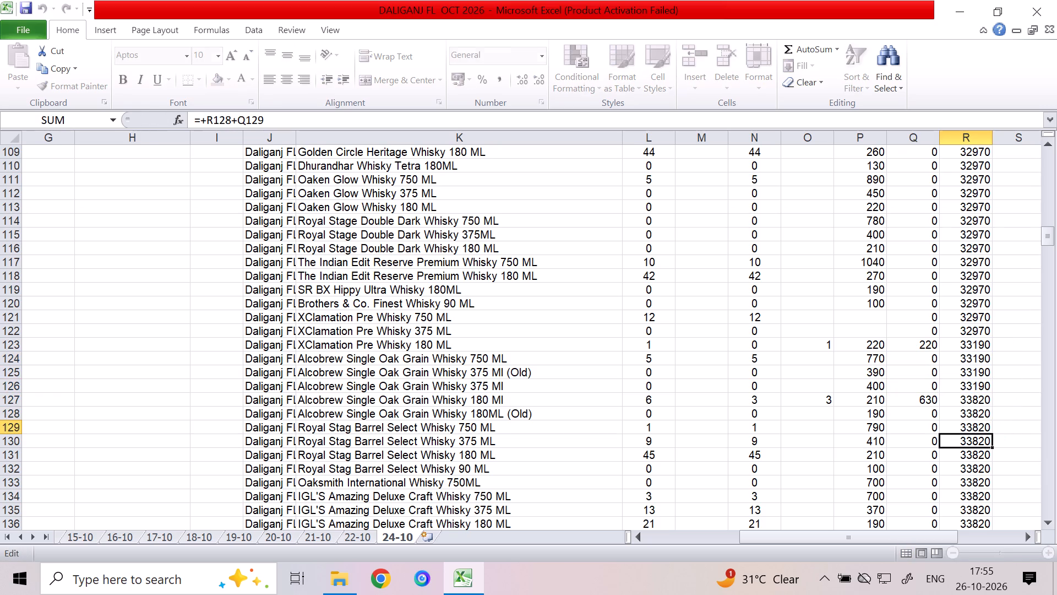
{"action": "key", "text": "F2"}
{"action": "key", "text": "Return"}
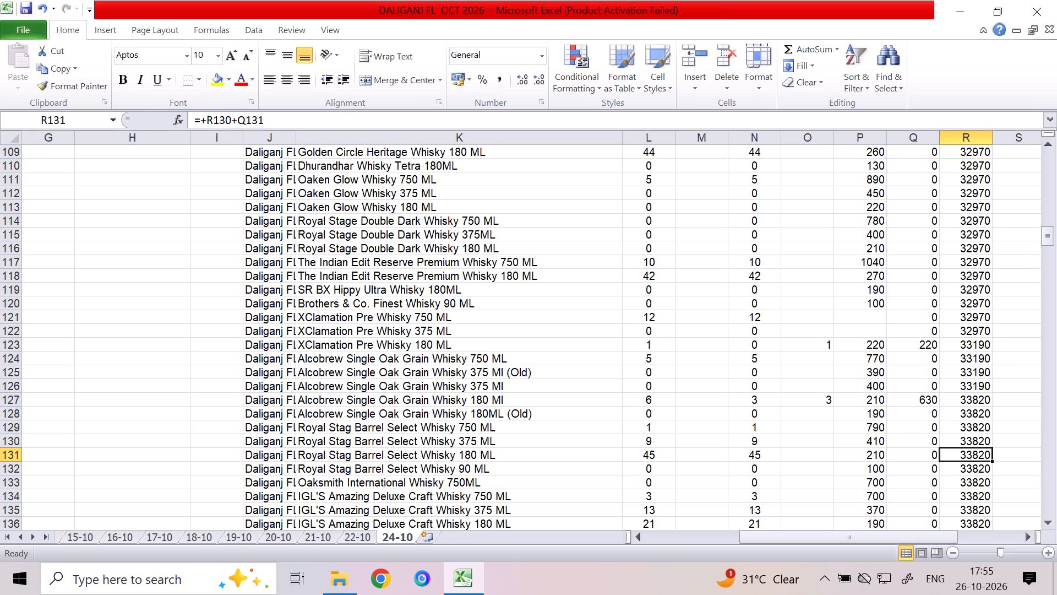
Delete the original XClamation Pre Whisky 750, 375 and 180 ML rows 212 to 214, including their contents.
{"action": "left_click", "coordinate": [442, 313]}
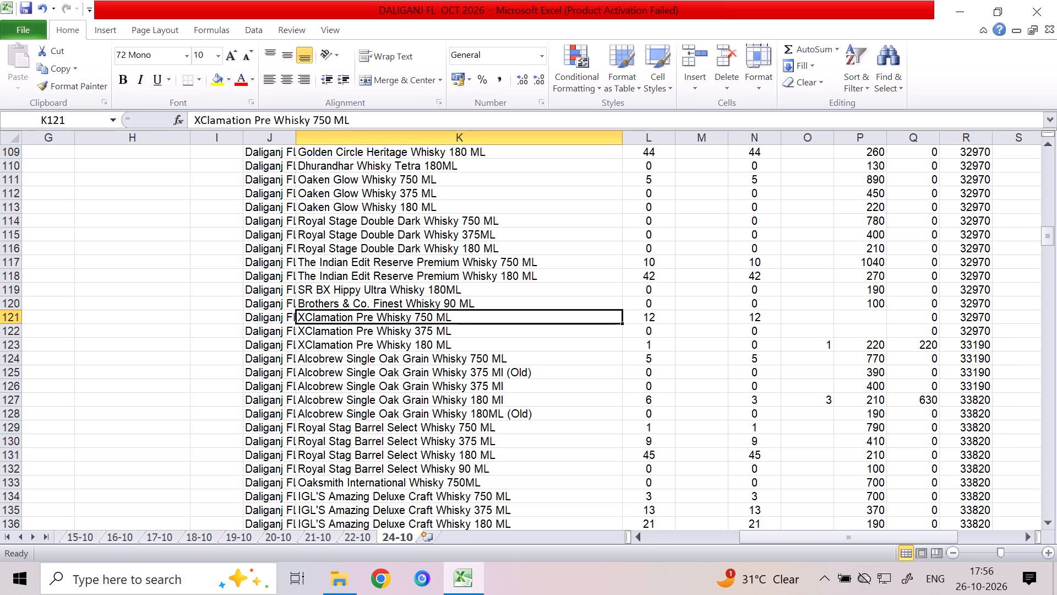
{"action": "left_click", "coordinate": [793, 345]}
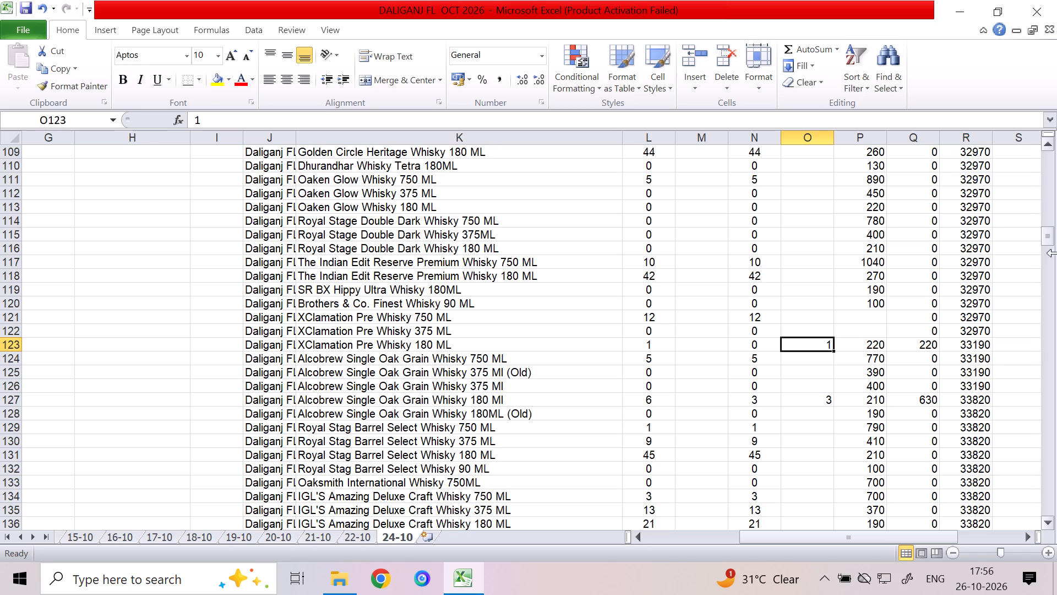
{"action": "left_click_drag", "start_coordinate": [1048, 239], "coordinate": [1050, 293]}
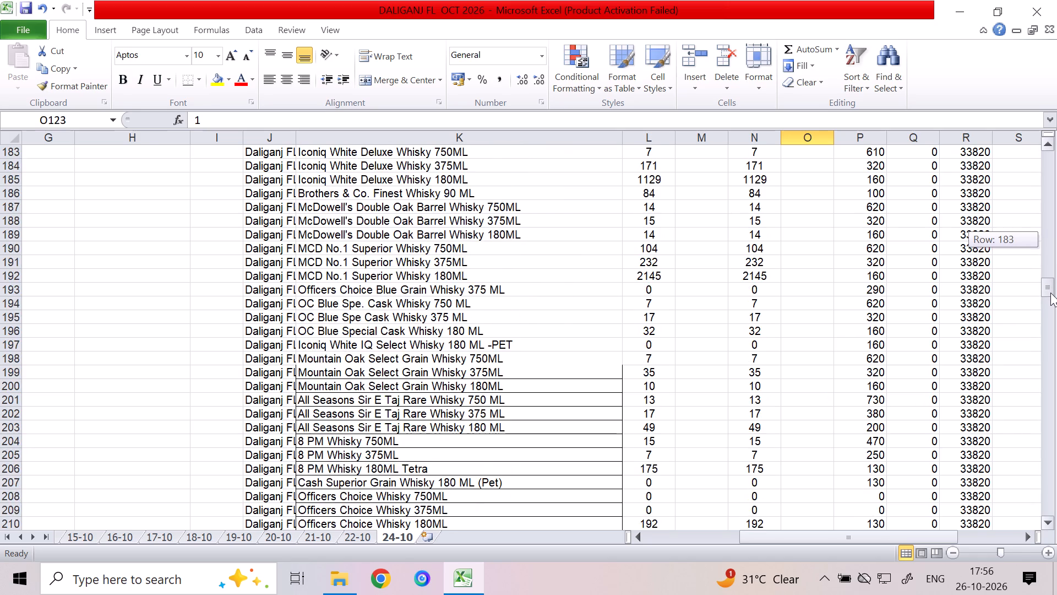
{"action": "left_click_drag", "start_coordinate": [1050, 293], "coordinate": [1054, 305]}
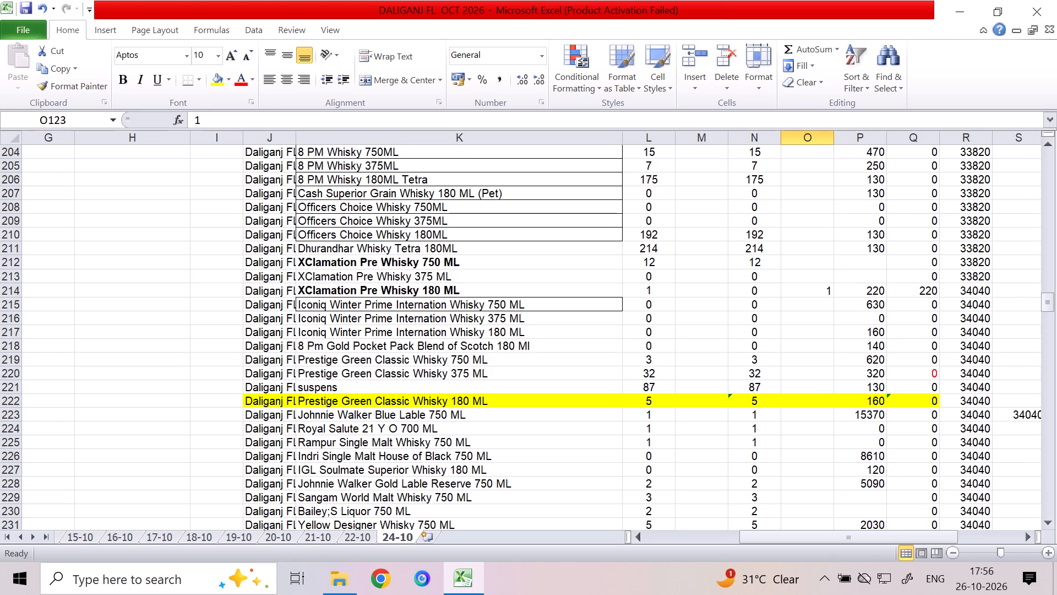
{"action": "left_click", "coordinate": [8, 266]}
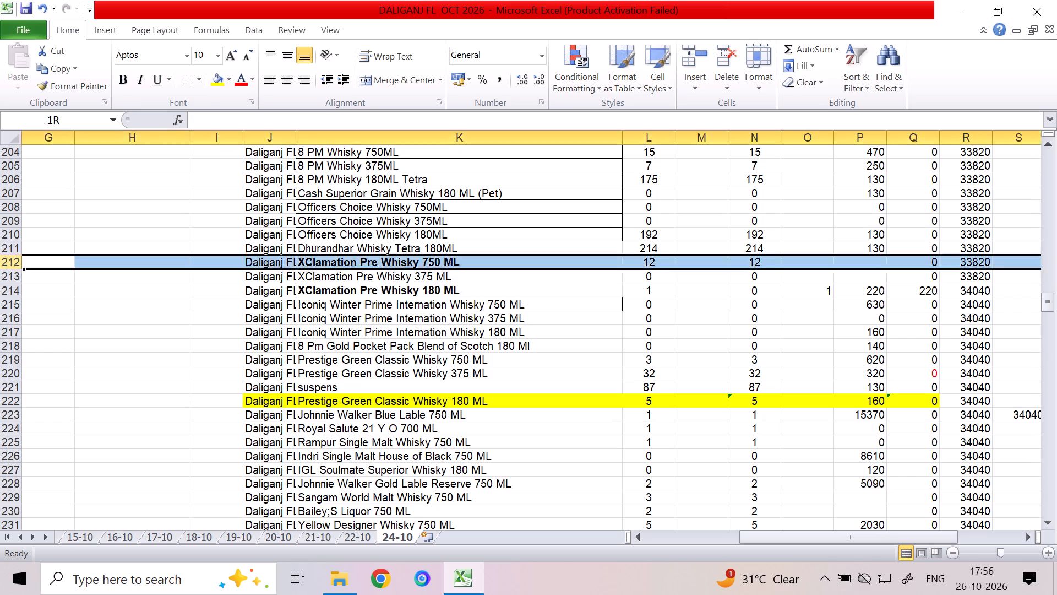
{"action": "key", "text": "shift+Down"}
{"action": "key", "text": "shift+Down"}
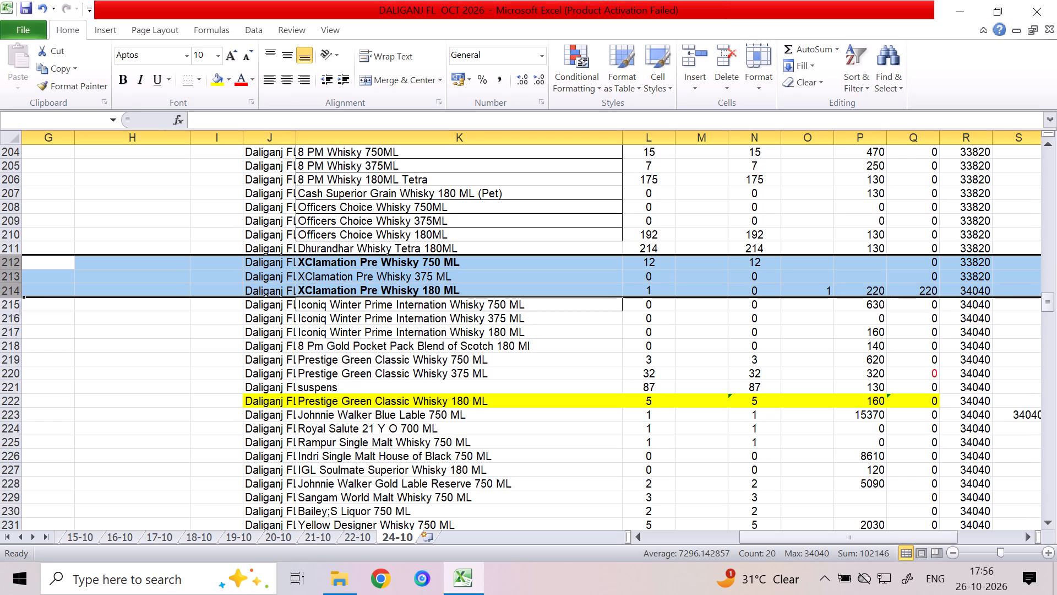
{"action": "key", "text": "Delete"}
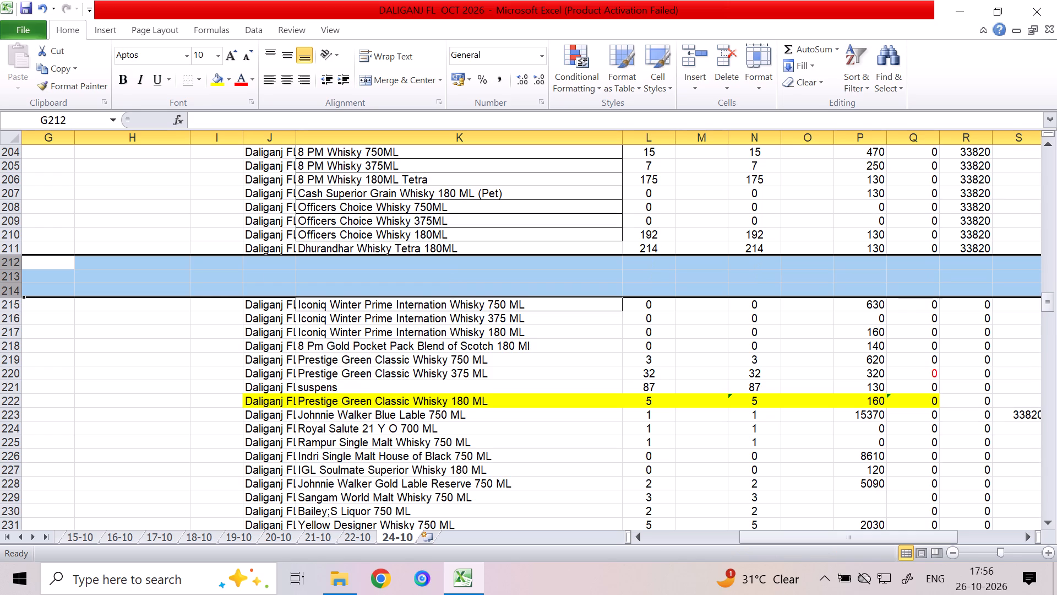
{"action": "key", "text": "ctrl+minus"}
{"action": "left_click", "coordinate": [523, 391]}
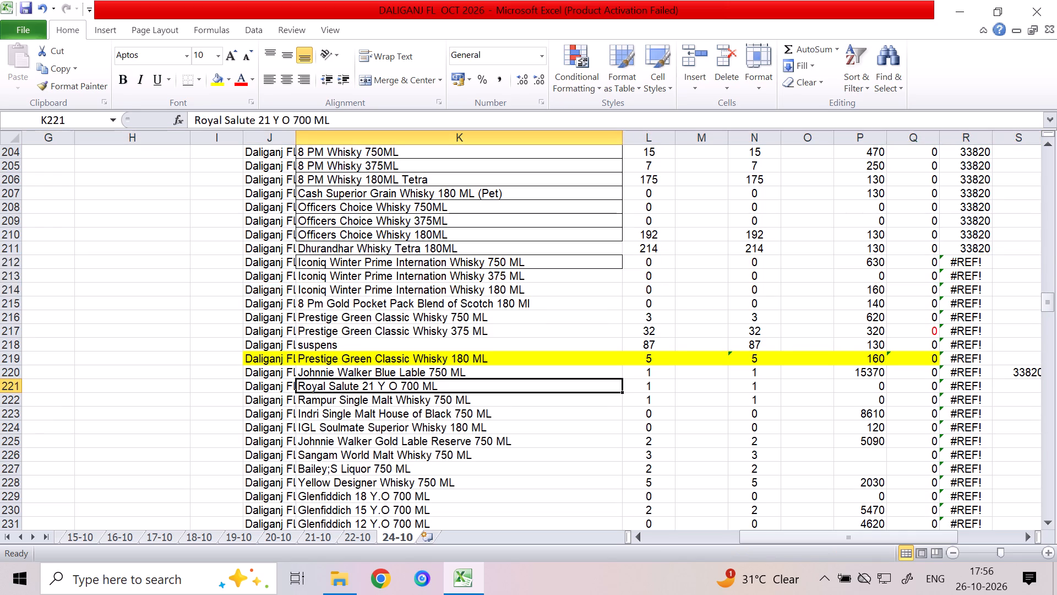
Repair the running total by filling the column R formula from row 211 down to row 213, and check R213's formula.
{"action": "left_click", "coordinate": [971, 251]}
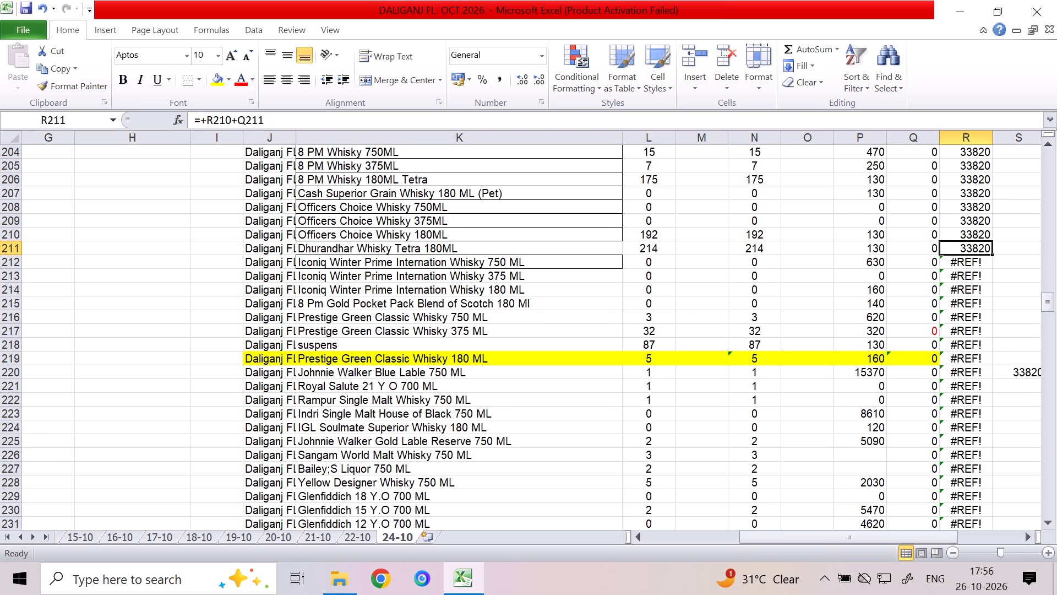
{"action": "left_click_drag", "start_coordinate": [994, 255], "coordinate": [997, 318]}
{"action": "left_click", "coordinate": [997, 318]}
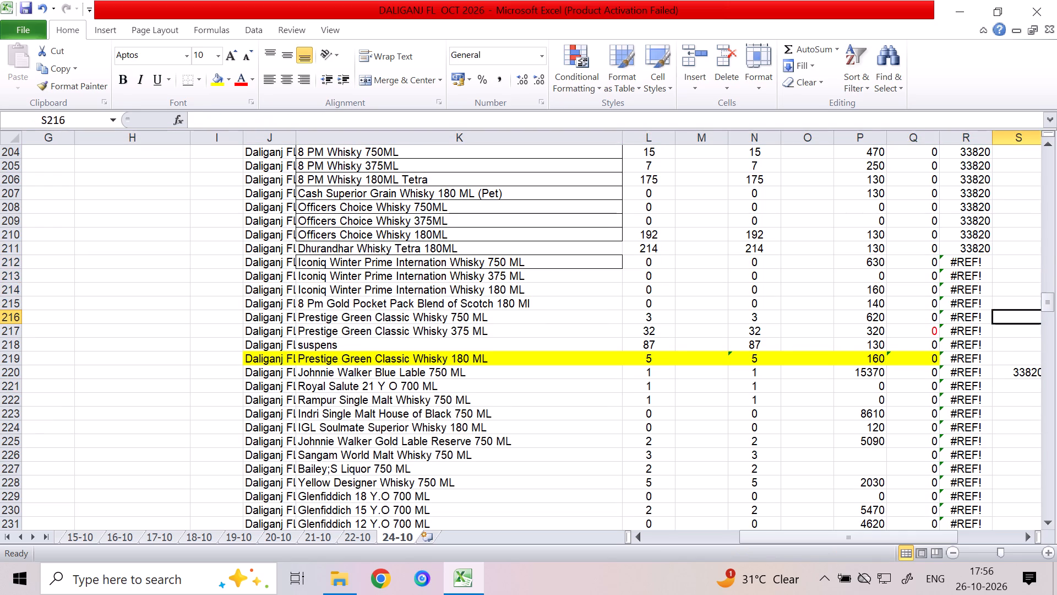
{"action": "left_click", "coordinate": [976, 246]}
{"action": "left_click_drag", "start_coordinate": [995, 255], "coordinate": [990, 271]}
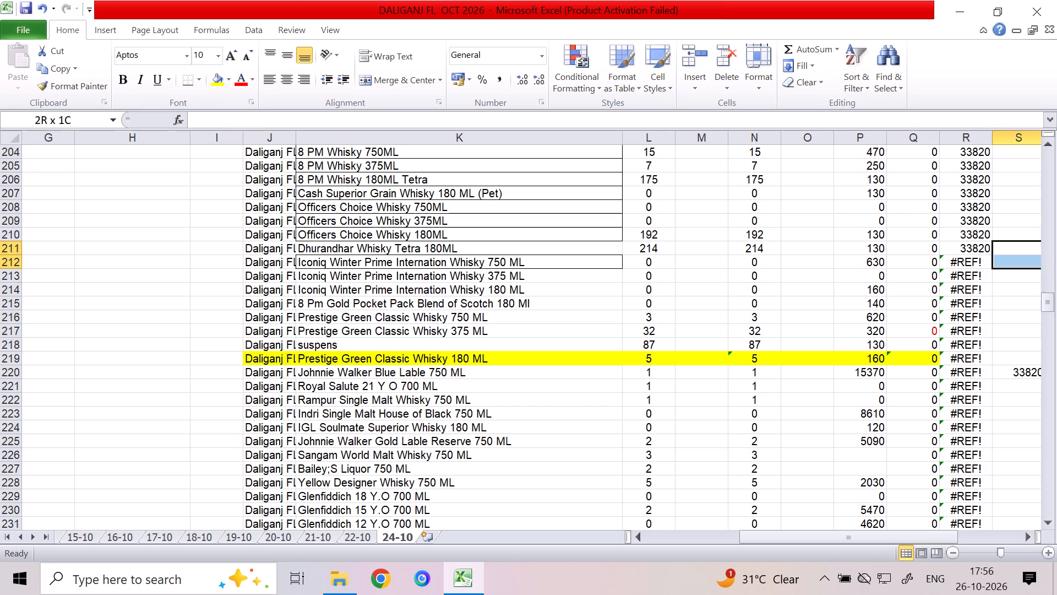
{"action": "left_click_drag", "start_coordinate": [990, 271], "coordinate": [989, 275]}
{"action": "left_click", "coordinate": [981, 250]}
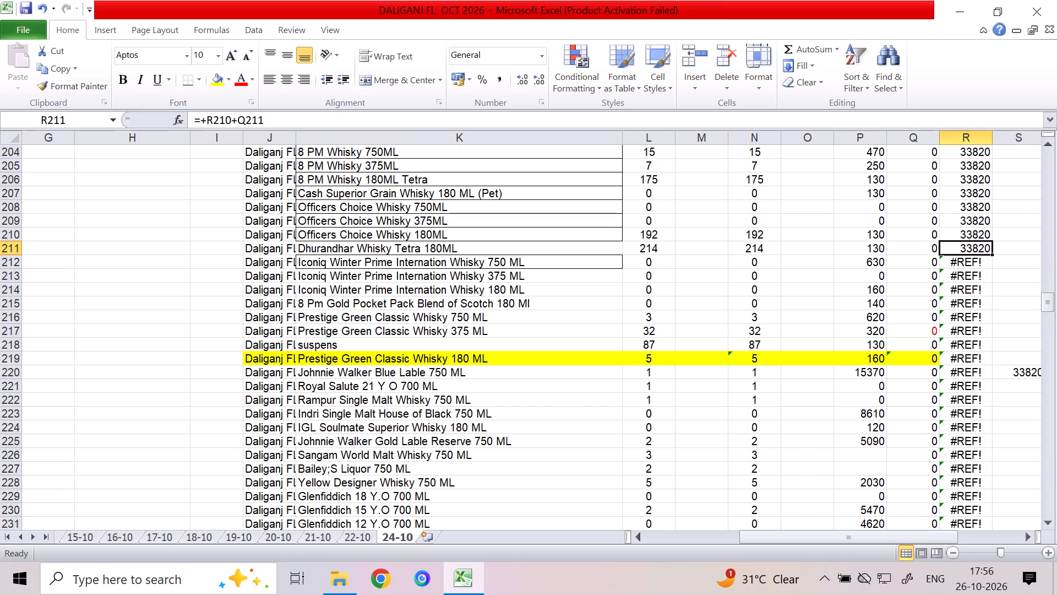
{"action": "left_click_drag", "start_coordinate": [994, 254], "coordinate": [996, 276]}
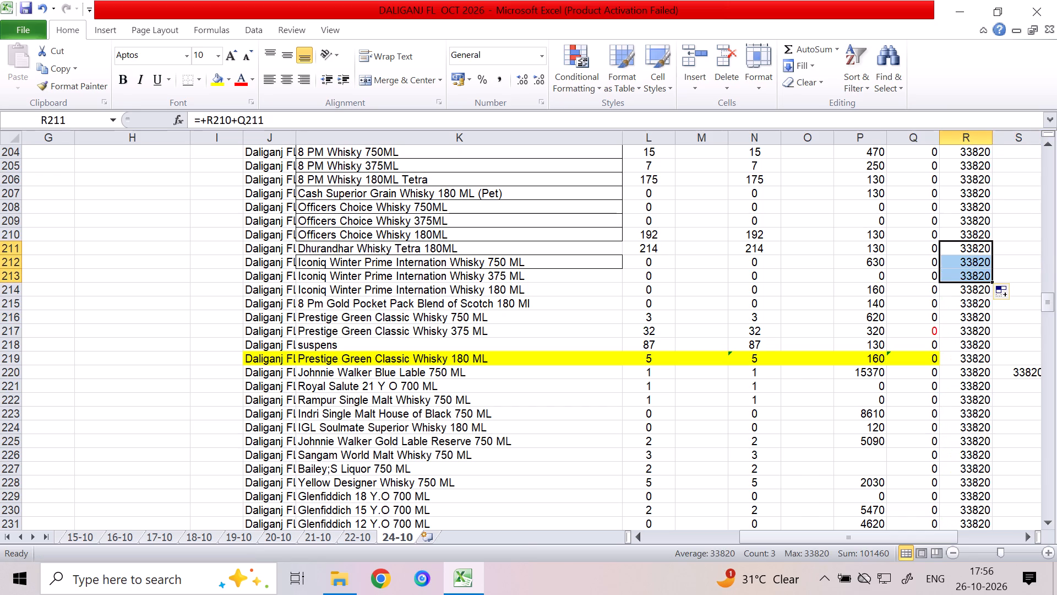
{"action": "left_click", "coordinate": [1032, 244]}
{"action": "left_click", "coordinate": [973, 314]}
{"action": "left_click", "coordinate": [977, 273]}
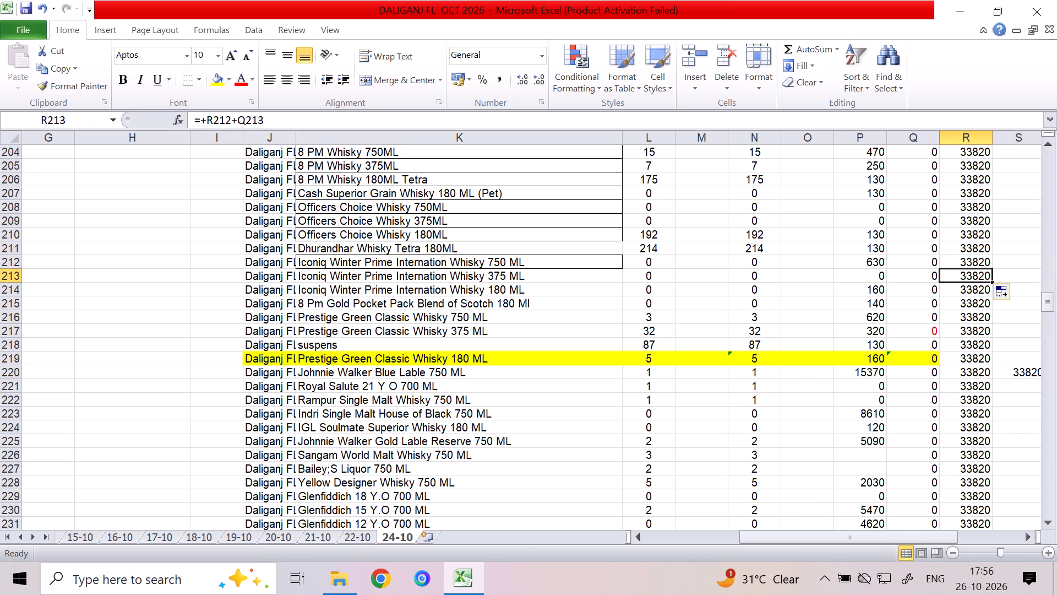
{"action": "key", "text": "F2"}
{"action": "key", "text": "Return"}
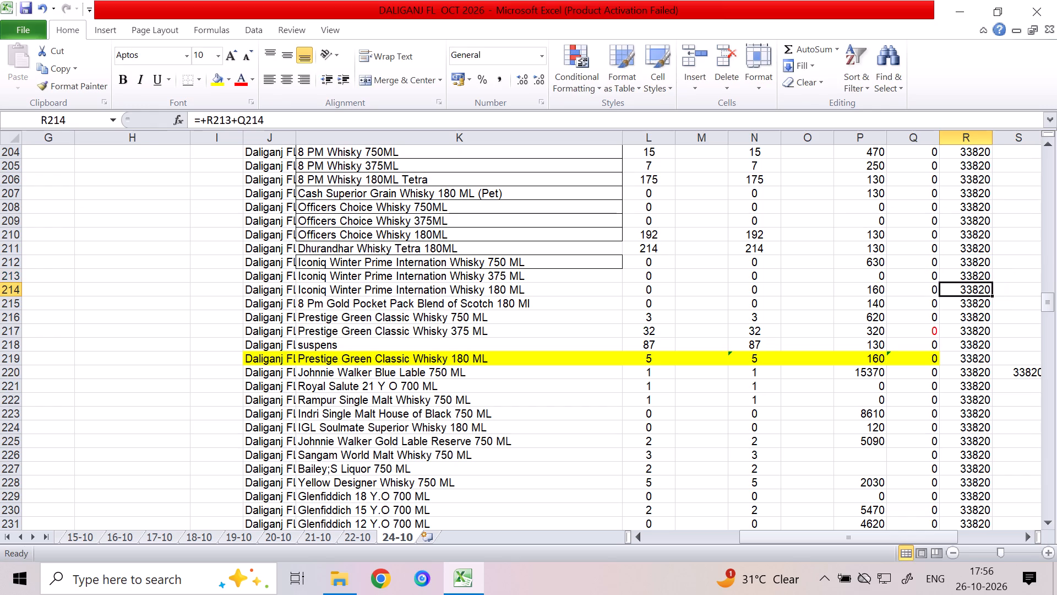
Save the workbook.
{"action": "key", "text": "ctrl+s"}
{"action": "left_click", "coordinate": [955, 296]}
{"action": "left_click", "coordinate": [897, 260]}
{"action": "left_click", "coordinate": [813, 280]}
{"action": "left_click", "coordinate": [618, 316]}
{"action": "left_click", "coordinate": [662, 319]}
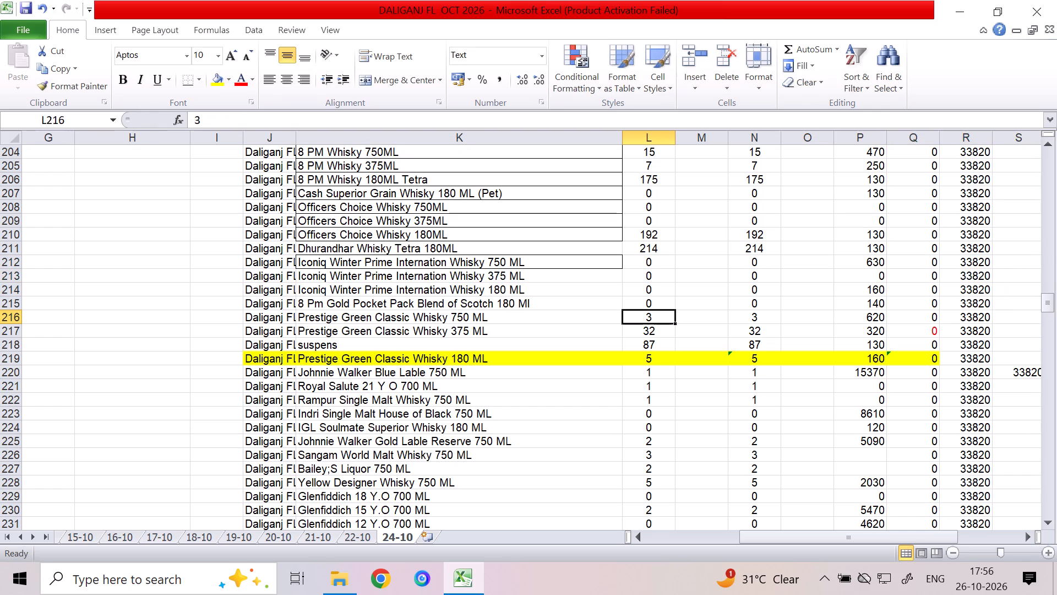
{"action": "key", "text": "ctrl+s"}
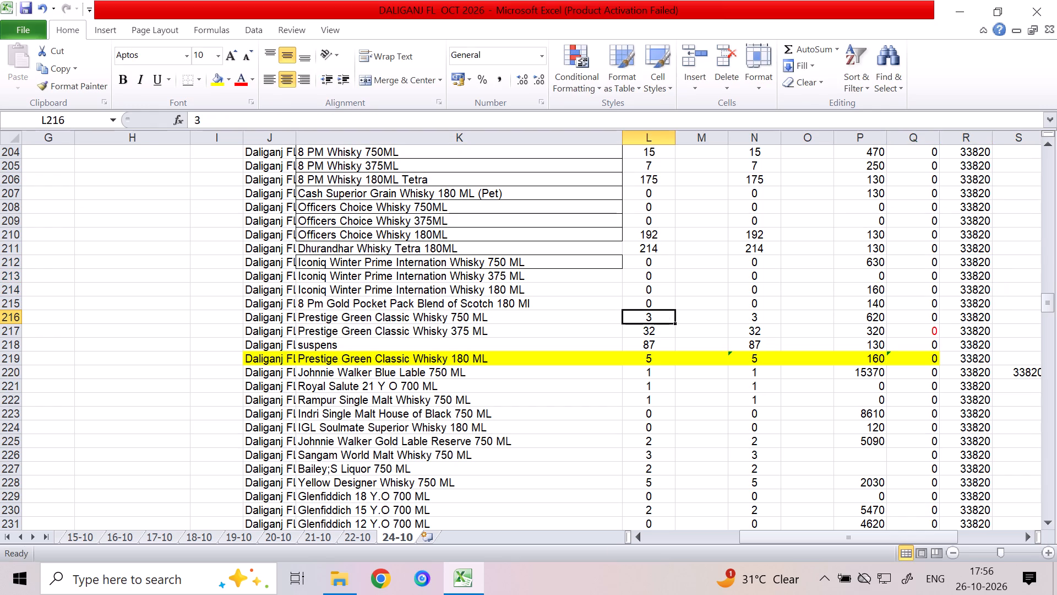
Record sales in column O of 1 for Royal Stag Barrel Select Whisky 375 ML and 9 for the 180 ML.
{"action": "left_click_drag", "start_coordinate": [1053, 305], "coordinate": [1044, 288]}
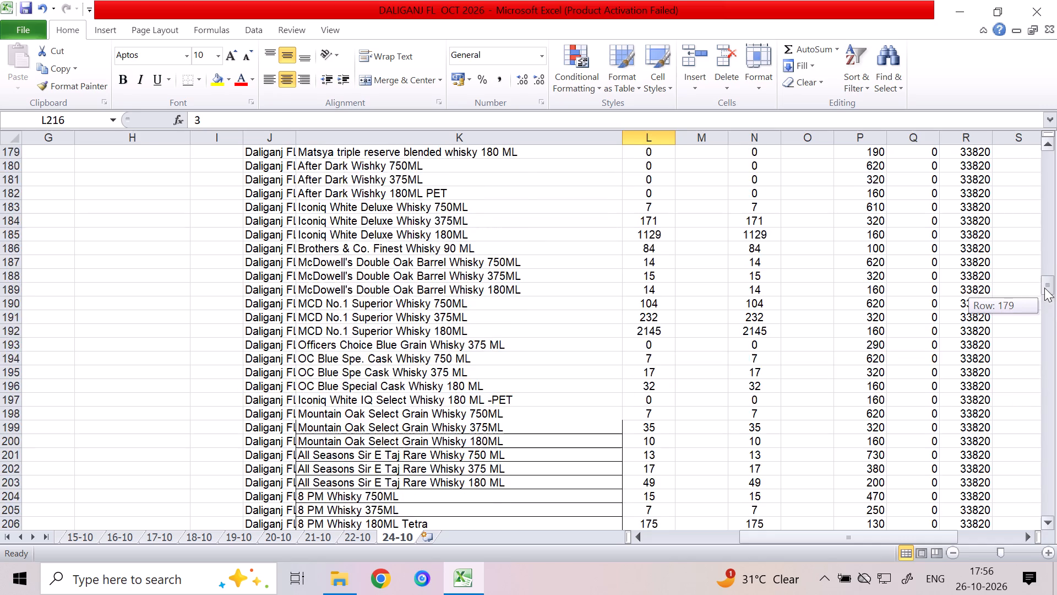
{"action": "left_click_drag", "start_coordinate": [1044, 288], "coordinate": [1019, 239]}
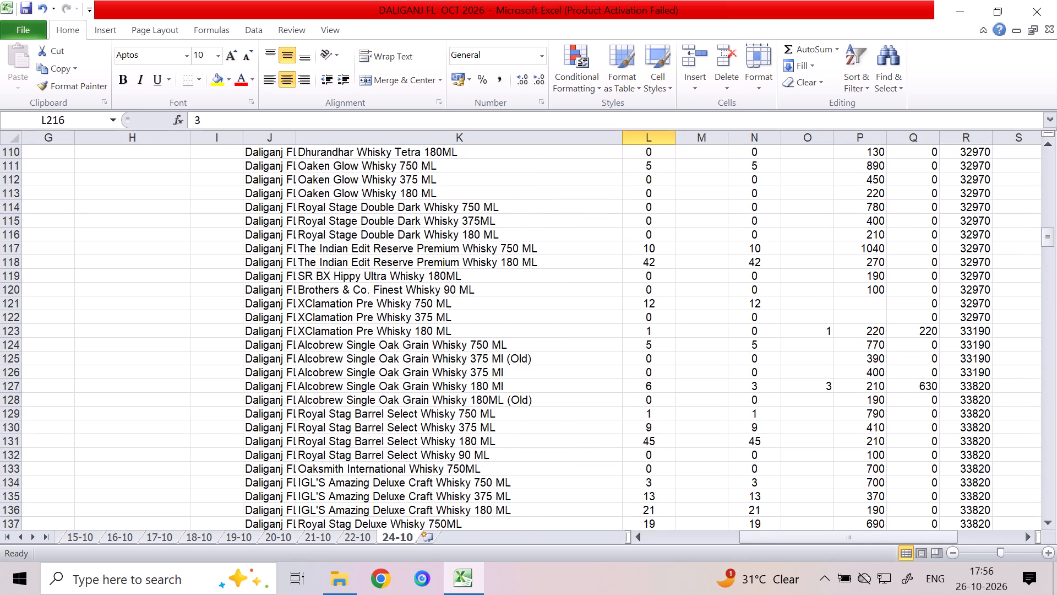
{"action": "left_click", "coordinate": [825, 374]}
{"action": "left_click", "coordinate": [827, 386]}
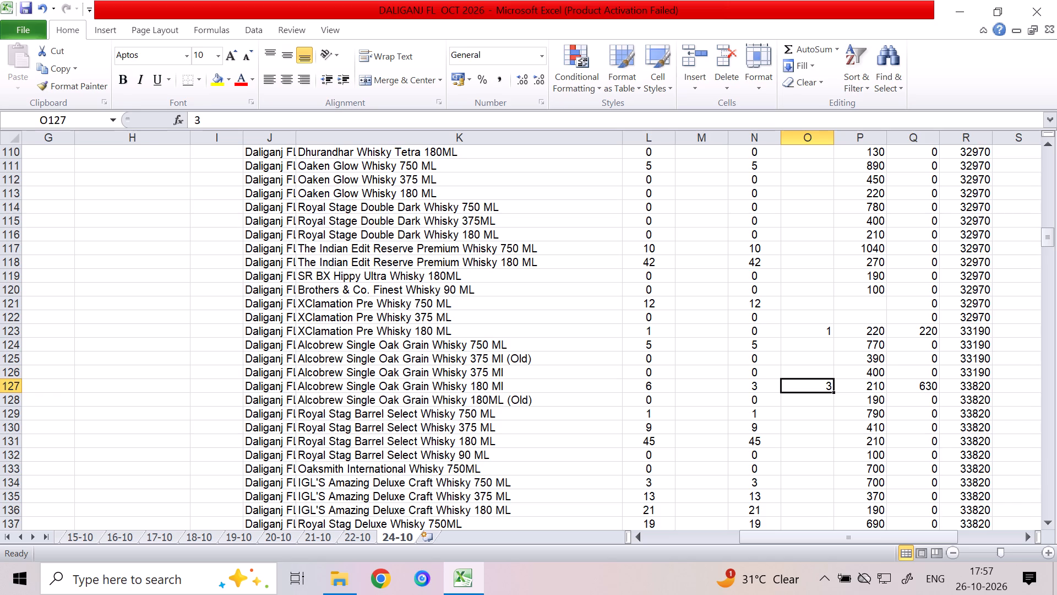
{"action": "key", "text": "Down"}
{"action": "key", "text": "Down"}
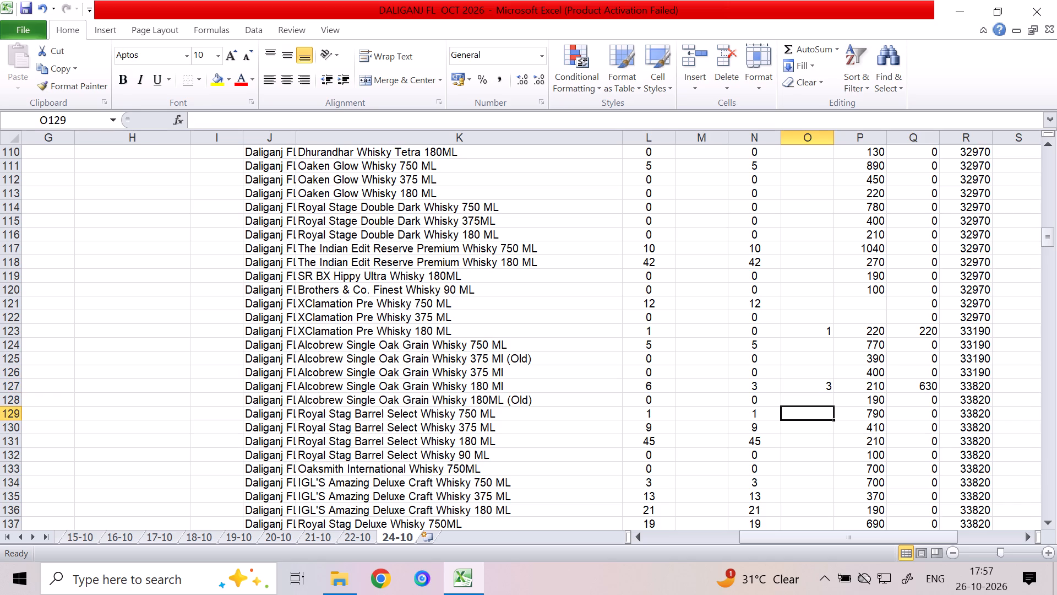
{"action": "key", "text": "Down"}
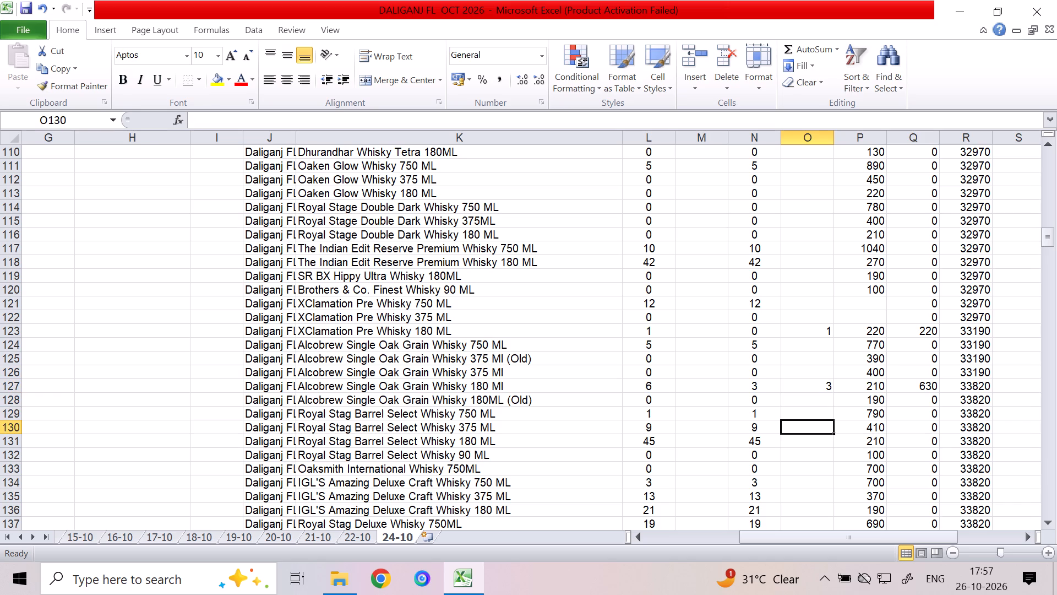
{"action": "key", "text": "Down"}
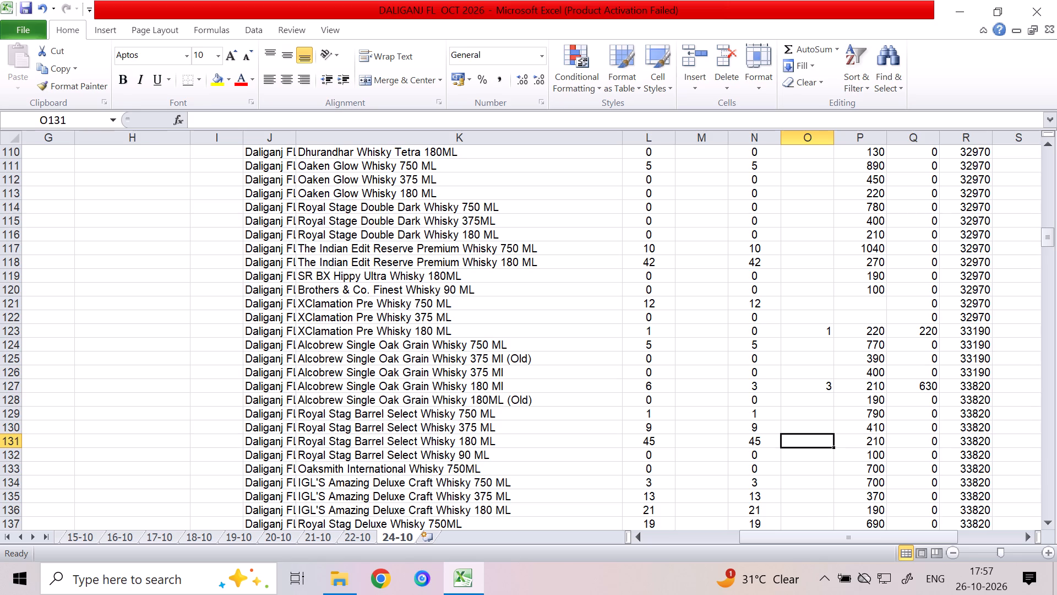
{"action": "key", "text": "Up"}
{"action": "key", "text": "1"}
{"action": "key", "text": "Down"}
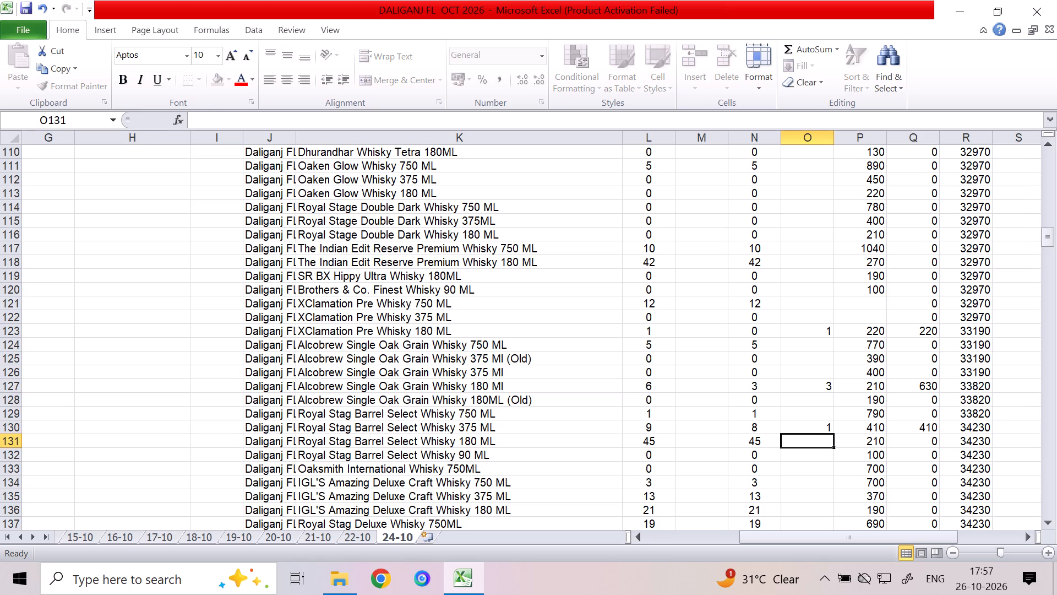
{"action": "key", "text": "9"}
{"action": "key", "text": "Down"}
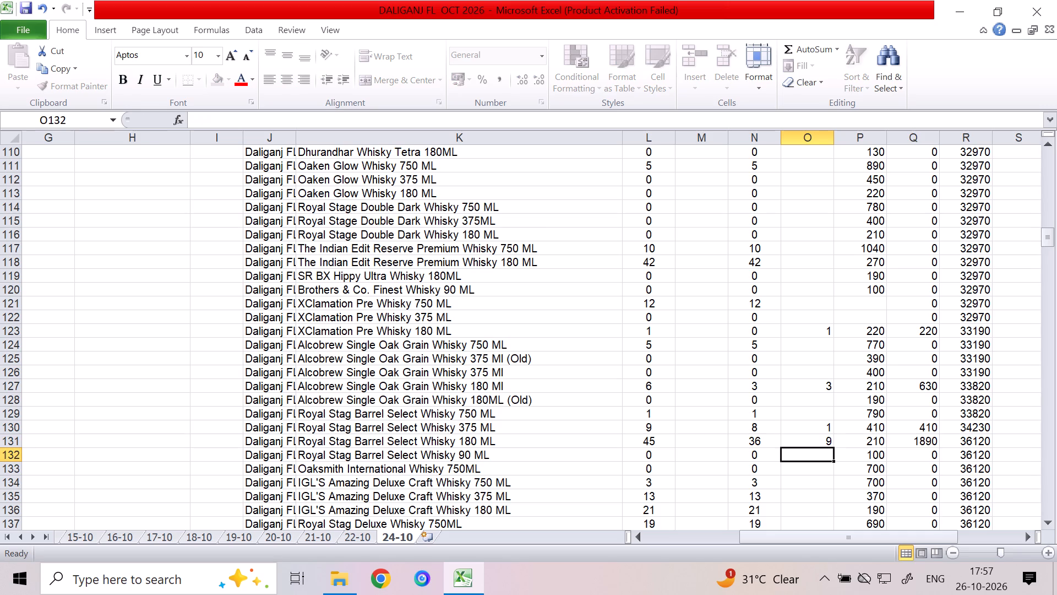
Record a sale of 1 for IGL'S Amazing Deluxe Craft Whisky 750 ML in O134.
{"action": "key", "text": "Down"}
{"action": "key", "text": "Down"}
{"action": "key", "text": "1"}
{"action": "key", "text": "Down"}
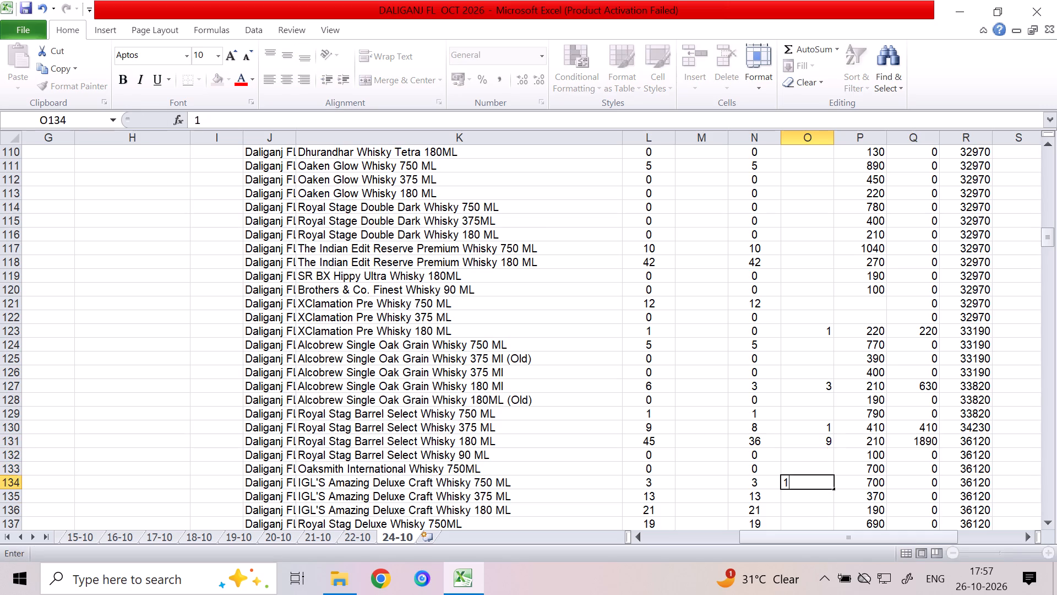
Record SR B7 sales in column O: 8 for 375ML, 20 for 180ML and 17 for 90 ML PET.
{"action": "key", "text": "Down"}
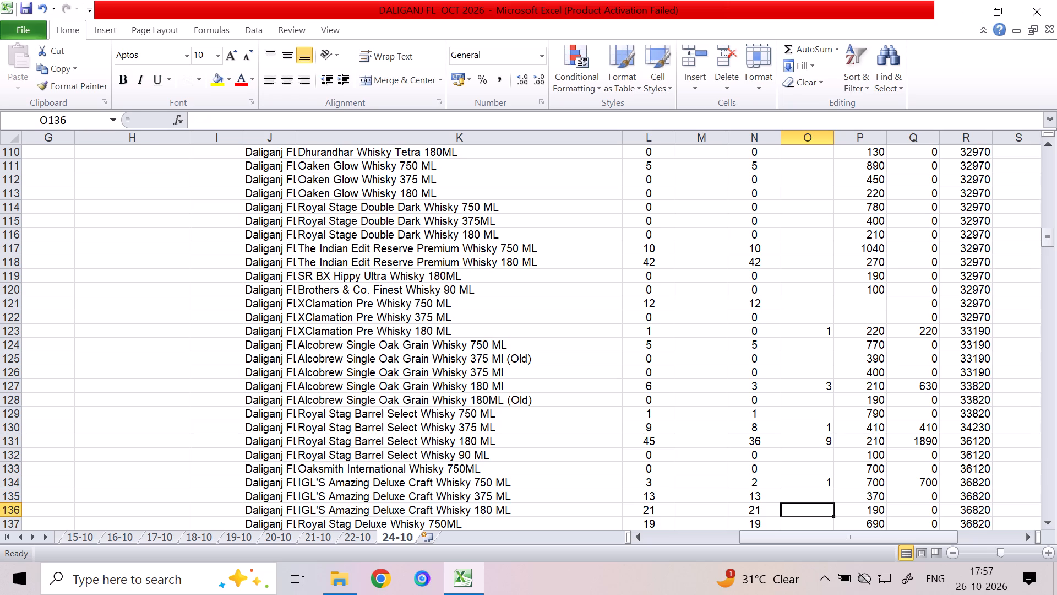
{"action": "key", "text": "Down"}
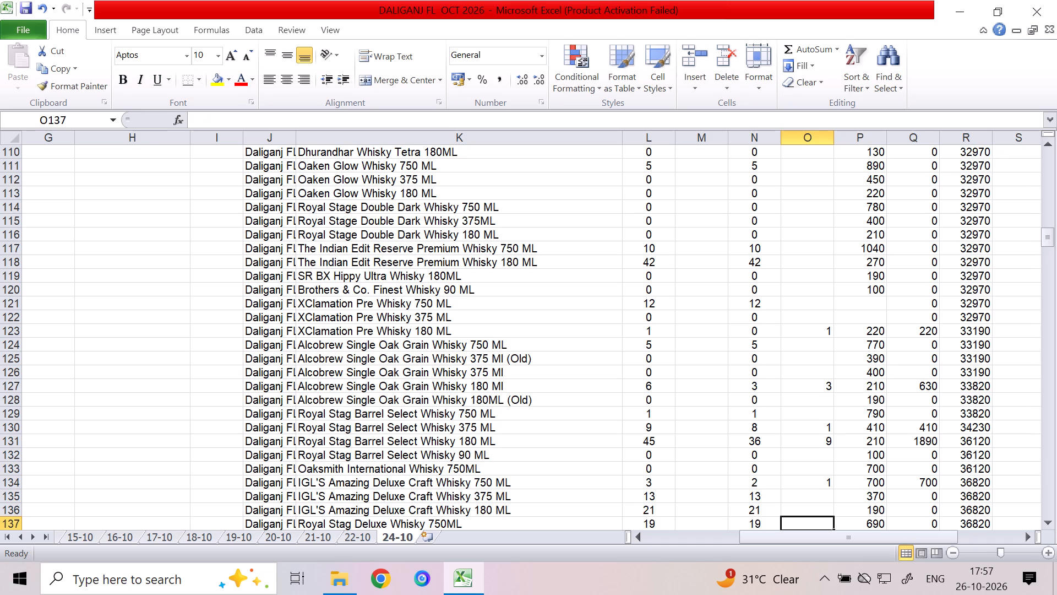
{"action": "key", "text": "Down"}
{"action": "key", "text": "Down"}
{"action": "key", "text": "Down"}
{"action": "key", "text": "Down"}
{"action": "key", "text": "Down"}
{"action": "key", "text": "Down"}
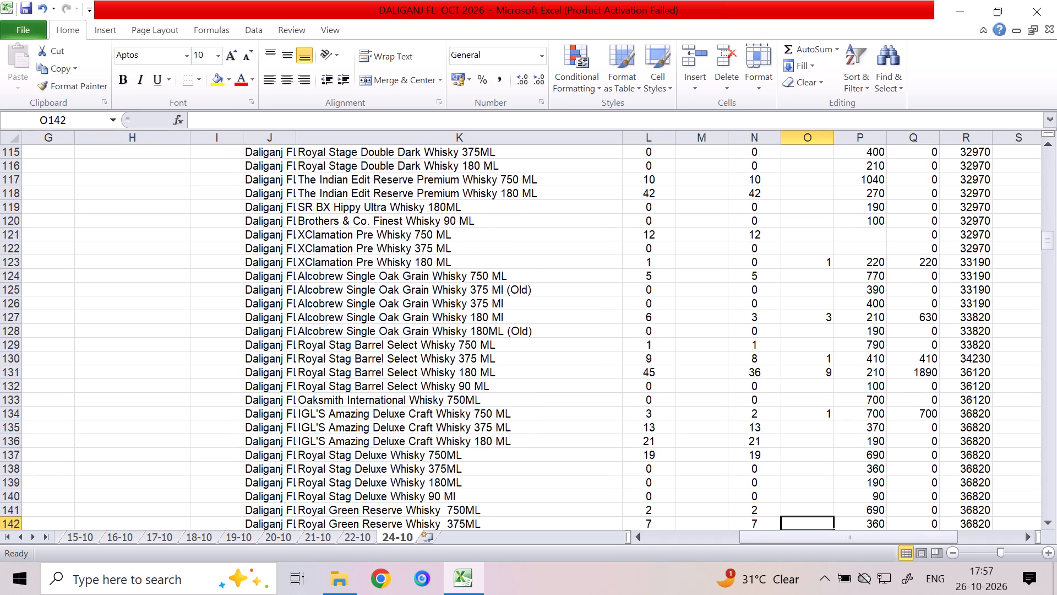
{"action": "key", "text": "Down"}
{"action": "key", "text": "Down"}
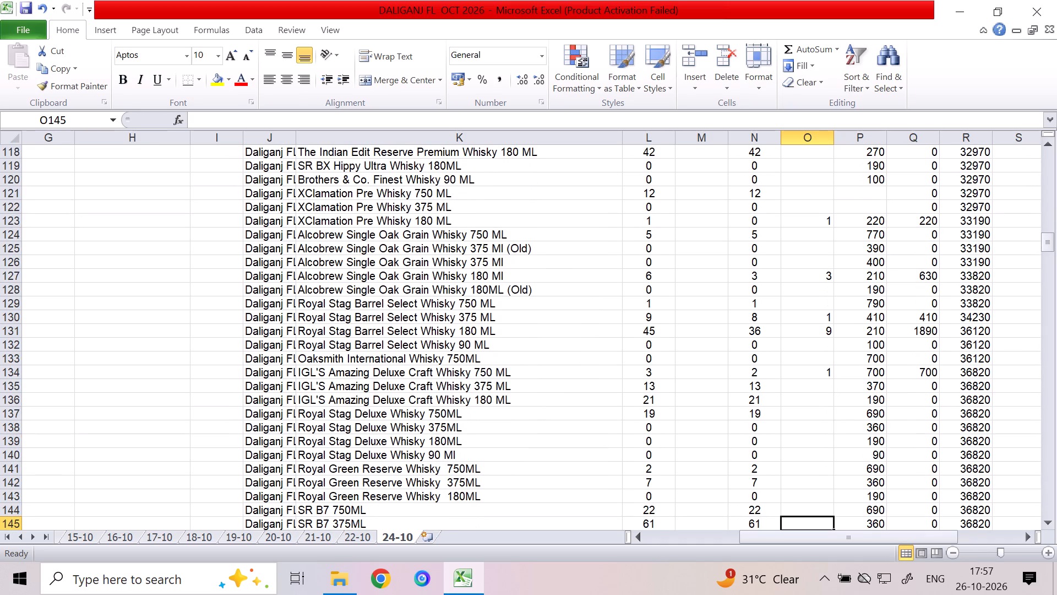
{"action": "key", "text": "8"}
{"action": "key", "text": "Right"}
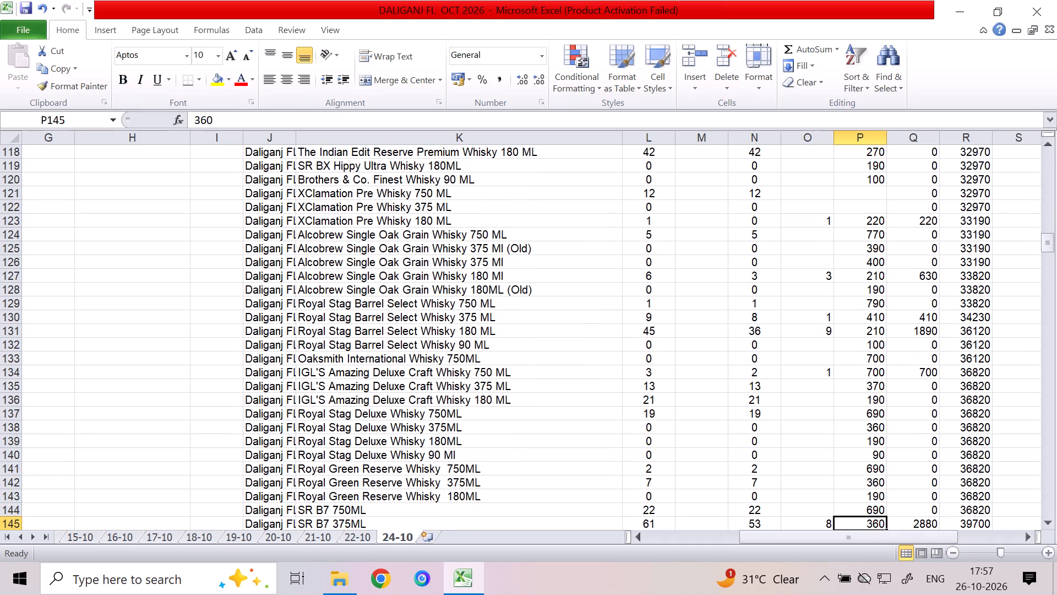
{"action": "key", "text": "Left"}
{"action": "key", "text": "Down"}
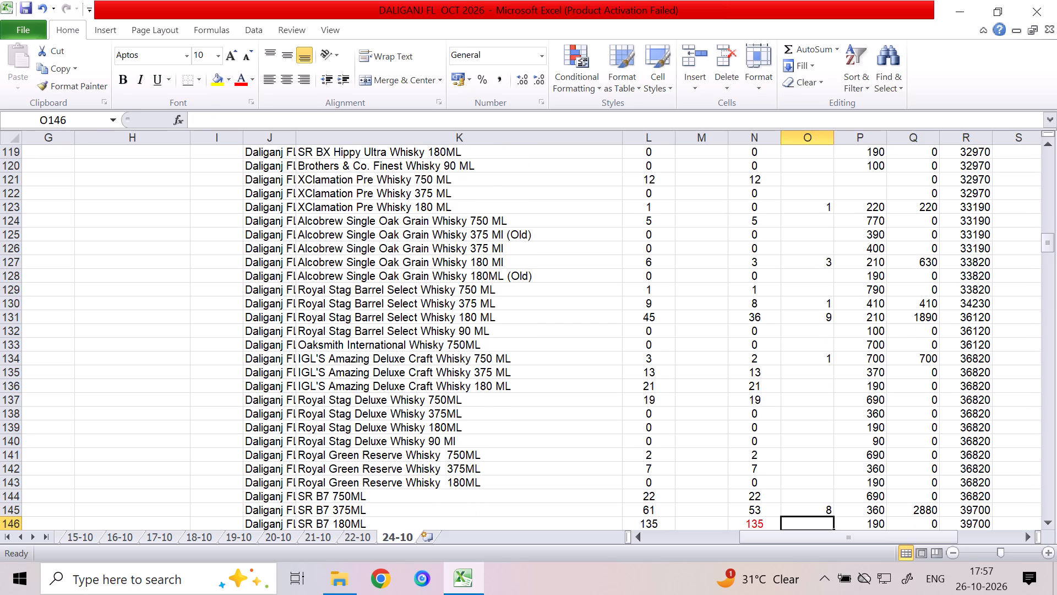
{"action": "type", "text": "20"}
{"action": "key", "text": "Down"}
{"action": "type", "text": "17"}
{"action": "key", "text": "Down"}
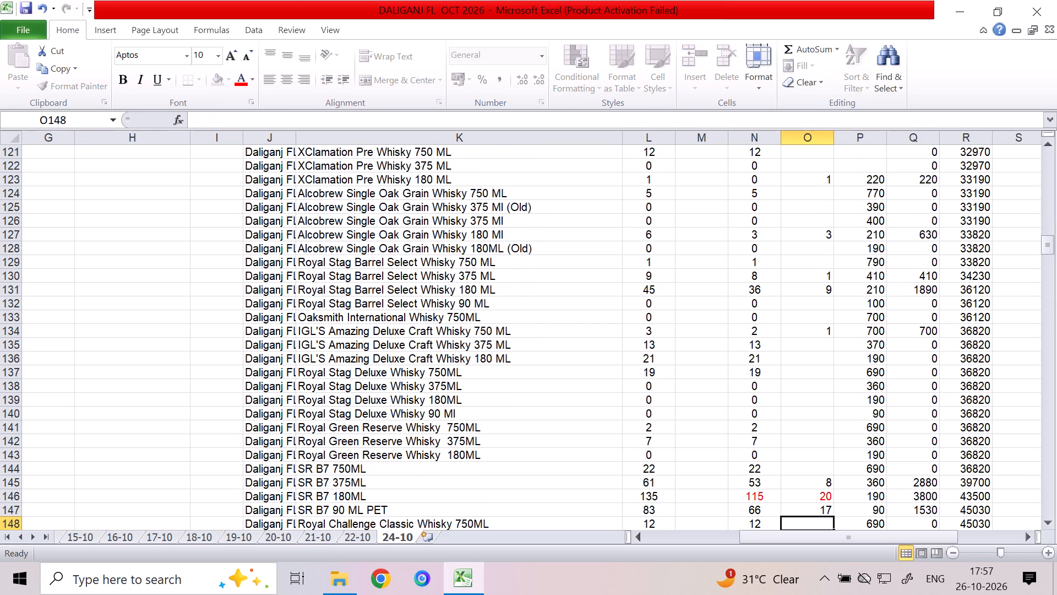
Check the closing stock figures and formulas in column N for the SR B7 rows 145 to 147.
{"action": "key", "text": "Up"}
{"action": "key", "text": "Up"}
{"action": "key", "text": "Left"}
{"action": "key", "text": "Up"}
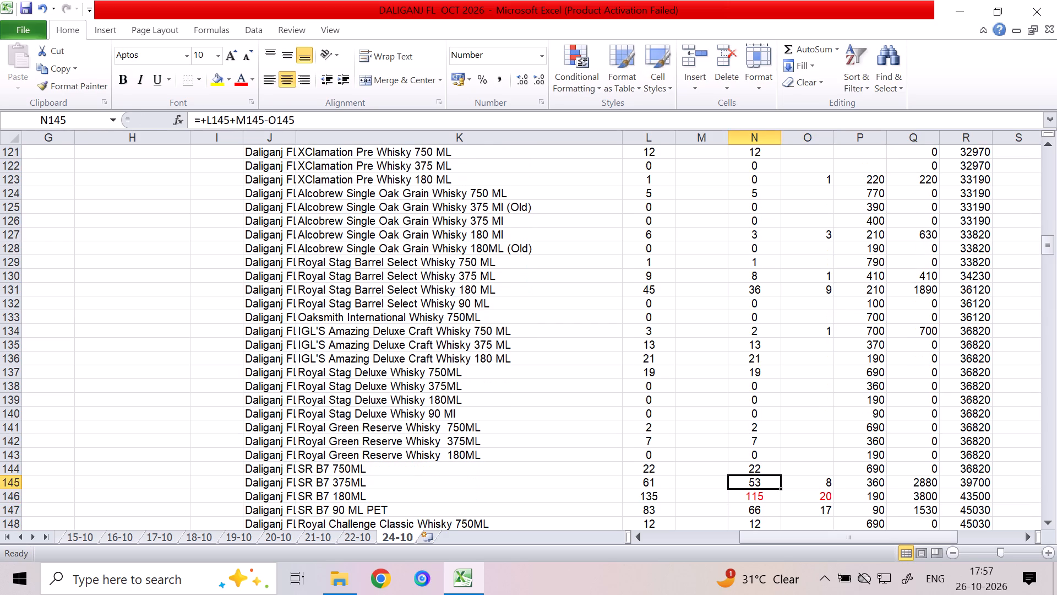
{"action": "key", "text": "Down"}
{"action": "key", "text": "Down"}
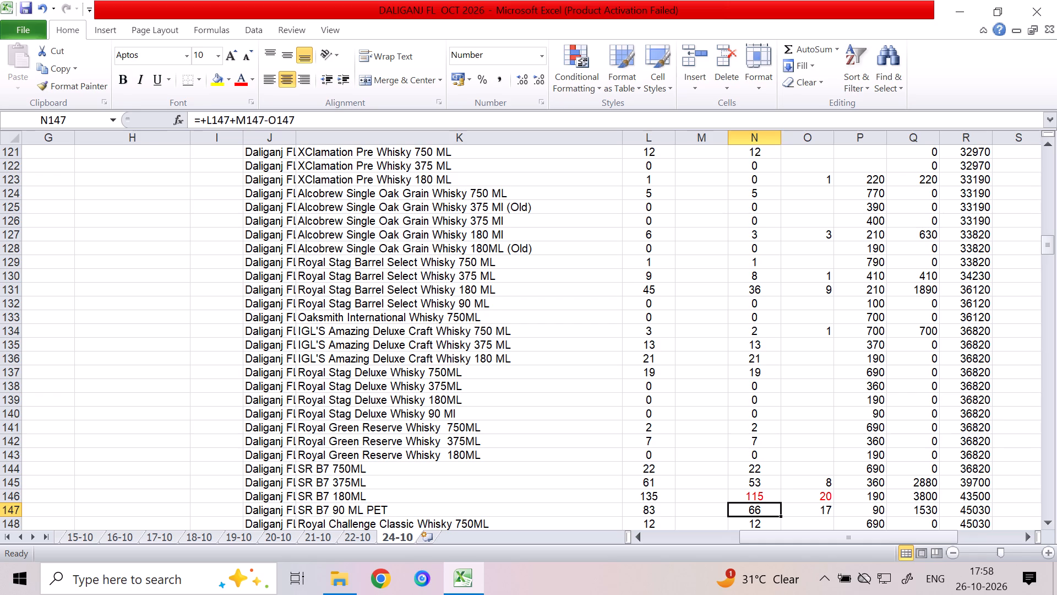
{"action": "key", "text": "Up"}
{"action": "key", "text": "Down"}
Record Royal Challenge Classic Whisky sales in column O: 3 for 375ML, 9 for 180ML PET and 18 for 90 ML.
{"action": "key", "text": "Down"}
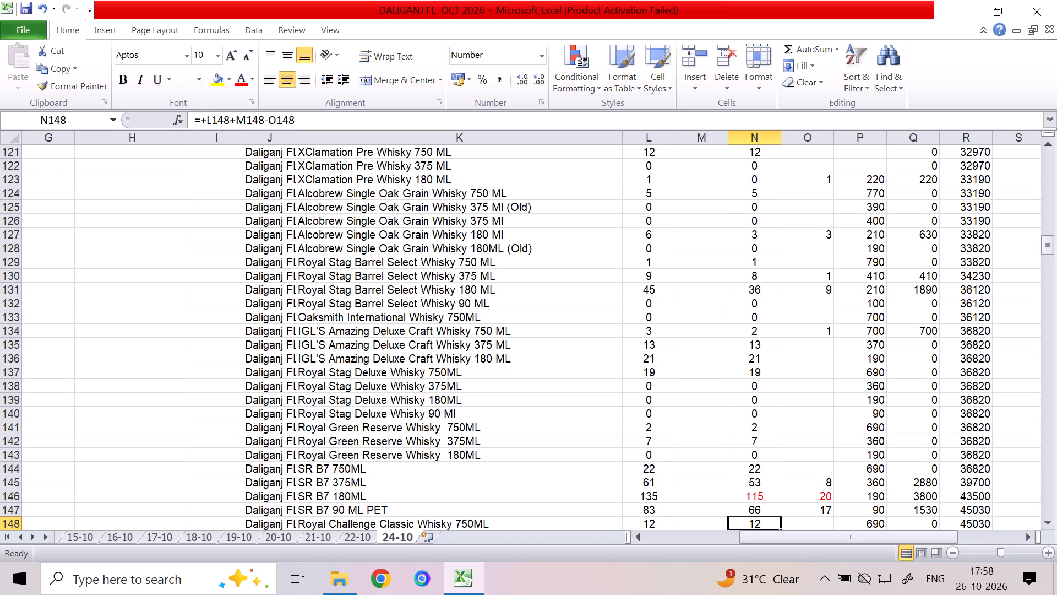
{"action": "key", "text": "Down"}
{"action": "key", "text": "Right"}
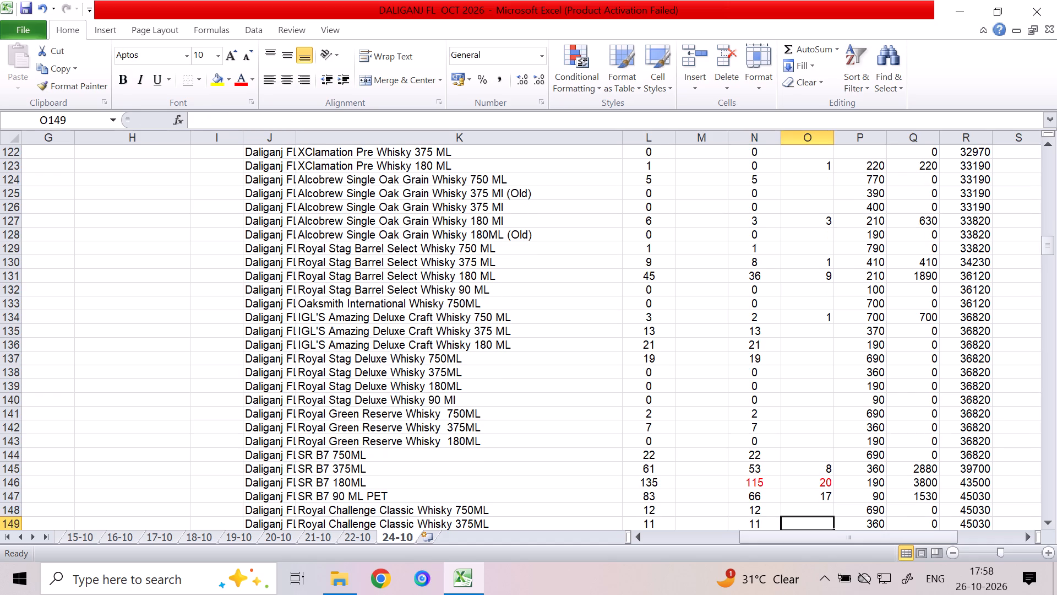
{"action": "key", "text": "3"}
{"action": "key", "text": "Down"}
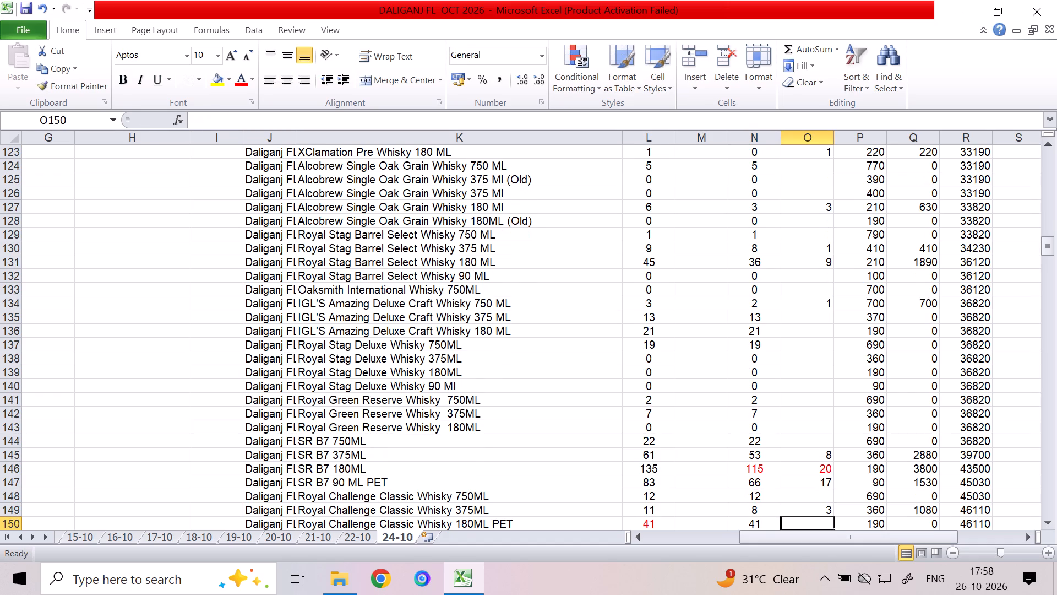
{"action": "key", "text": "9"}
{"action": "key", "text": "Down"}
{"action": "type", "text": "18"}
{"action": "key", "text": "Down"}
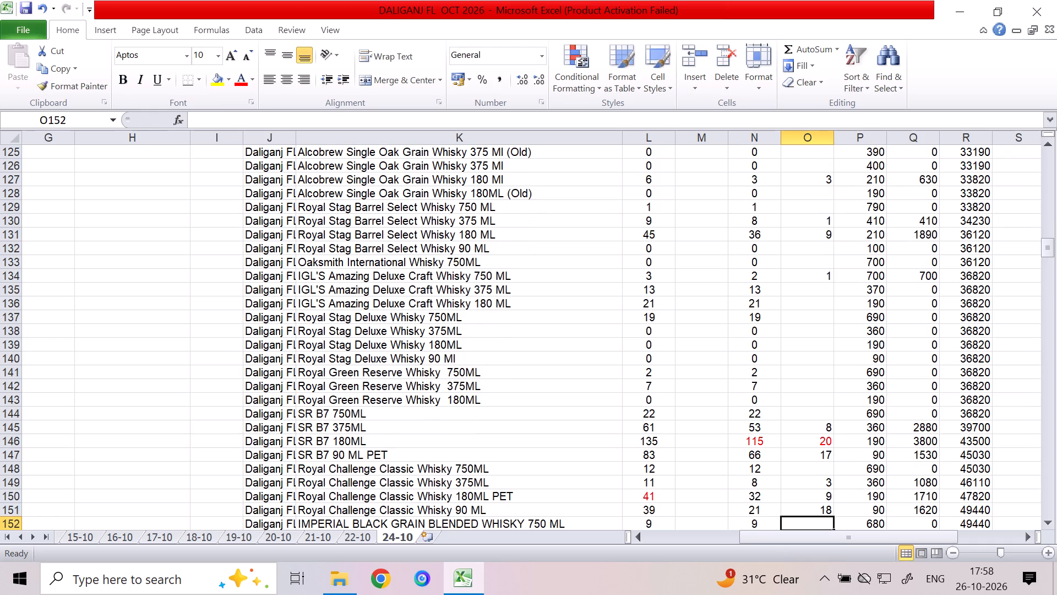
Record a sale of 1 for Imperial Black Grain Blended Whisky 750 ML in O152.
{"action": "key", "text": "1"}
{"action": "key", "text": "Down"}
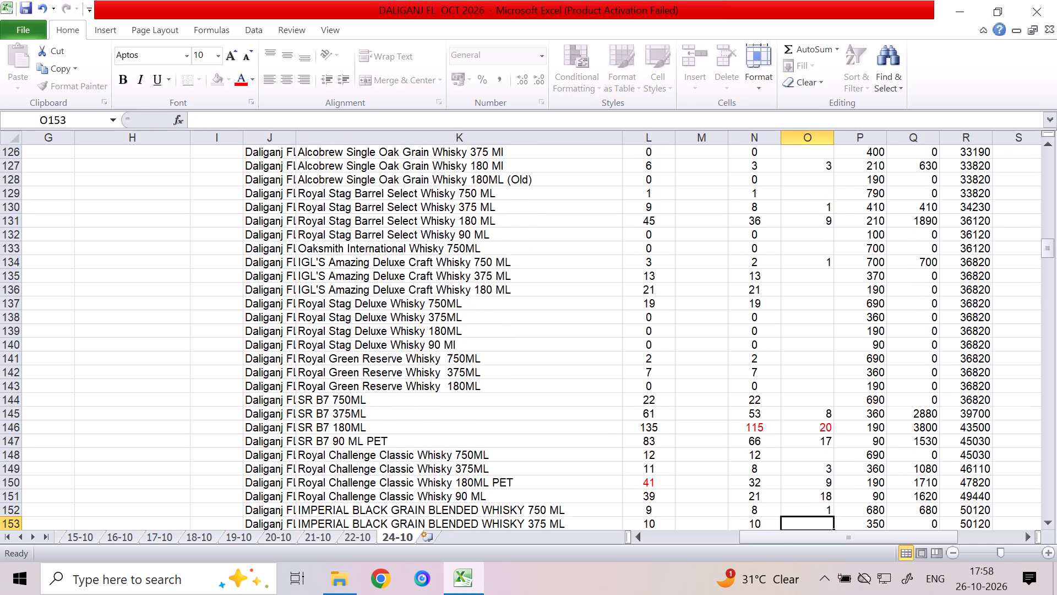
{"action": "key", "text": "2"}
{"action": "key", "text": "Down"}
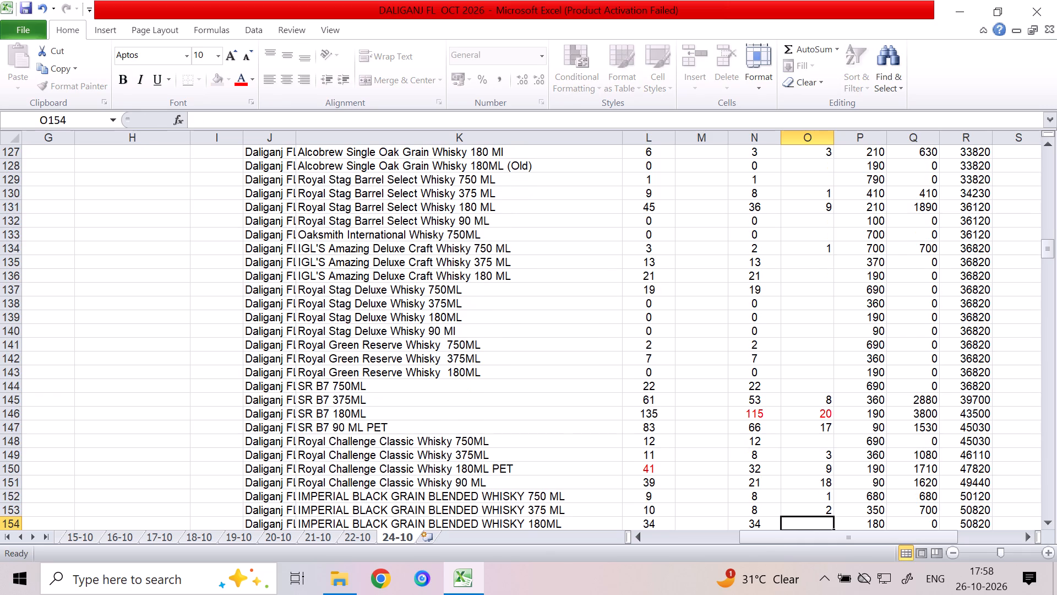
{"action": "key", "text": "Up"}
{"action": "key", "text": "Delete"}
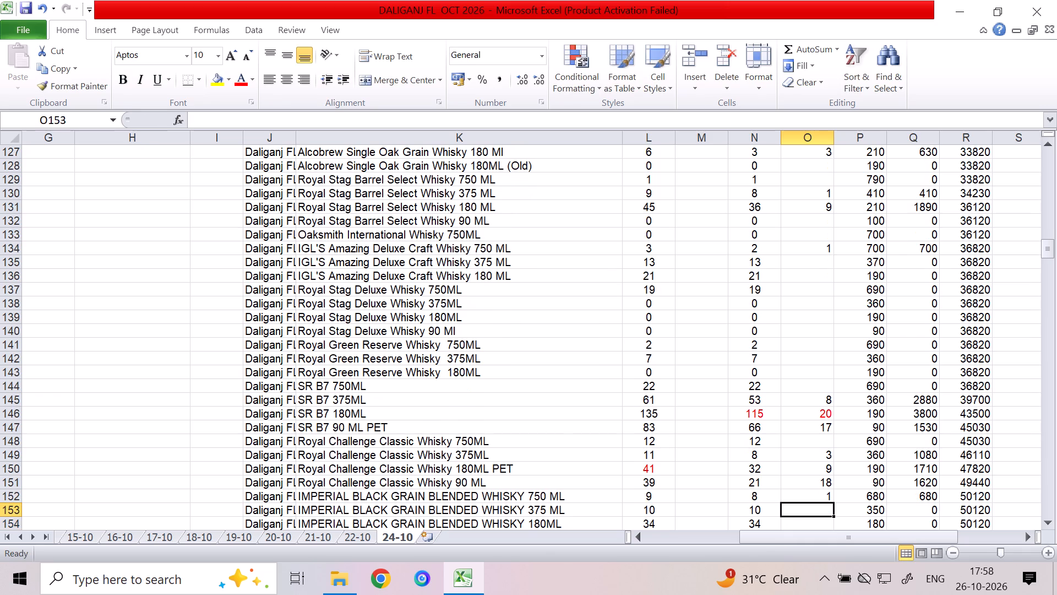
Record Imperial Black Grain Blended Whisky sales in column O: 1 for 375 ML and 8 for 180ML.
{"action": "key", "text": "1"}
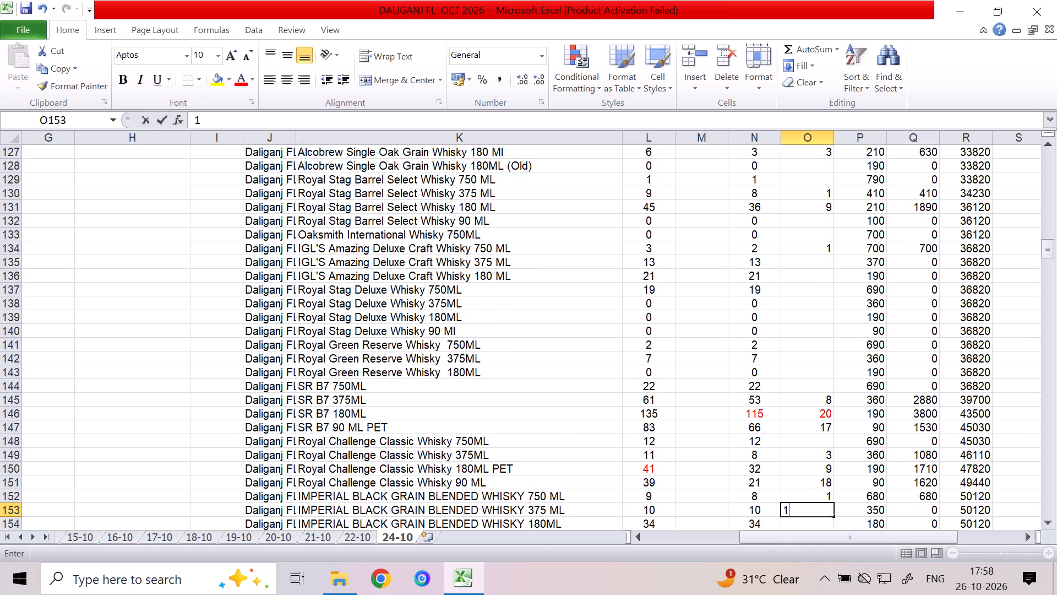
{"action": "key", "text": "Down"}
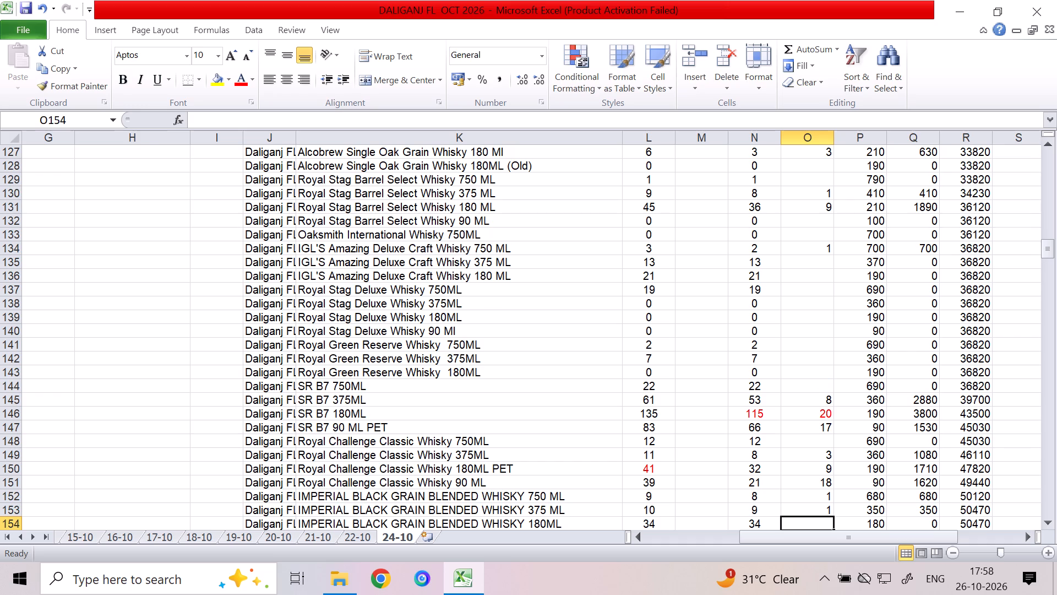
{"action": "key", "text": "8"}
{"action": "key", "text": "Down"}
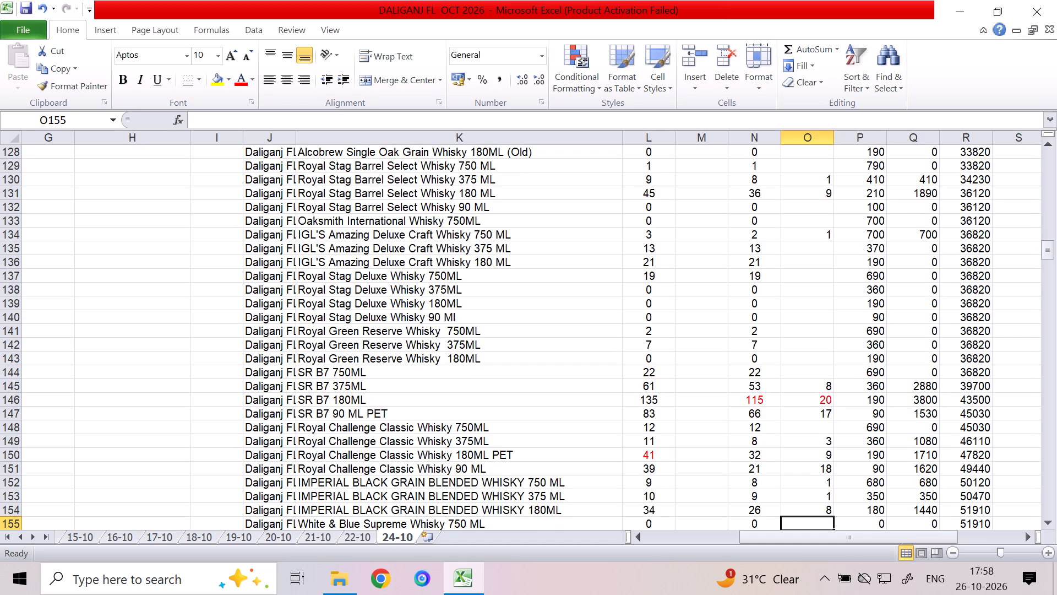
Record a sale of 1 for All Seasons Rare Reserve Whisky 750ML in O158.
{"action": "key", "text": "Down"}
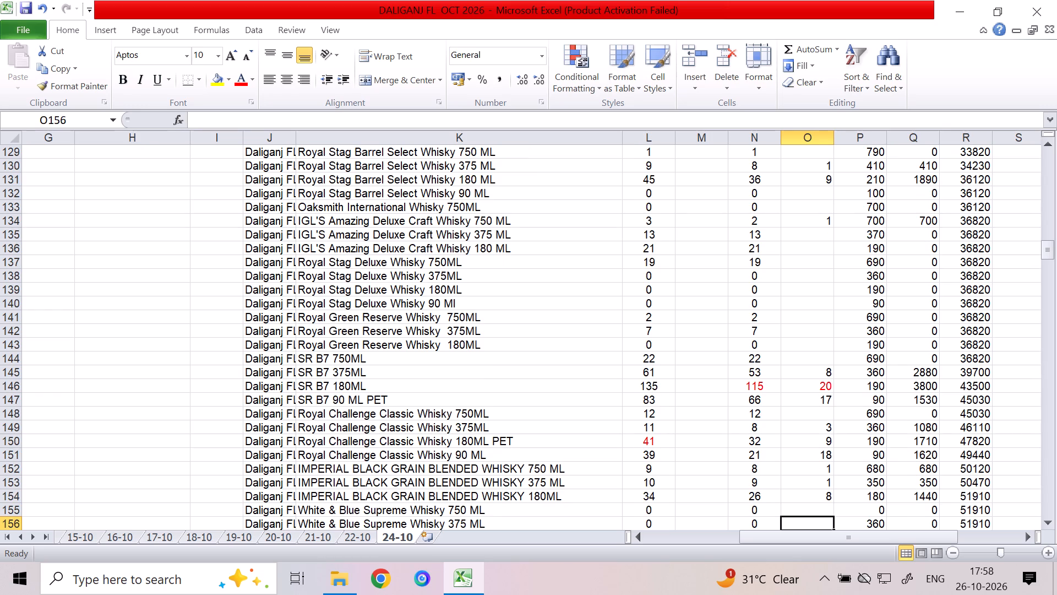
{"action": "key", "text": "Down"}
{"action": "key", "text": "Down"}
{"action": "key", "text": "Down"}
{"action": "key", "text": "Down"}
{"action": "key", "text": "Up"}
{"action": "key", "text": "Up"}
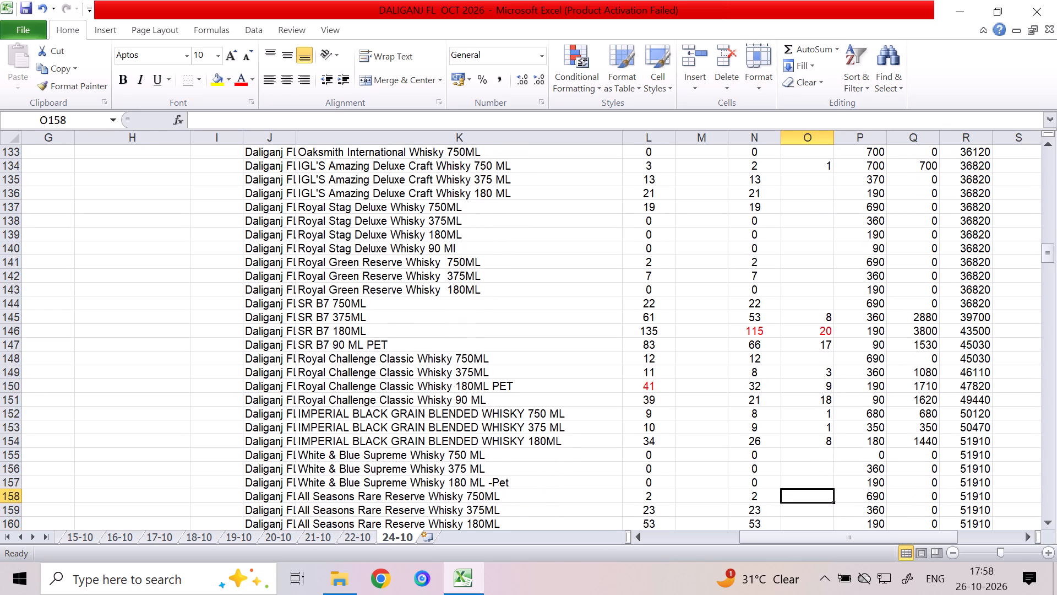
{"action": "key", "text": "1"}
{"action": "key", "text": "Down"}
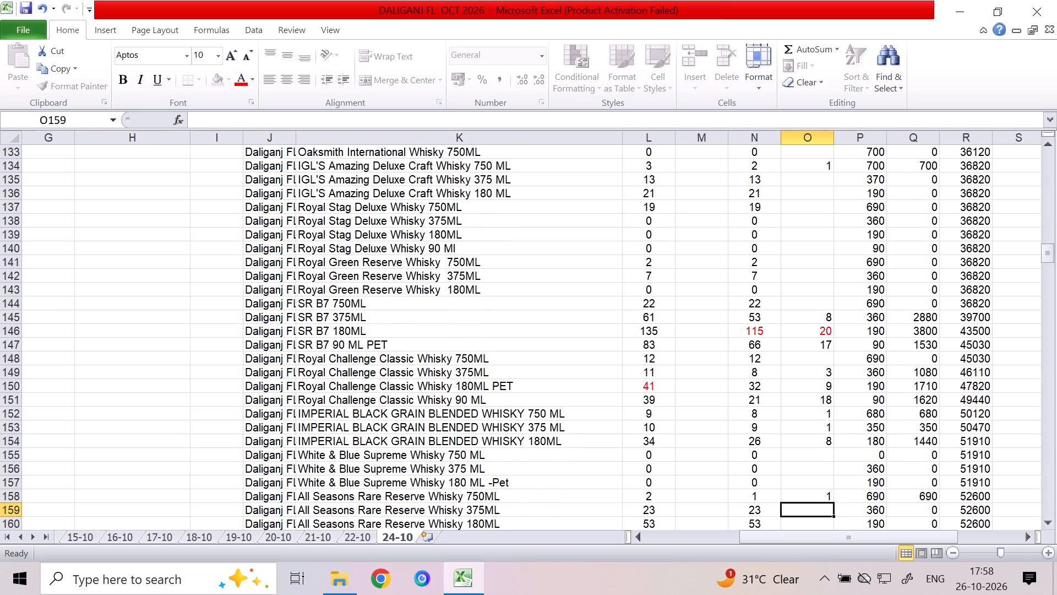
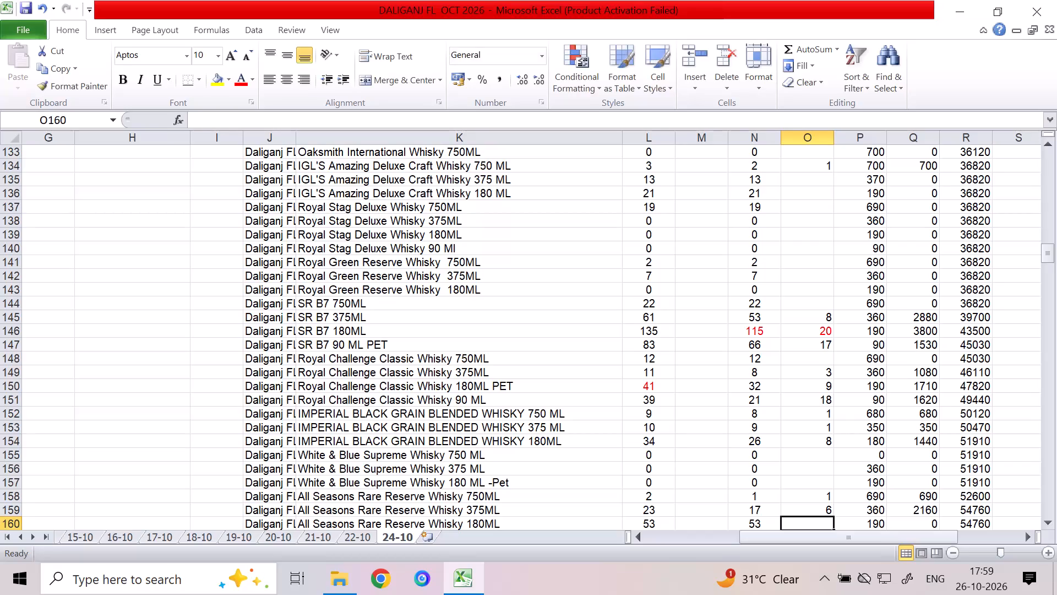
Record All Seasons Rare Reserve Whisky sales in column O: 19 for 180ML and 1 for 90ML.
{"action": "type", "text": "19"}
{"action": "key", "text": "Down"}
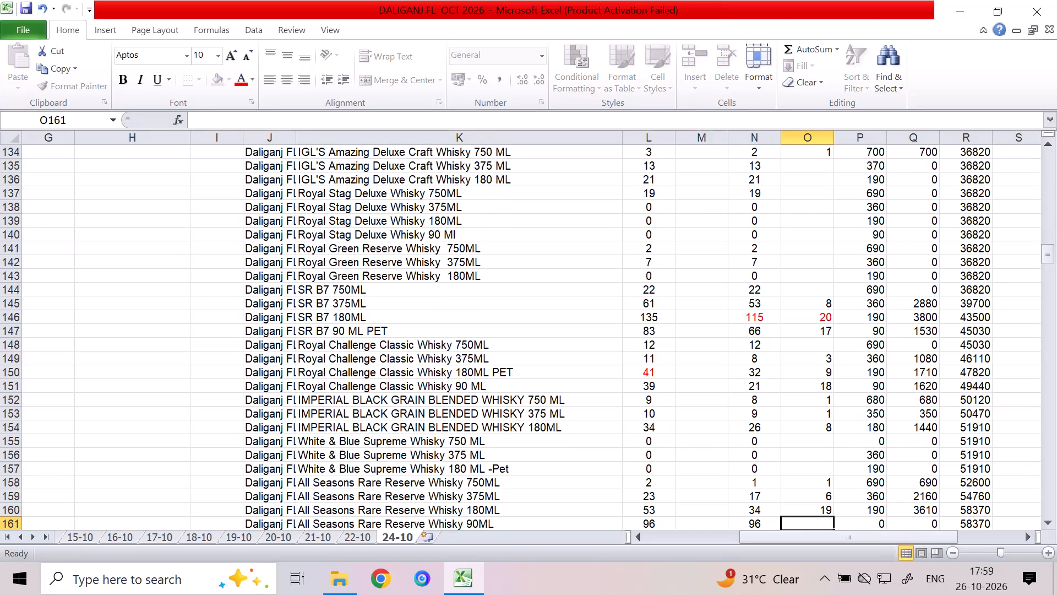
{"action": "key", "text": "1"}
{"action": "key", "text": "Down"}
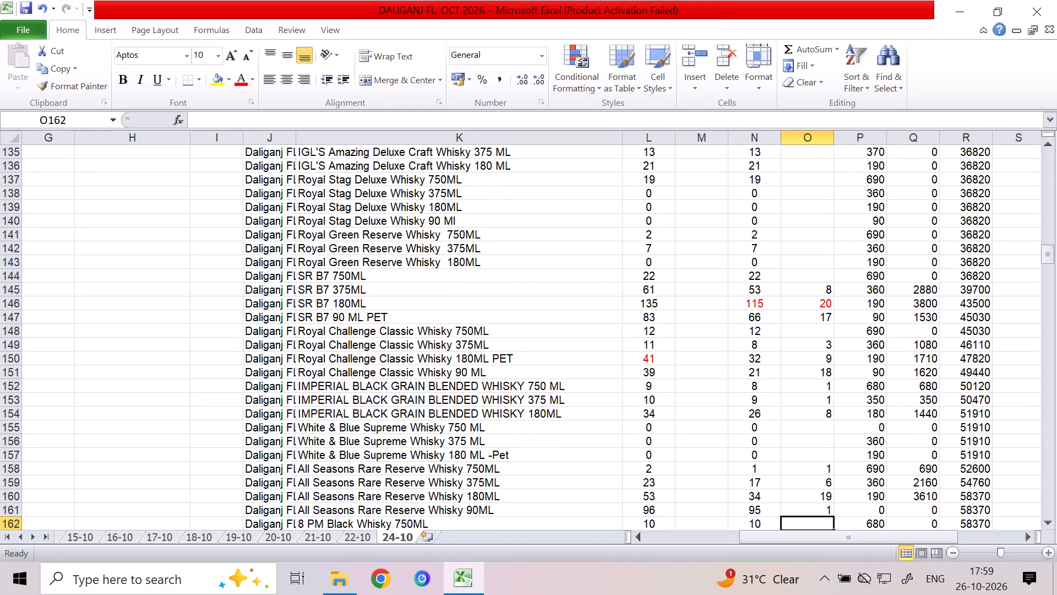
Record a sale of 2 for 8 PM Black Whisky 180ML PET in O164.
{"action": "key", "text": "Down"}
{"action": "key", "text": "Down"}
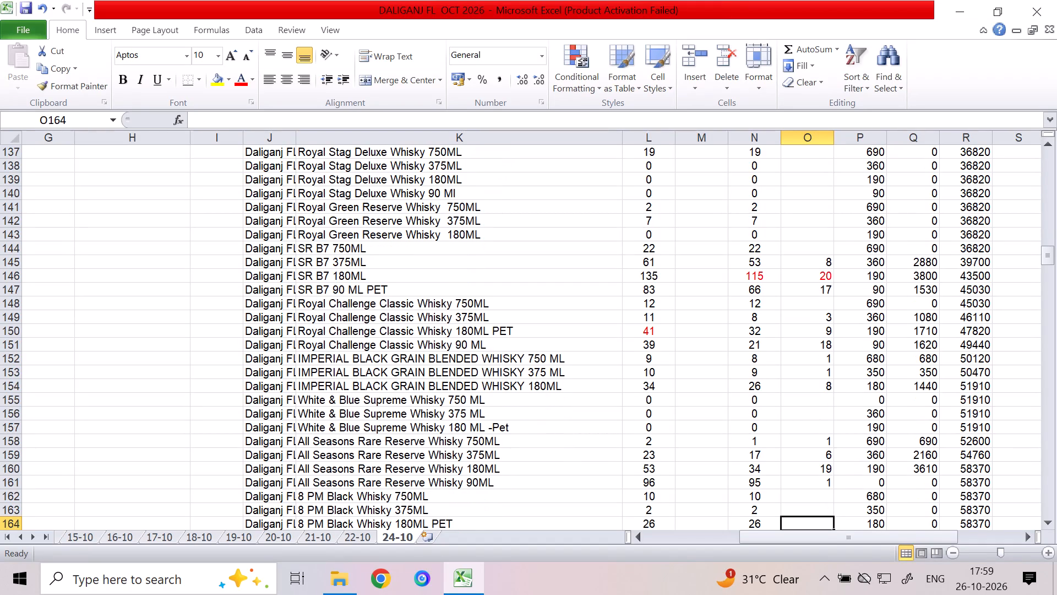
{"action": "key", "text": "2"}
{"action": "key", "text": "Down"}
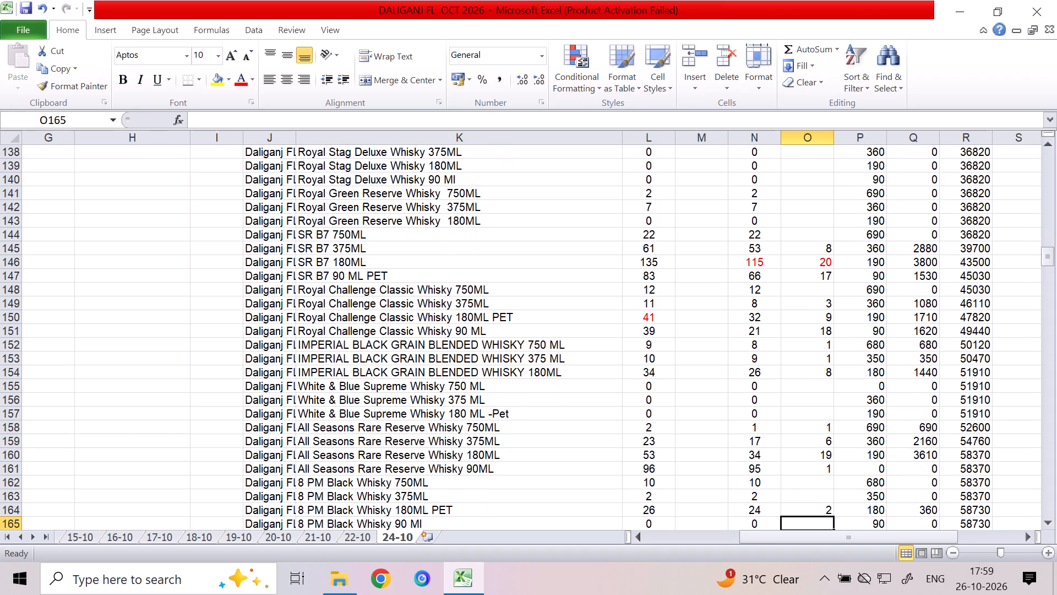
Record a sale of 1 for 9 Race Cource Superior Grain Whisky 375 ML in O171.
{"action": "key", "text": "Down"}
{"action": "key", "text": "Down"}
{"action": "key", "text": "Down"}
{"action": "key", "text": "Down"}
{"action": "key", "text": "Up"}
{"action": "key", "text": "Up"}
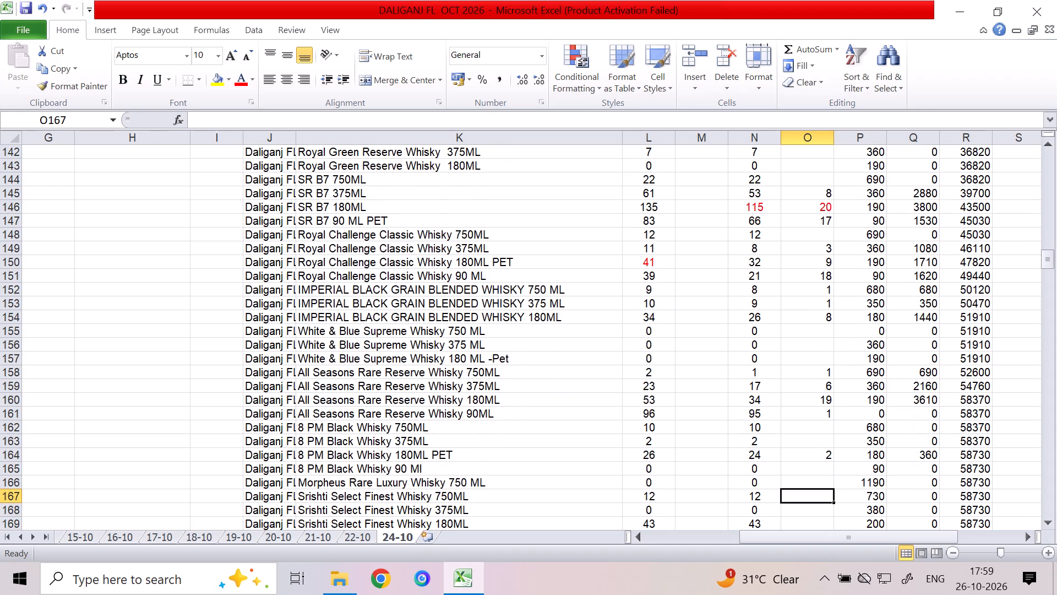
{"action": "key", "text": "Down"}
{"action": "key", "text": "Down"}
{"action": "key", "text": "Down"}
{"action": "key", "text": "Down"}
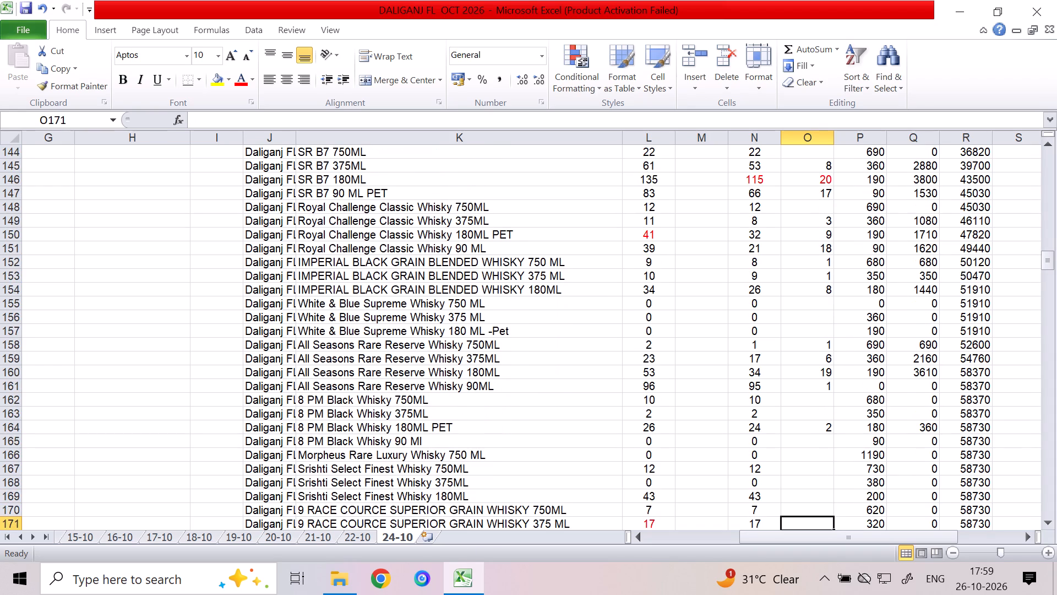
{"action": "key", "text": "Up"}
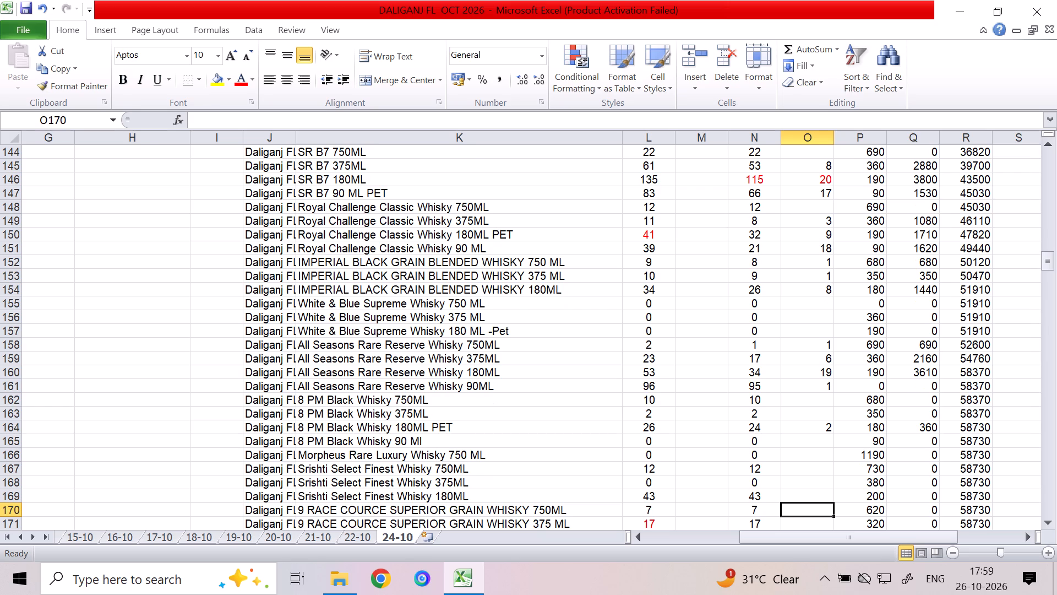
{"action": "key", "text": "Down"}
{"action": "key", "text": "1"}
{"action": "key", "text": "Down"}
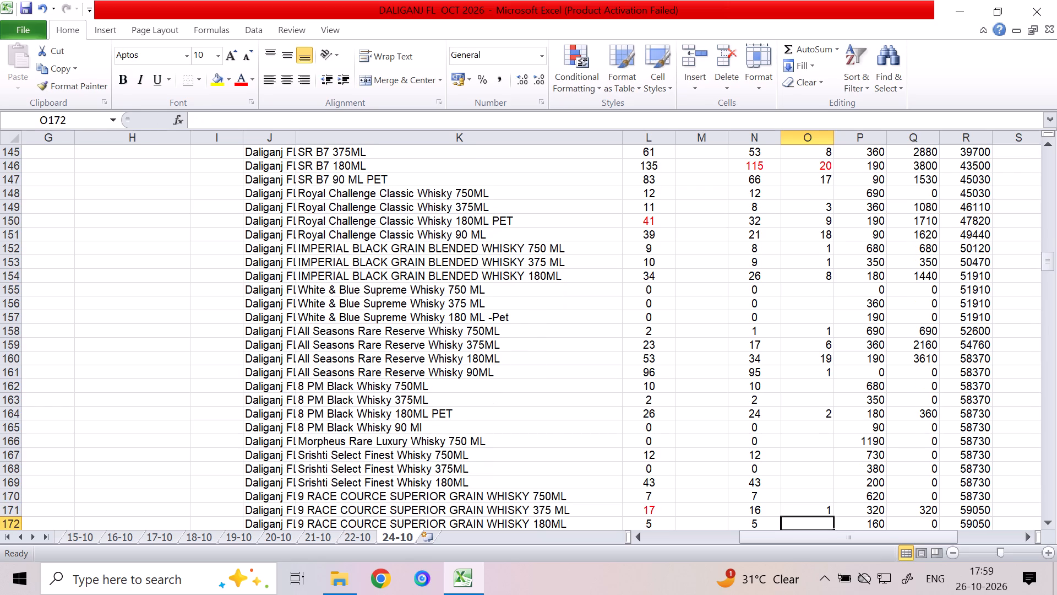
Record Imperial Blue Dual Cask Smooth Whisky sales in column O: 2 for 750ML, 11 for 375ML and 50 for 180ML.
{"action": "key", "text": "Down"}
{"action": "key", "text": "Down"}
{"action": "key", "text": "Down"}
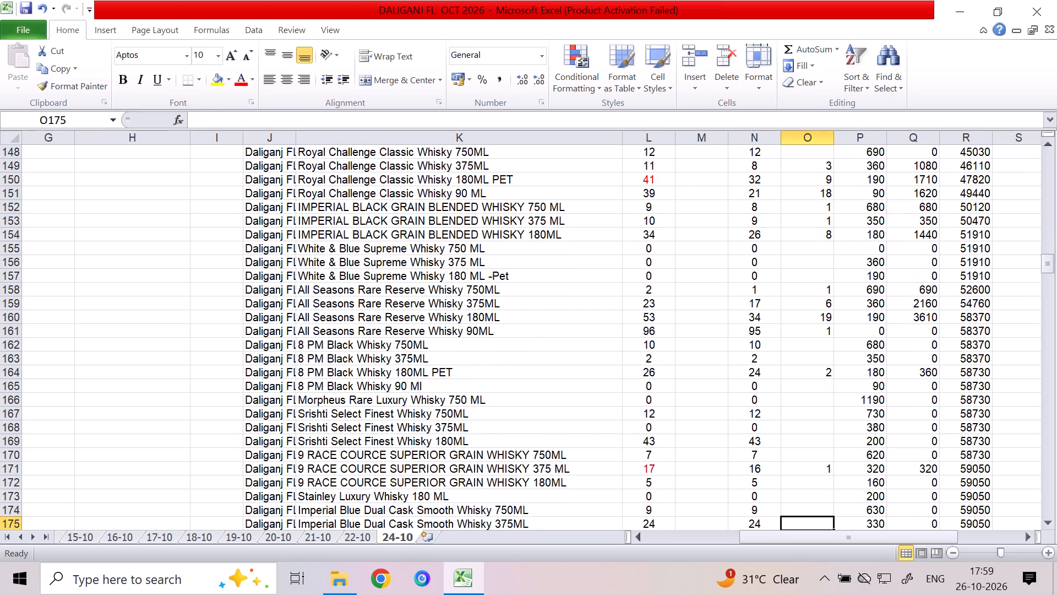
{"action": "key", "text": "Up"}
{"action": "key", "text": "2"}
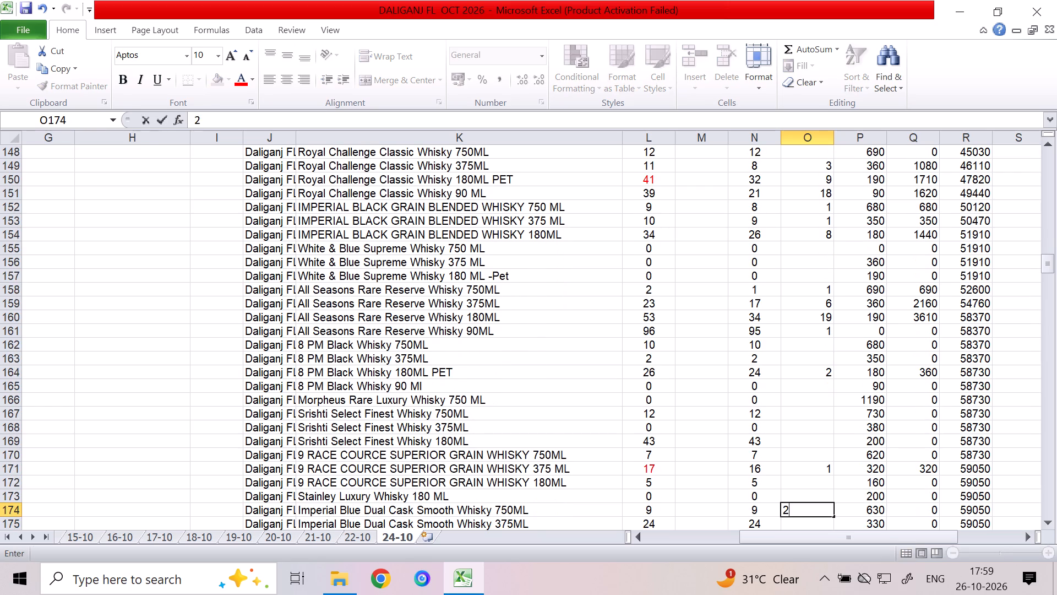
{"action": "key", "text": "Down"}
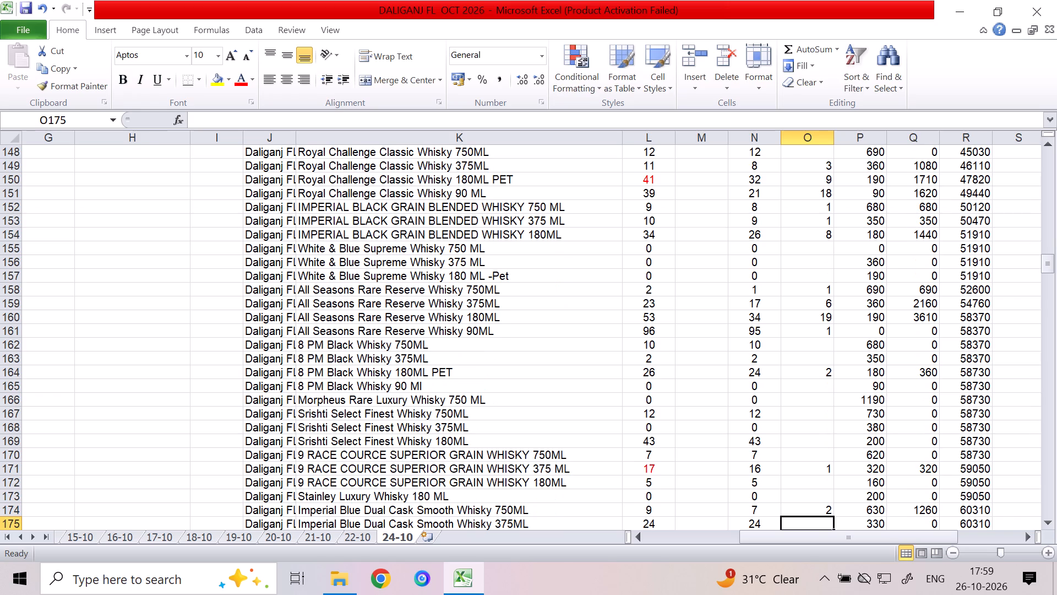
{"action": "type", "text": "11"}
{"action": "key", "text": "Down"}
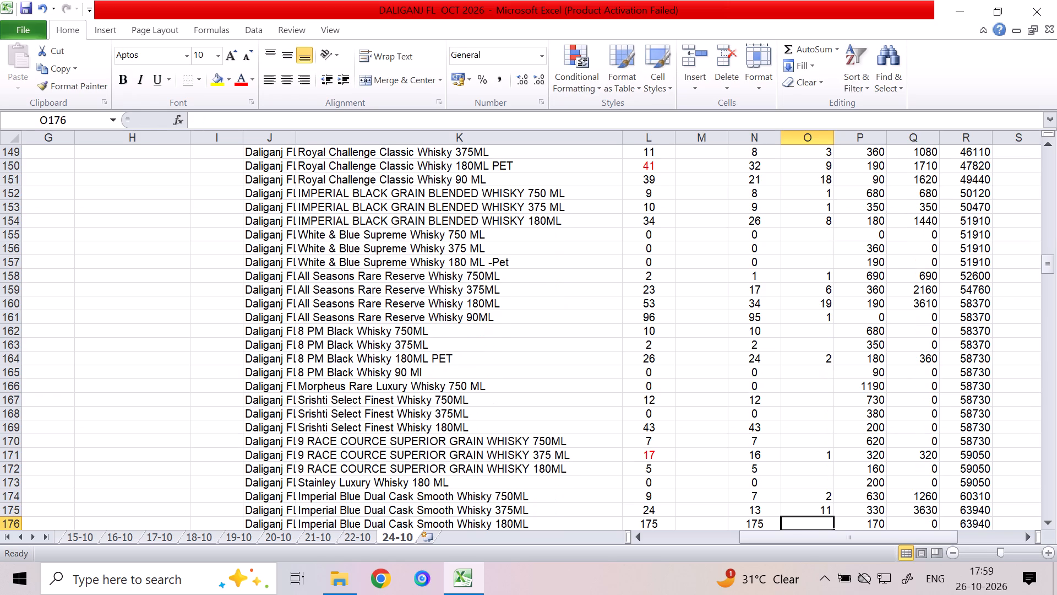
{"action": "type", "text": "50"}
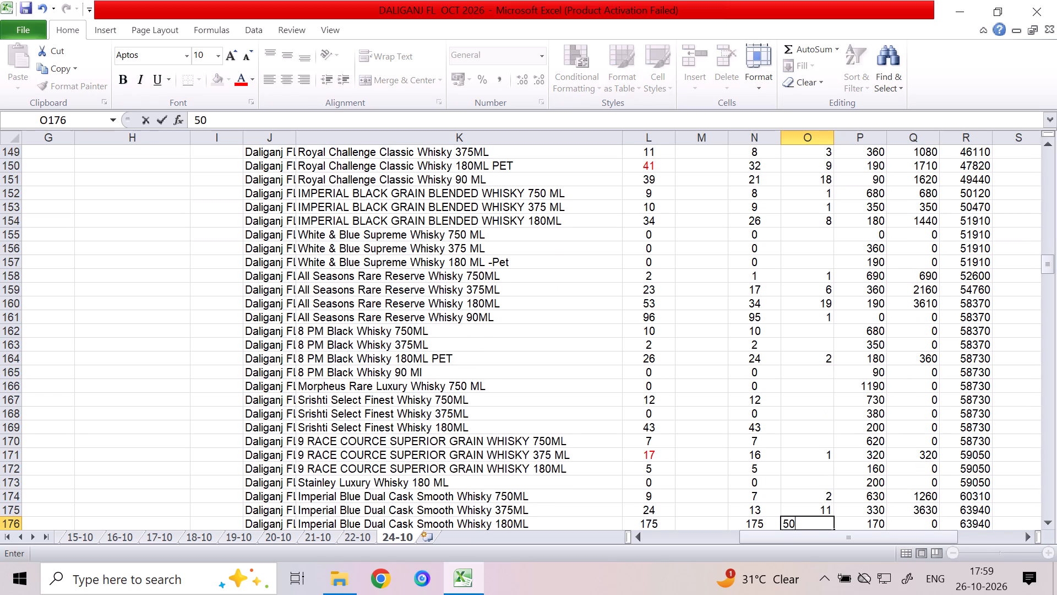
{"action": "key", "text": "Down"}
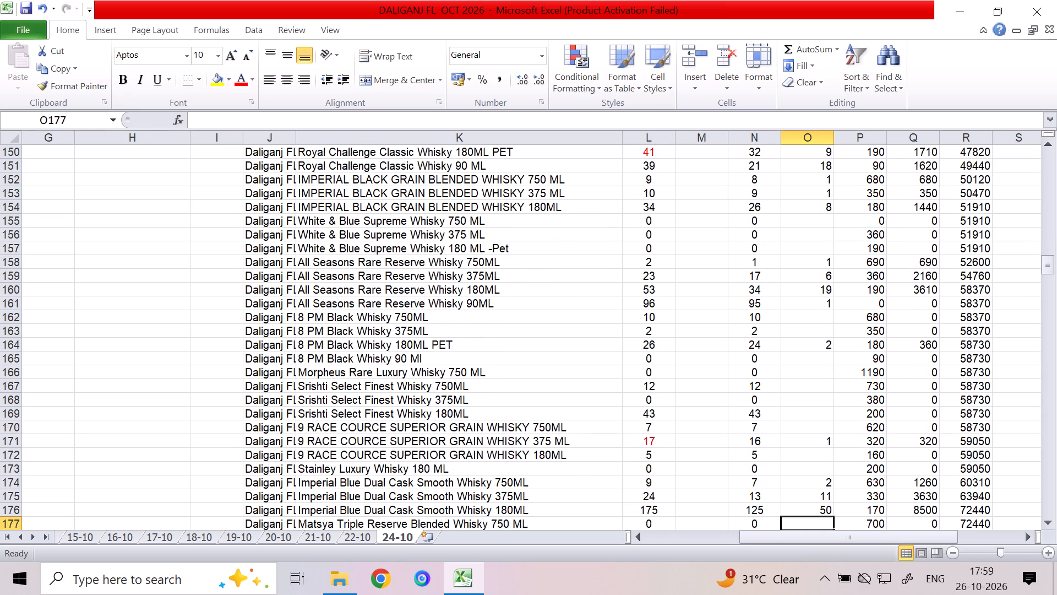
Record Iconiq White Deluxe Whisky sales in column O: 16 for 375ML and 118 for 180ML.
{"action": "key", "text": "Down"}
{"action": "key", "text": "Down"}
{"action": "key", "text": "Down"}
{"action": "key", "text": "Down"}
{"action": "key", "text": "Down"}
{"action": "key", "text": "Down"}
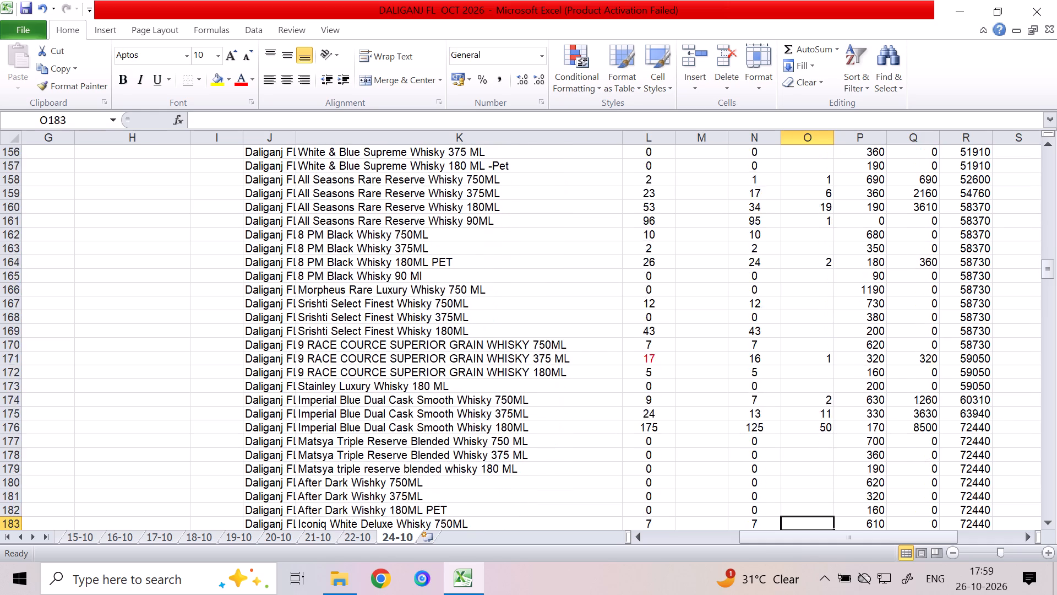
{"action": "key", "text": "Down"}
{"action": "key", "text": "Down"}
{"action": "key", "text": "Up"}
{"action": "key", "text": "Up"}
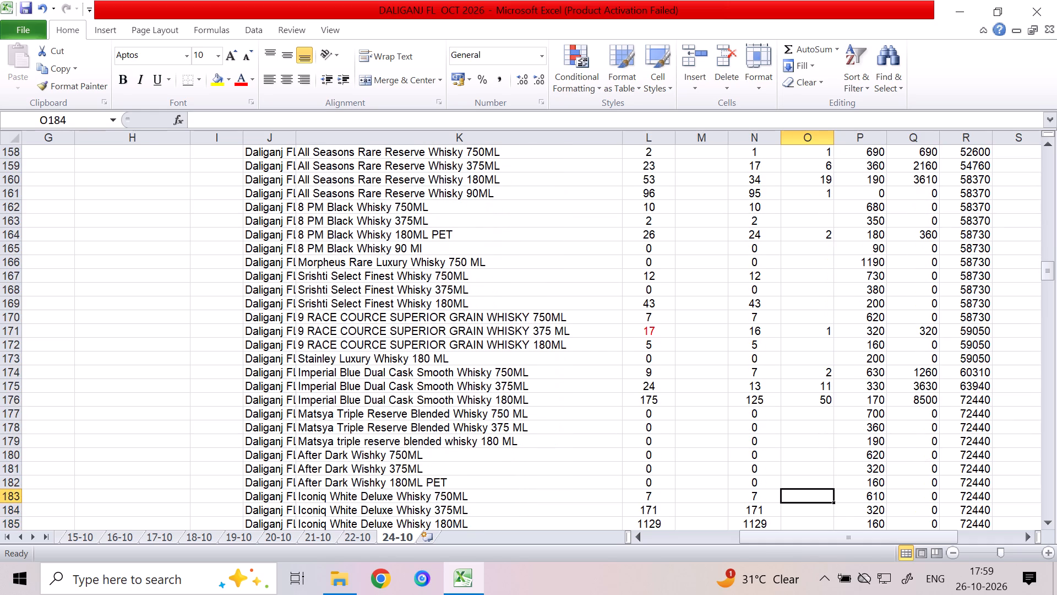
{"action": "key", "text": "Down"}
{"action": "type", "text": "16"}
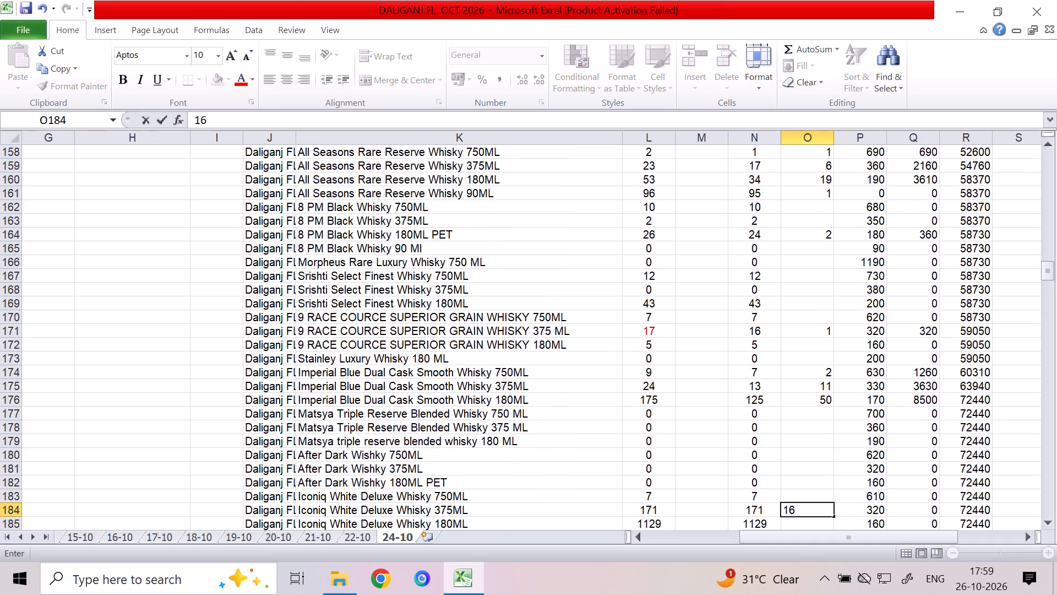
{"action": "key", "text": "Down"}
{"action": "key", "text": "1"}
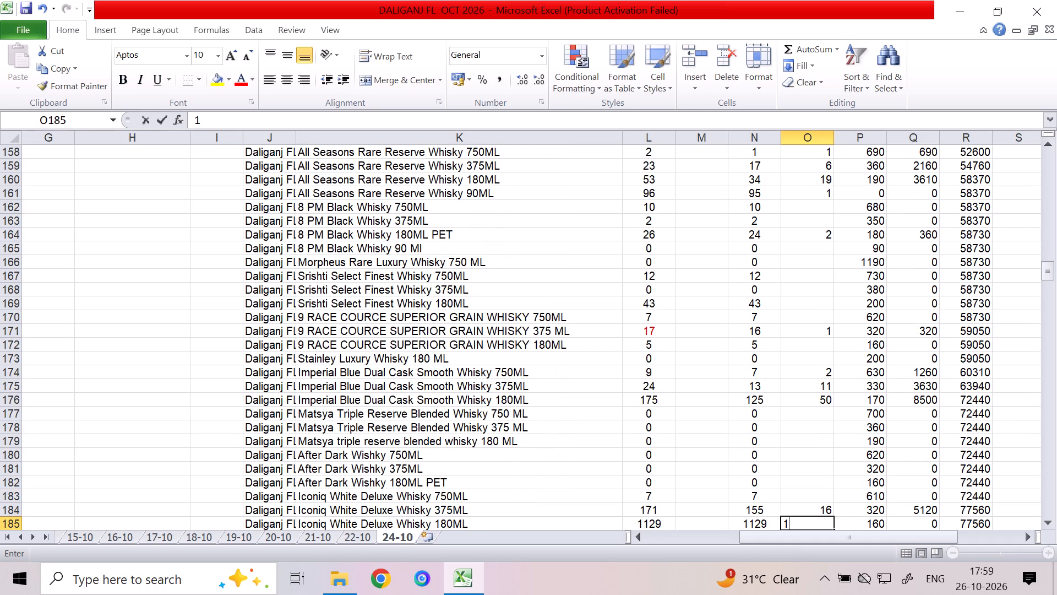
{"action": "type", "text": "18"}
{"action": "key", "text": "Down"}
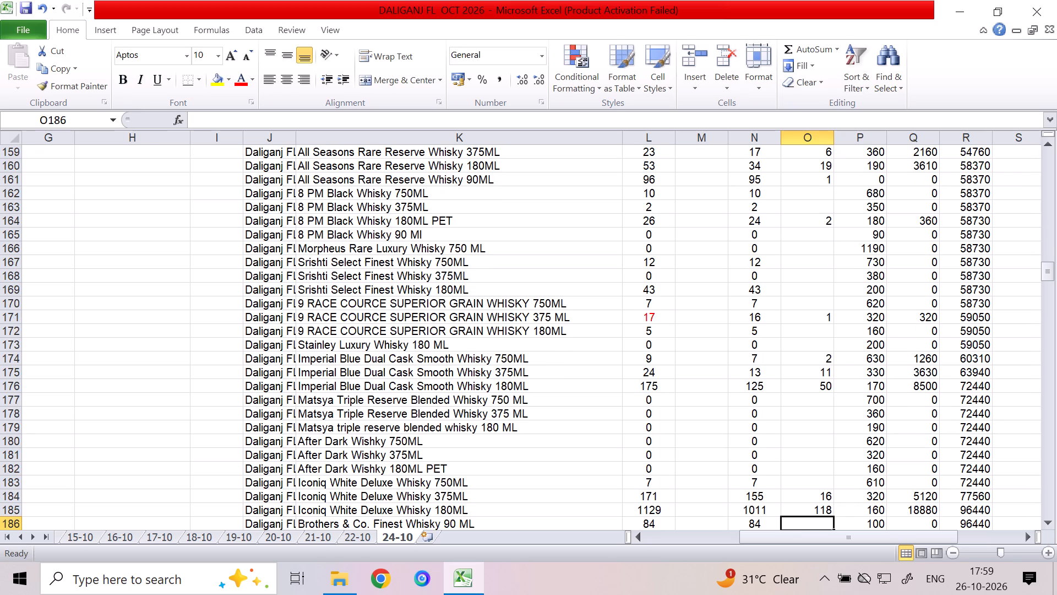
Record a sale of 9 for Brothers & Co. Finest Whisky 90 ML in O186.
{"action": "key", "text": "9"}
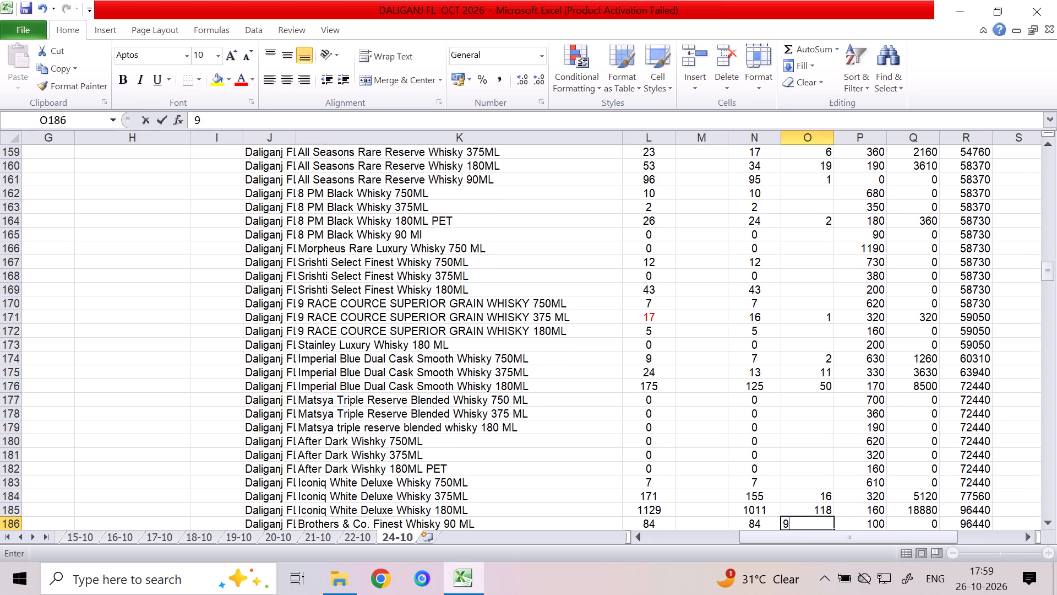
{"action": "key", "text": "Down"}
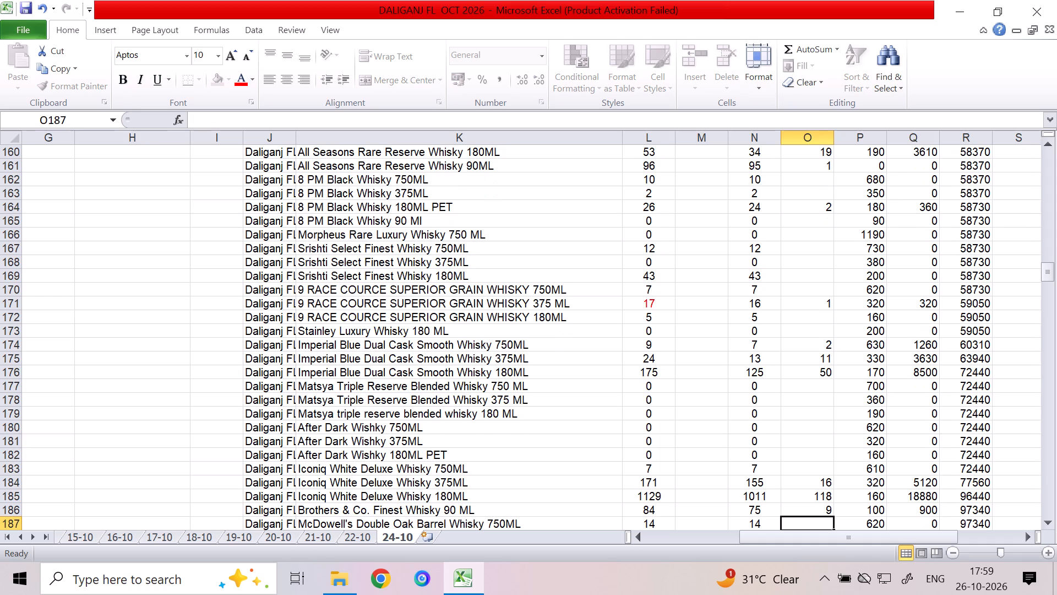
Record a sale of 2 for McDowell's Double Oak Barrel Whisky 180ML in O189.
{"action": "key", "text": "Down"}
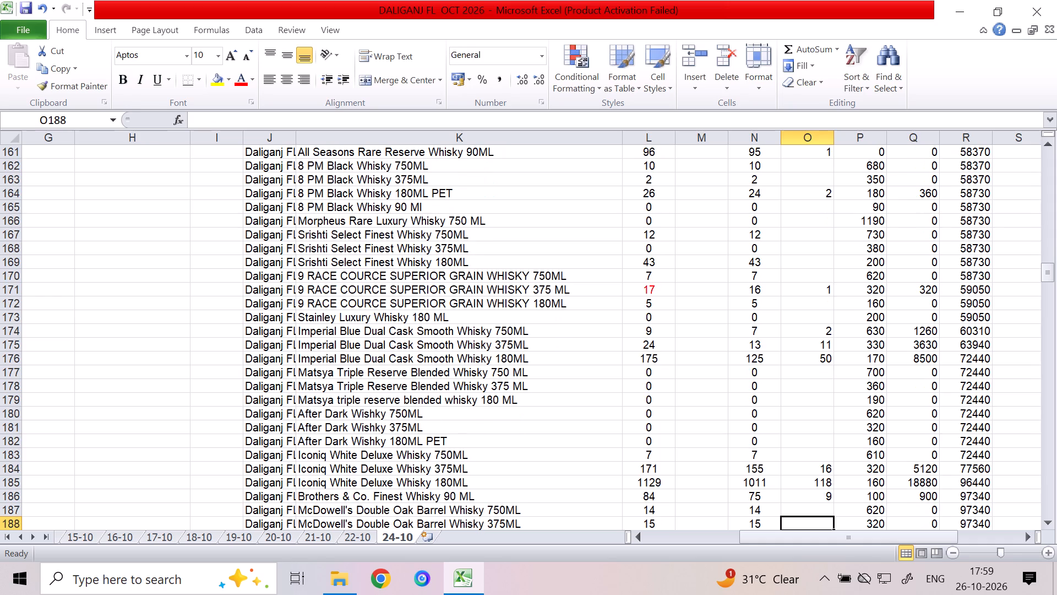
{"action": "key", "text": "Down"}
{"action": "key", "text": "2"}
{"action": "key", "text": "Down"}
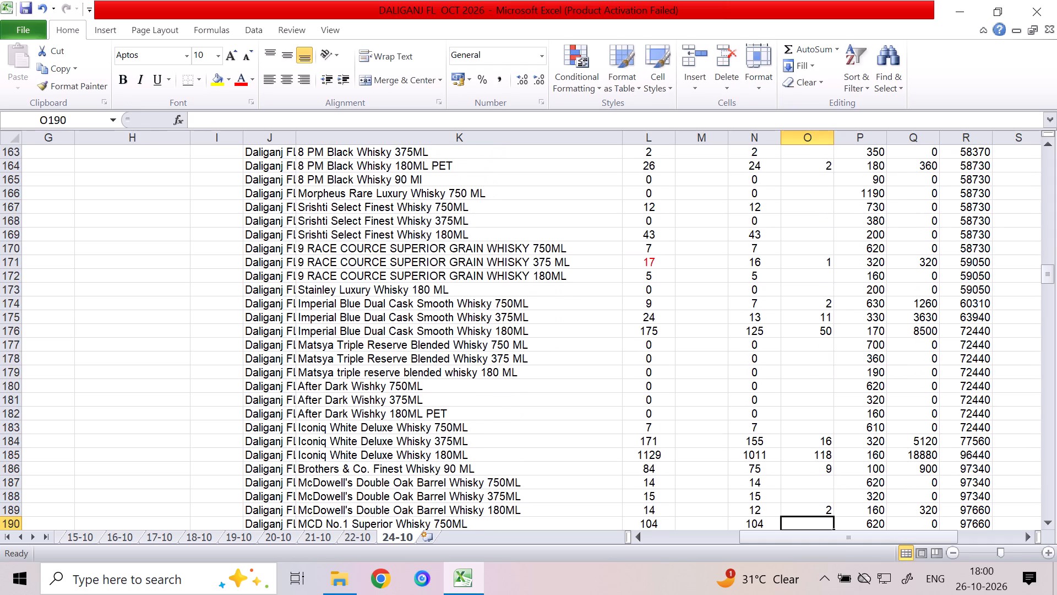
Record MCD No.1 Superior Whisky sales in column O: 2 for 375ML and 41 for 180ML.
{"action": "key", "text": "Down"}
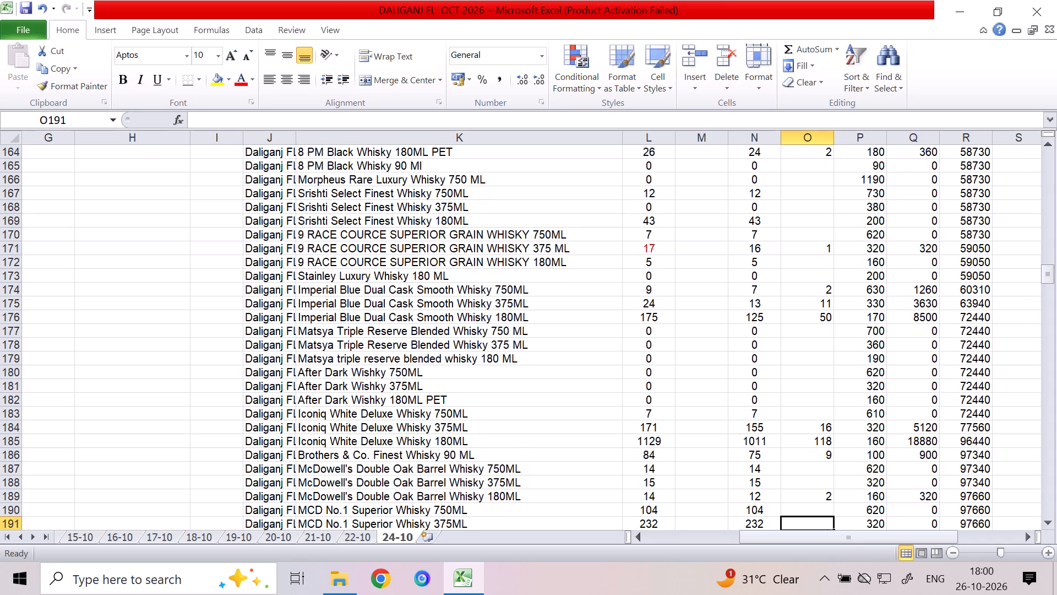
{"action": "key", "text": "Up"}
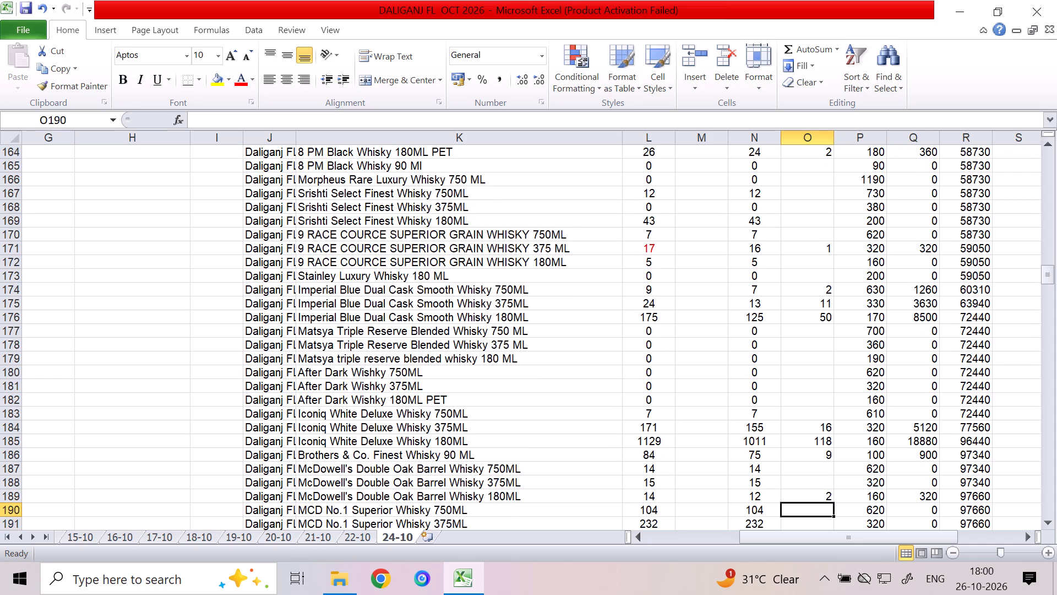
{"action": "key", "text": "Down"}
{"action": "key", "text": "2"}
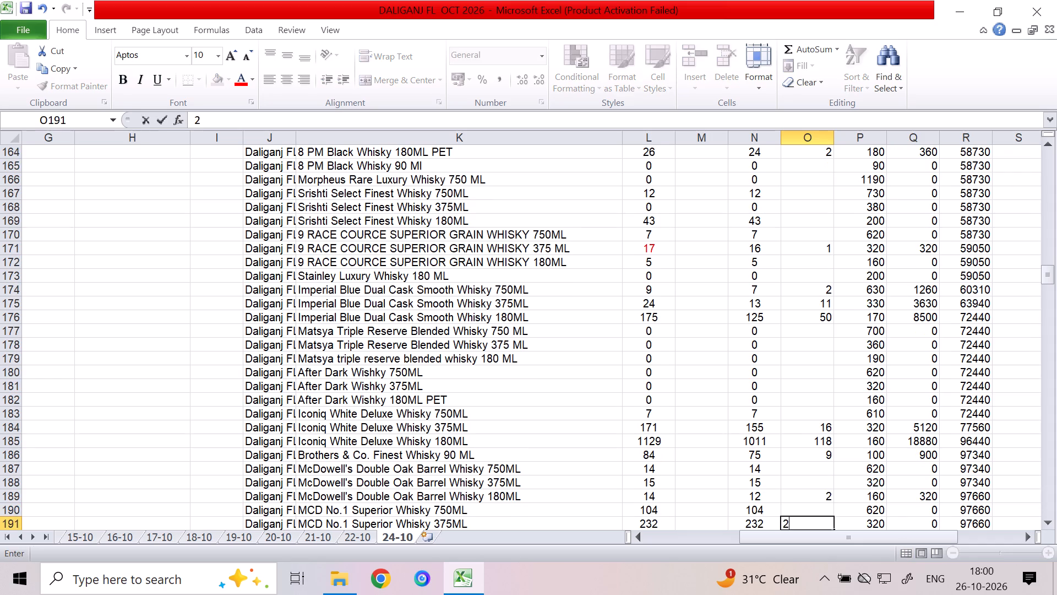
{"action": "key", "text": "Down"}
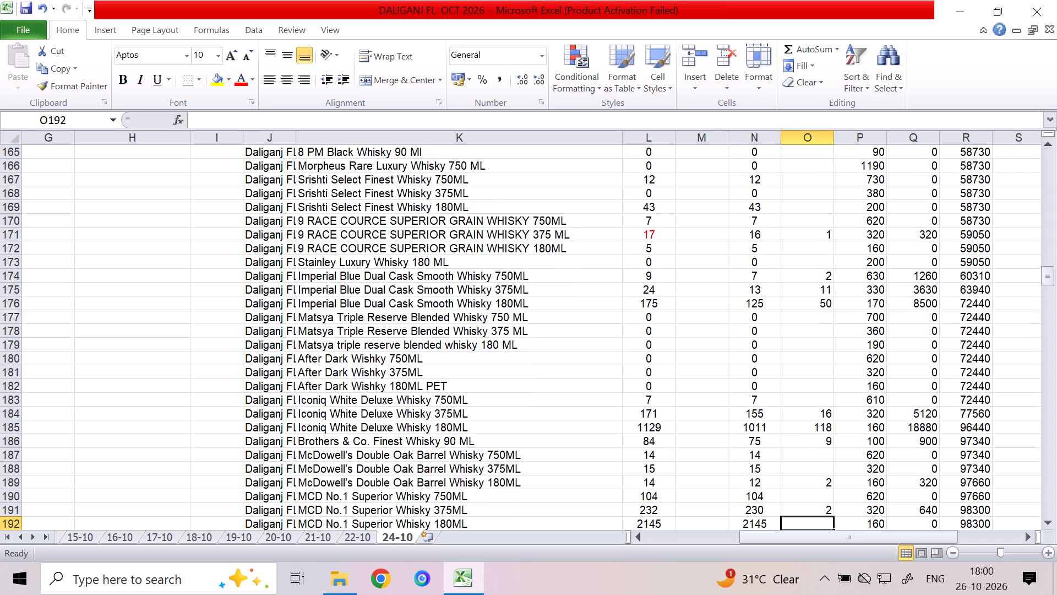
{"action": "type", "text": "41"}
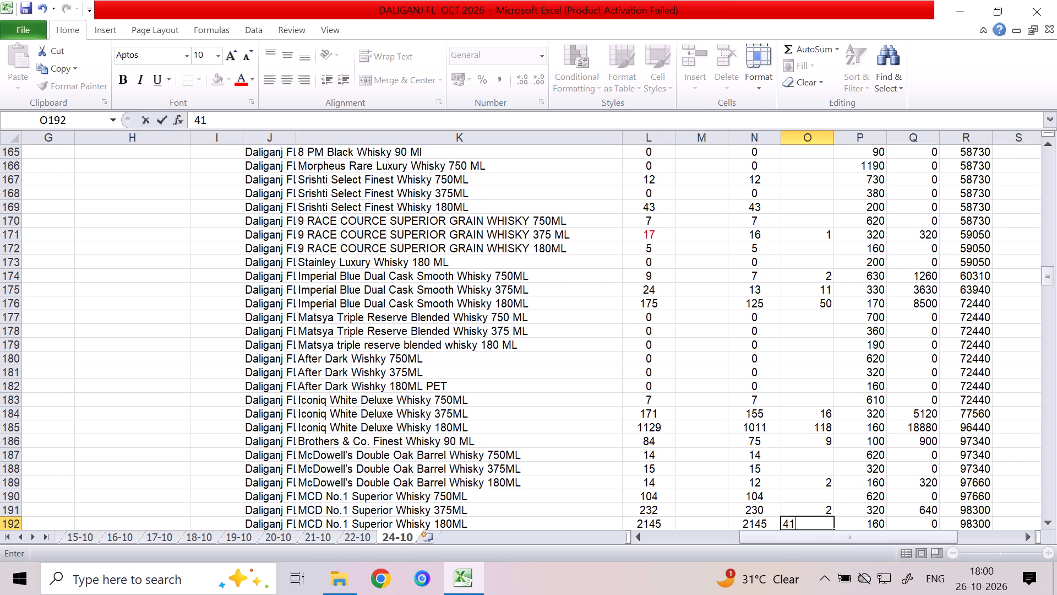
{"action": "key", "text": "Down"}
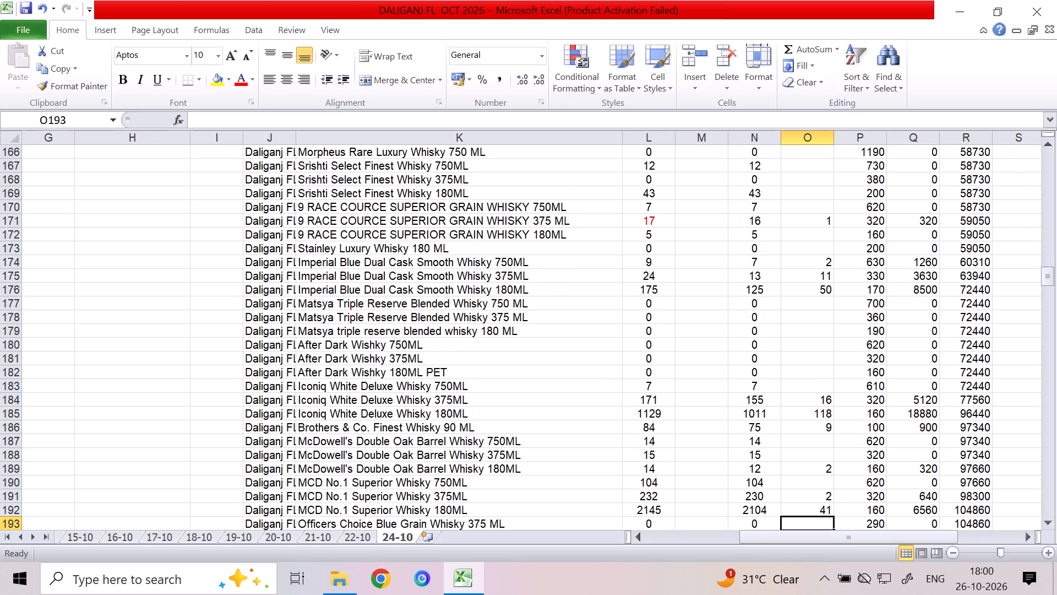
Record Mountain Oak Select Grain Whisky sales in column O: 1 for 375ML and 10 for 180ML.
{"action": "key", "text": "Down"}
{"action": "key", "text": "Down"}
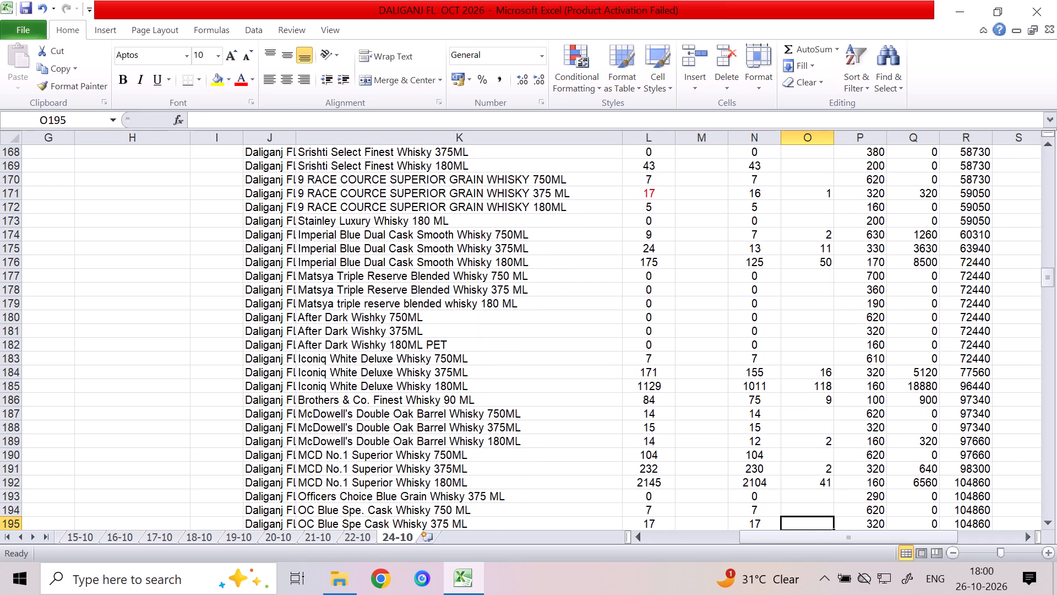
{"action": "key", "text": "Down"}
{"action": "key", "text": "Down"}
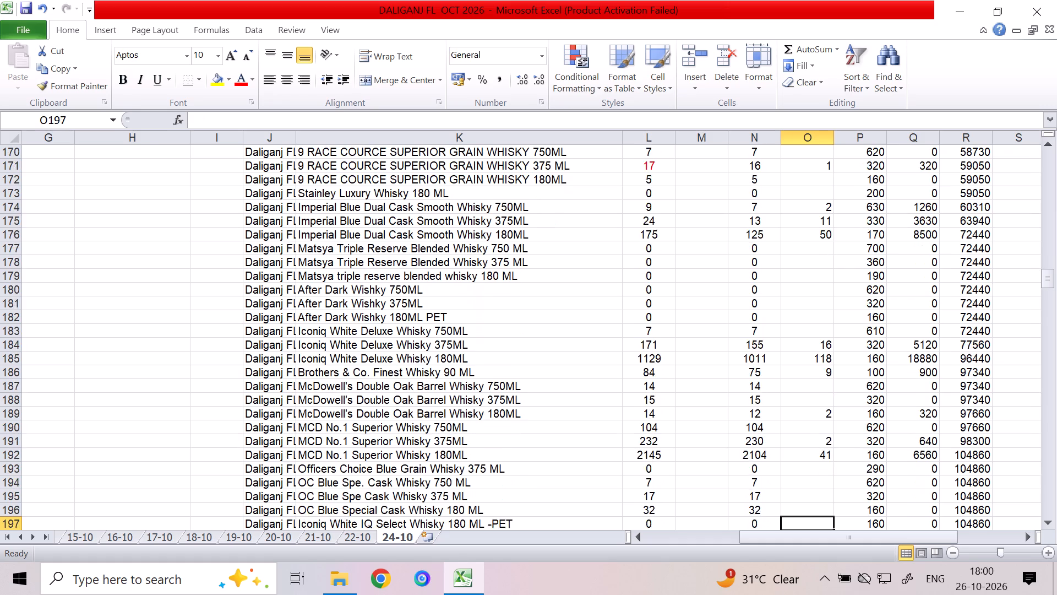
{"action": "key", "text": "Down"}
{"action": "key", "text": "Down"}
{"action": "key", "text": "Down"}
{"action": "key", "text": "Up"}
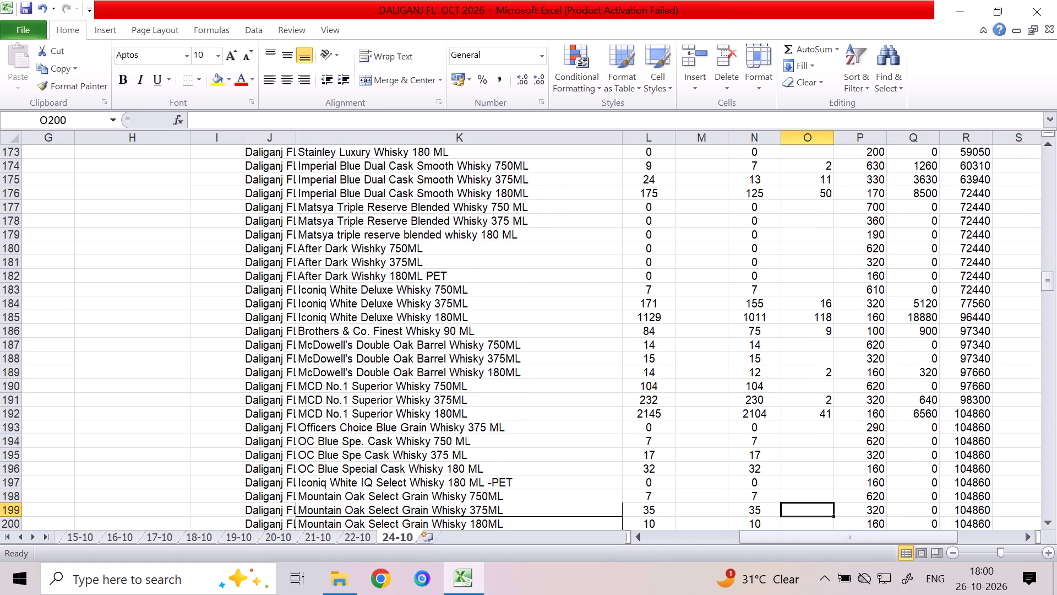
{"action": "key", "text": "1"}
{"action": "key", "text": "Down"}
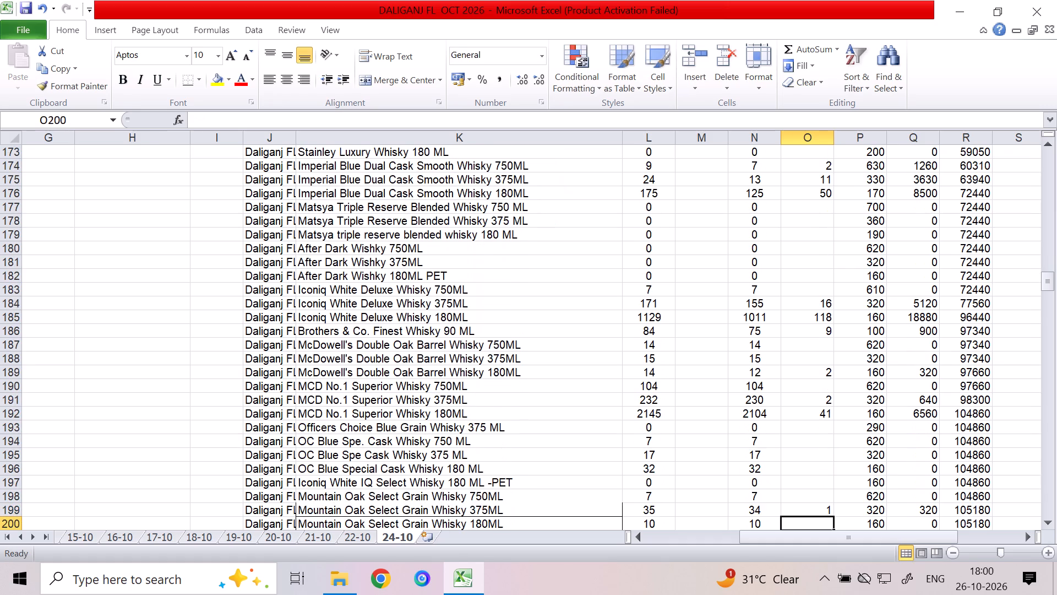
{"action": "type", "text": "10"}
{"action": "key", "text": "Down"}
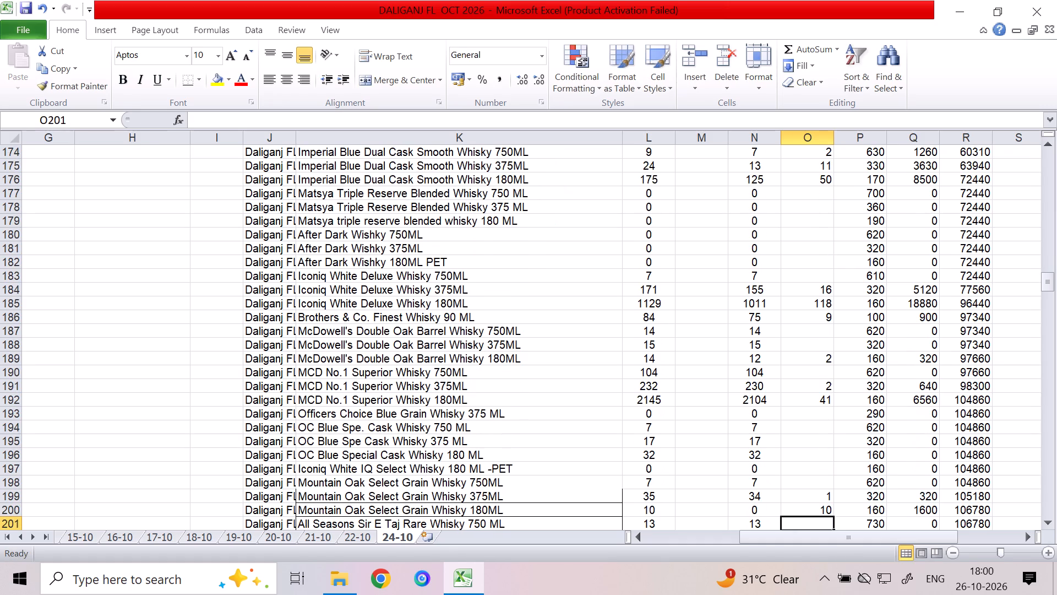
Record a sale of 3 for All Seasons Sir E Taj Rare Whisky 180 ML in O203.
{"action": "key", "text": "Down"}
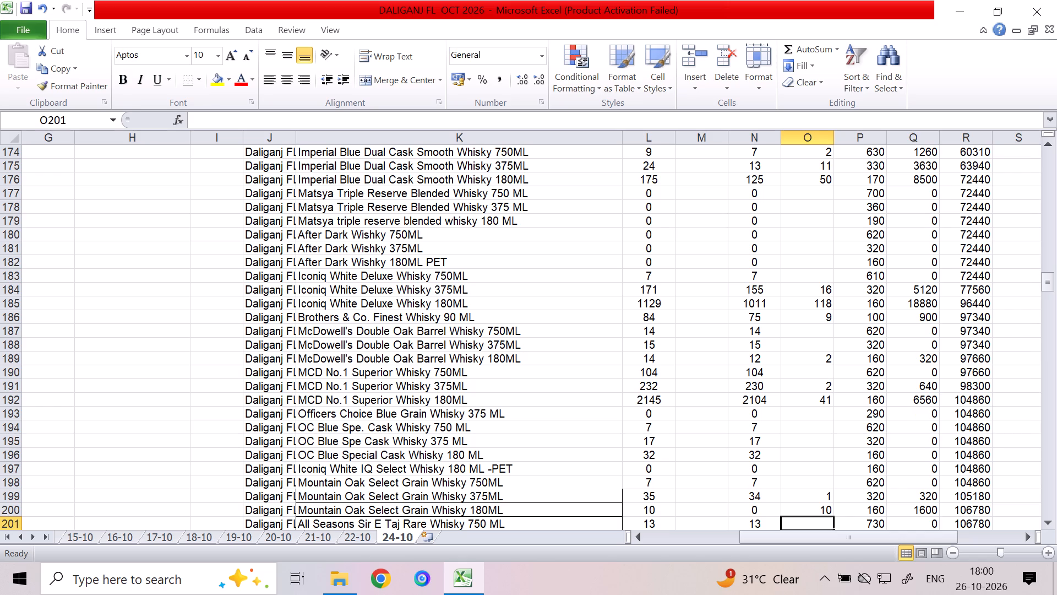
{"action": "key", "text": "Down"}
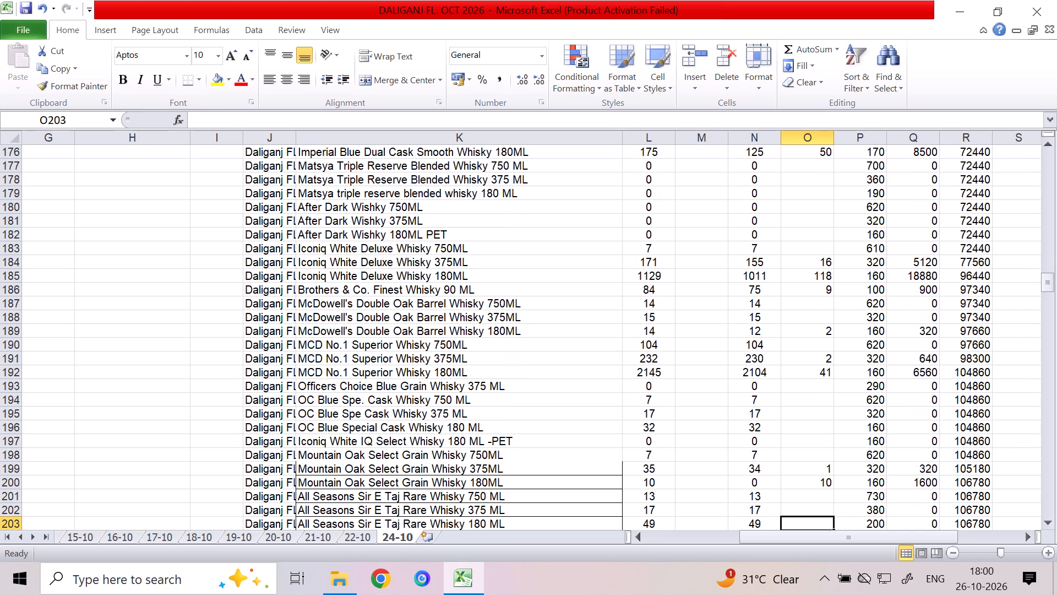
{"action": "key", "text": "3"}
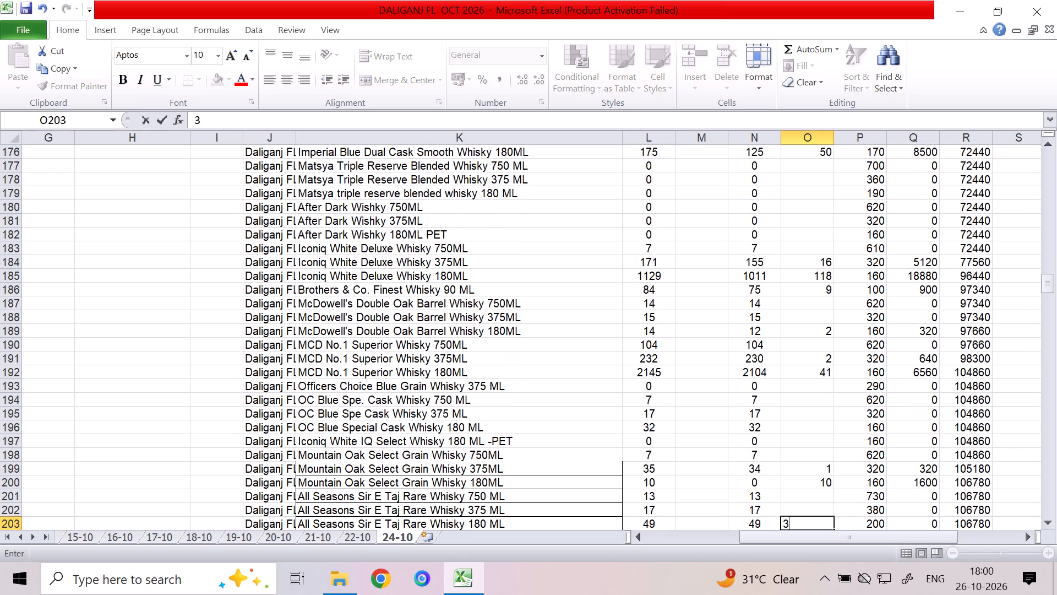
{"action": "key", "text": "Down"}
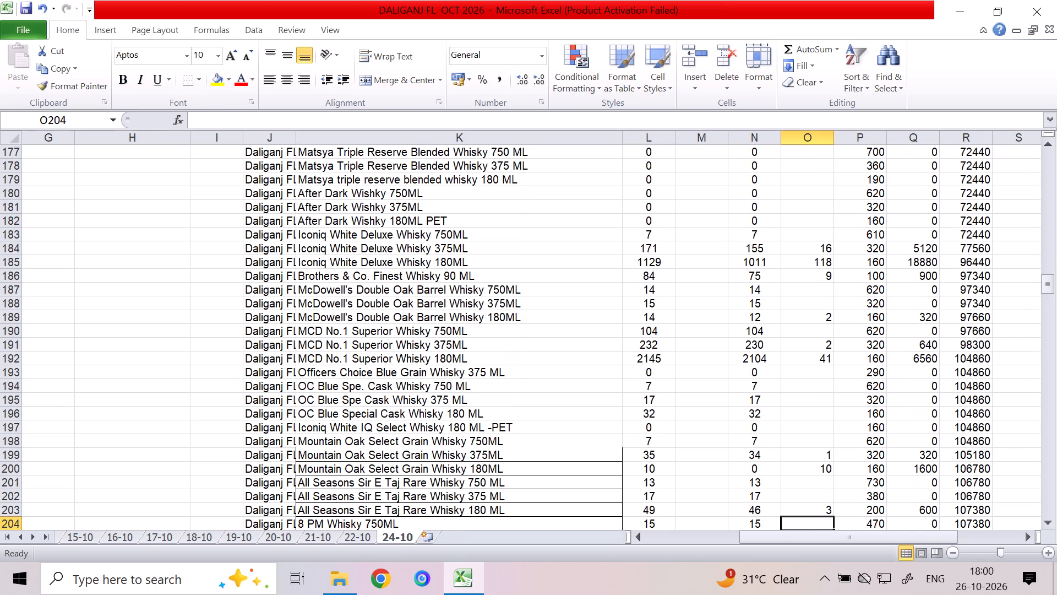
Record 8 PM Whisky sales in column O: 2 for 750ML, 3 for 375ML and 39 for 180ML Tetra.
{"action": "key", "text": "Down"}
{"action": "key", "text": "Up"}
{"action": "key", "text": "2"}
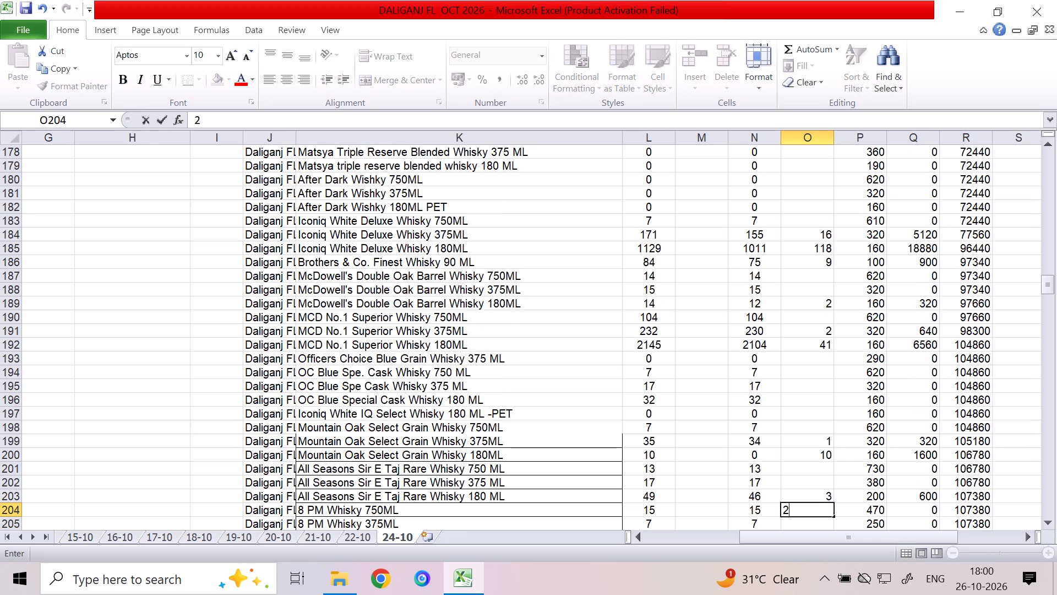
{"action": "key", "text": "Down"}
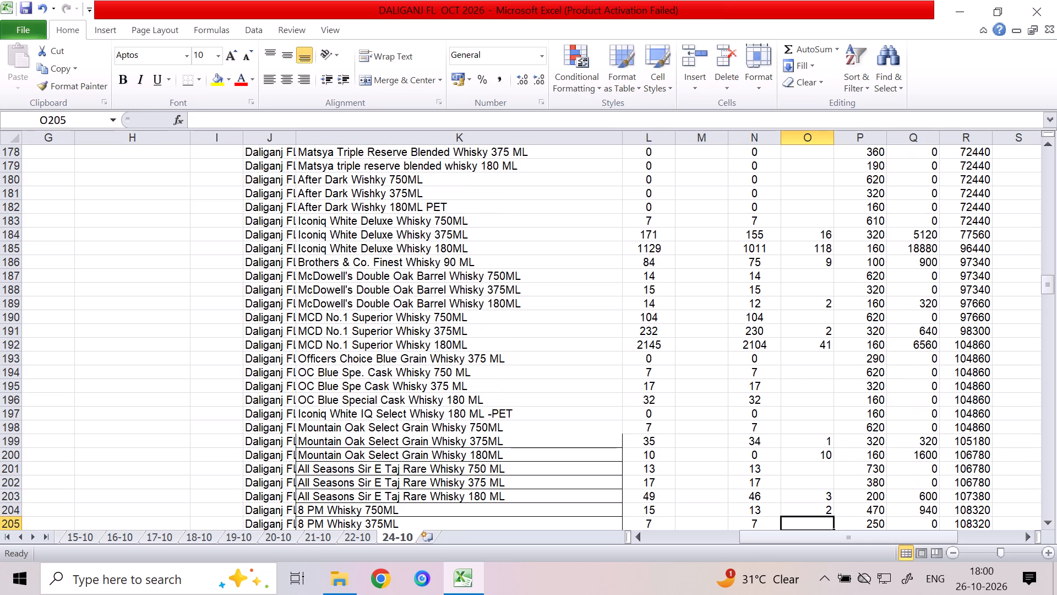
{"action": "key", "text": "3"}
{"action": "key", "text": "Down"}
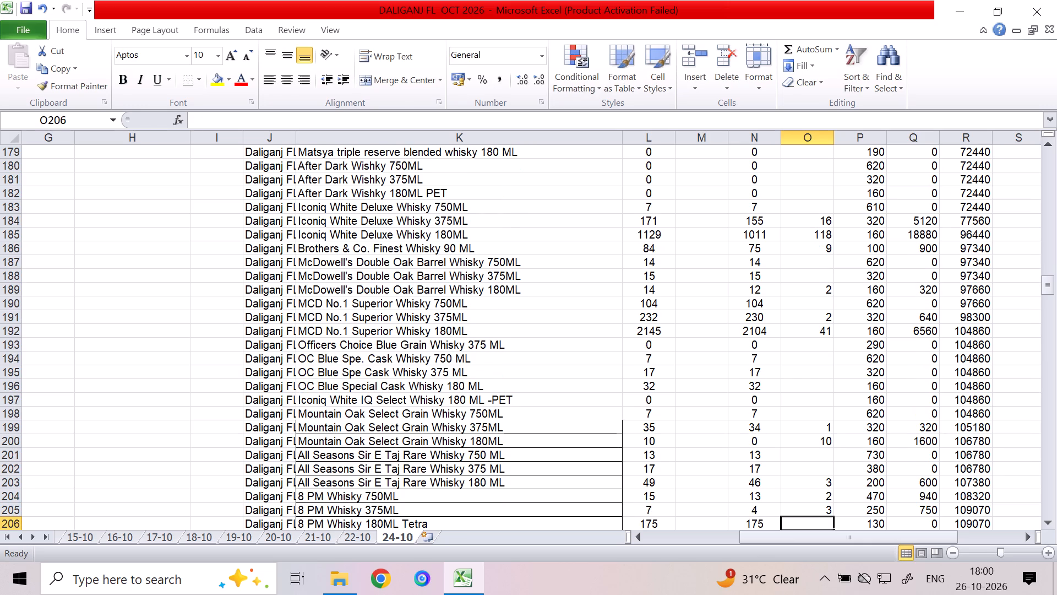
{"action": "type", "text": "39"}
{"action": "key", "text": "Down"}
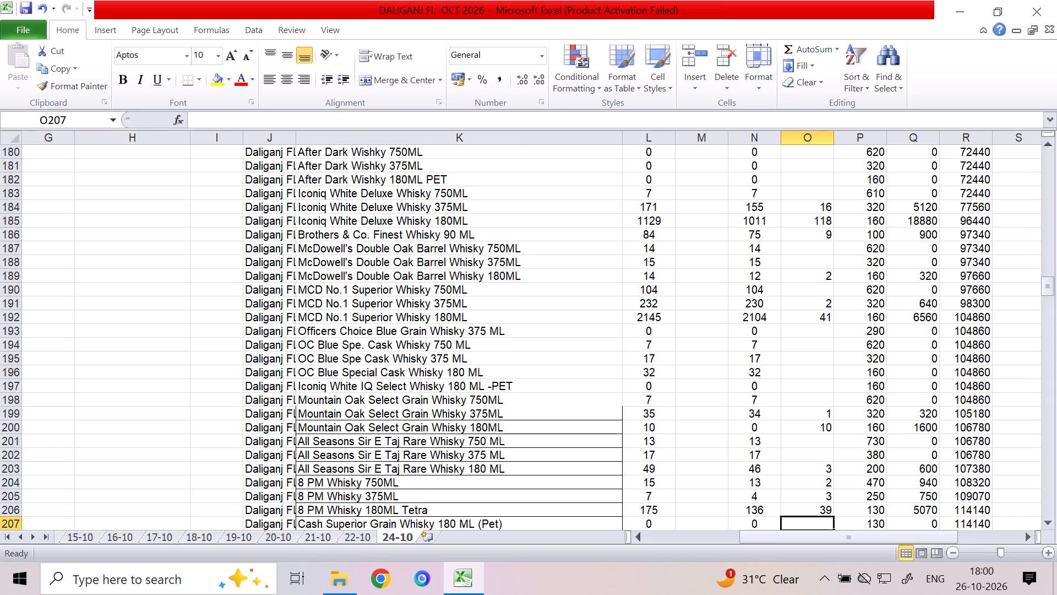
Record a sale of 45 for Officers Choice Whisky 180ML in O210.
{"action": "key", "text": "Down"}
{"action": "key", "text": "Down"}
{"action": "key", "text": "Down"}
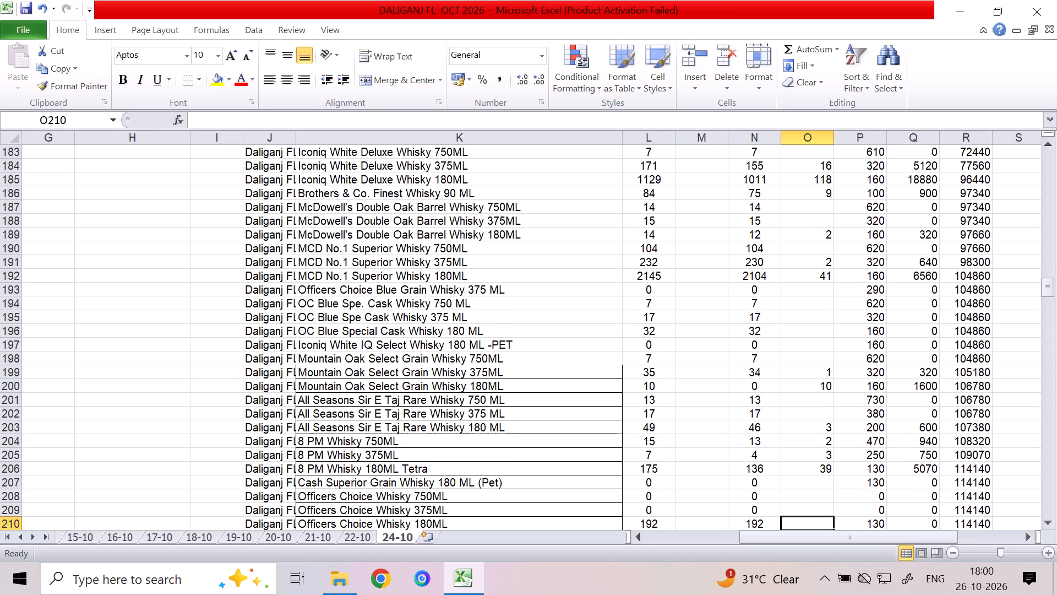
{"action": "type", "text": "45"}
{"action": "key", "text": "Down"}
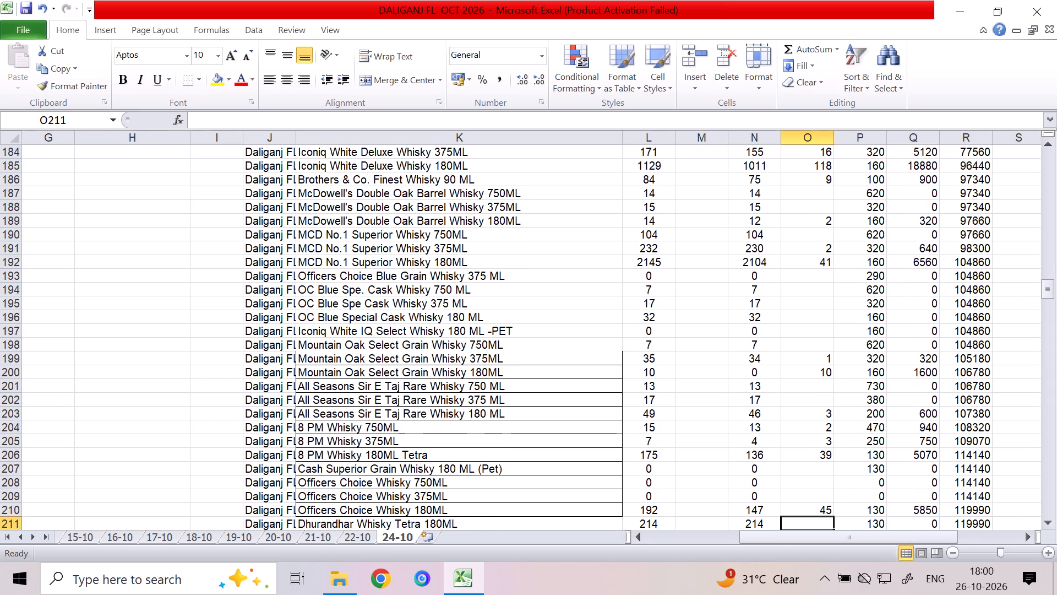
Record a sale of 5 for Dhurandhar Whisky Tetra 180ML in O211.
{"action": "key", "text": "Down"}
{"action": "key", "text": "Up"}
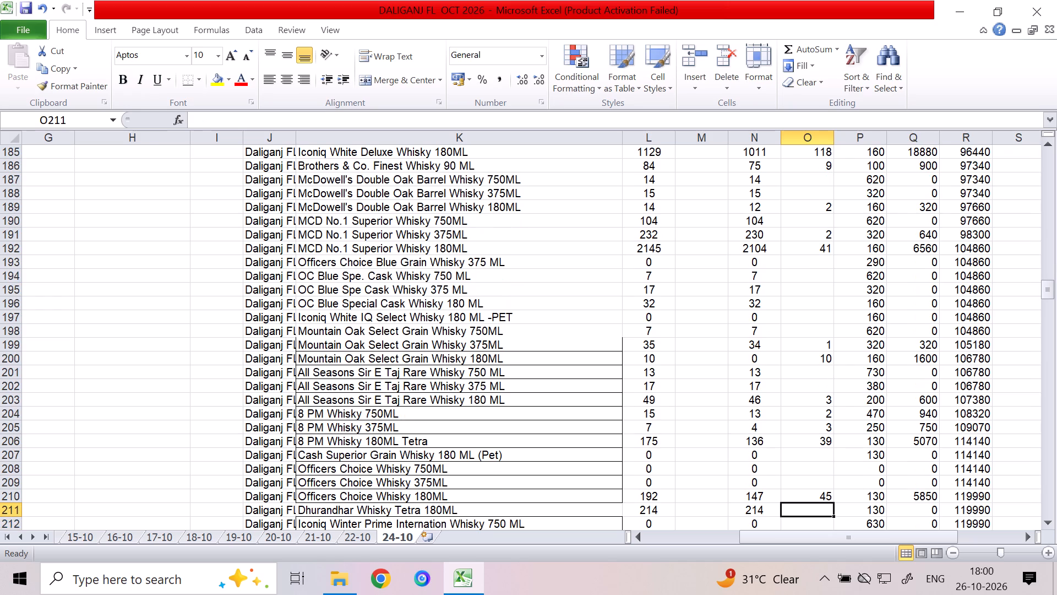
{"action": "key", "text": "5"}
{"action": "key", "text": "Down"}
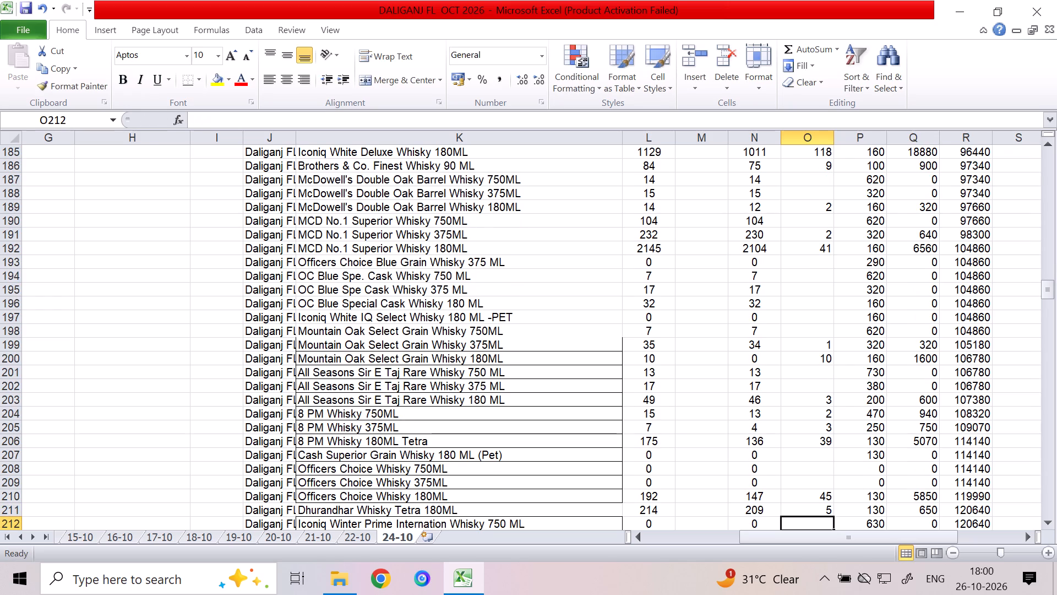
Record a sale of 1 for Prestige Green Classic Whisky 375 ML in O217.
{"action": "key", "text": "Down"}
{"action": "key", "text": "Down"}
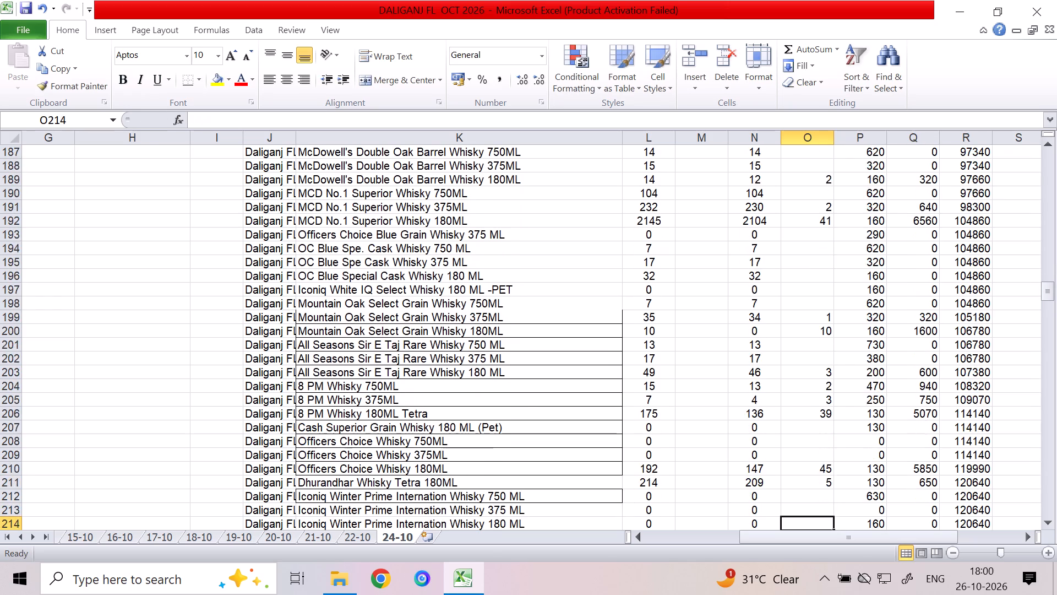
{"action": "key", "text": "Down"}
{"action": "key", "text": "Down"}
{"action": "key", "text": "Down"}
{"action": "key", "text": "Down"}
{"action": "key", "text": "Up"}
{"action": "key", "text": "Up"}
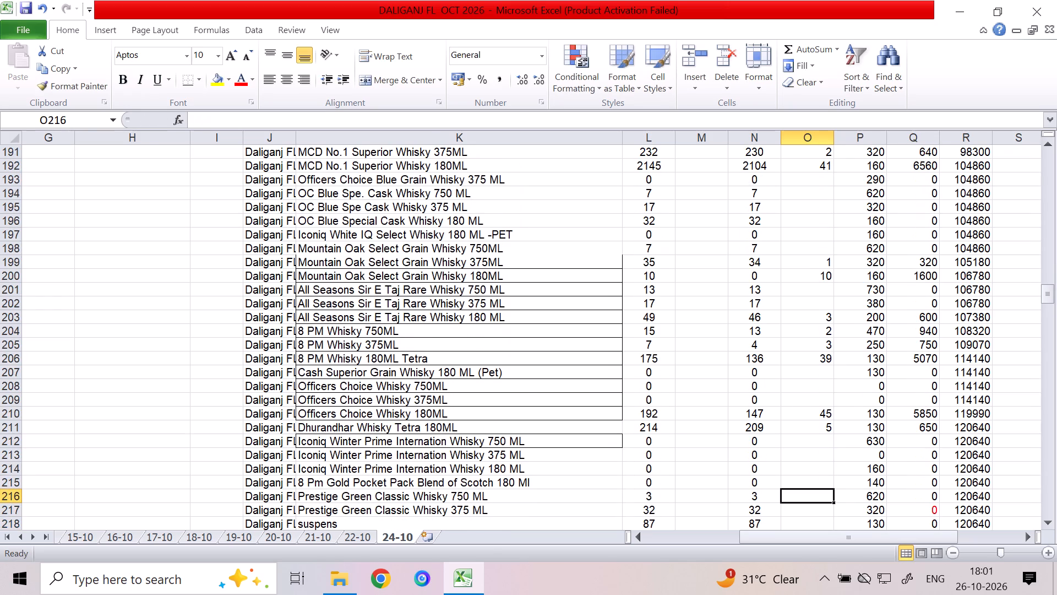
{"action": "key", "text": "Down"}
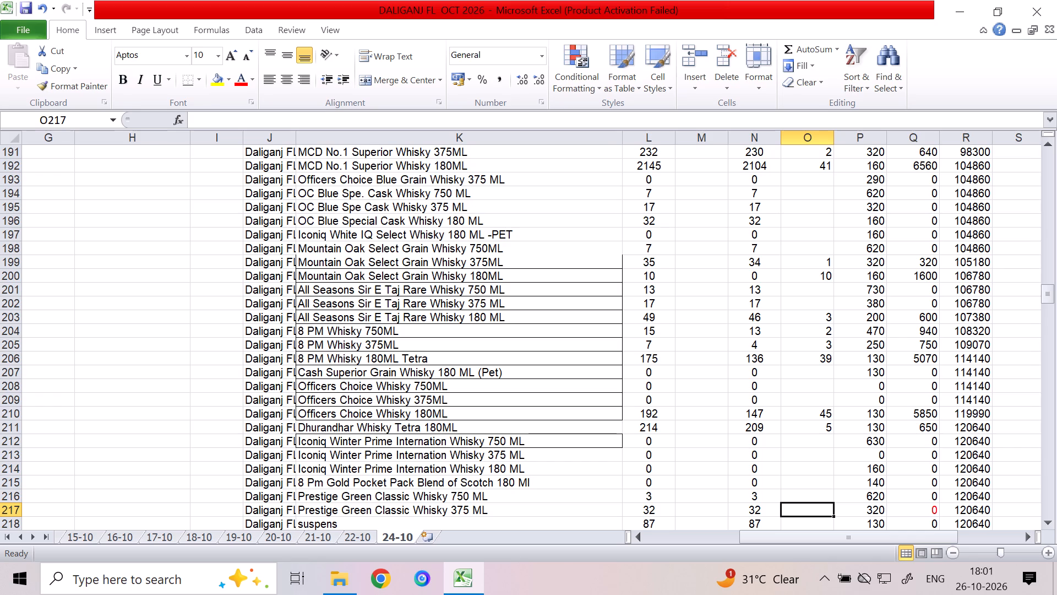
{"action": "key", "text": "1"}
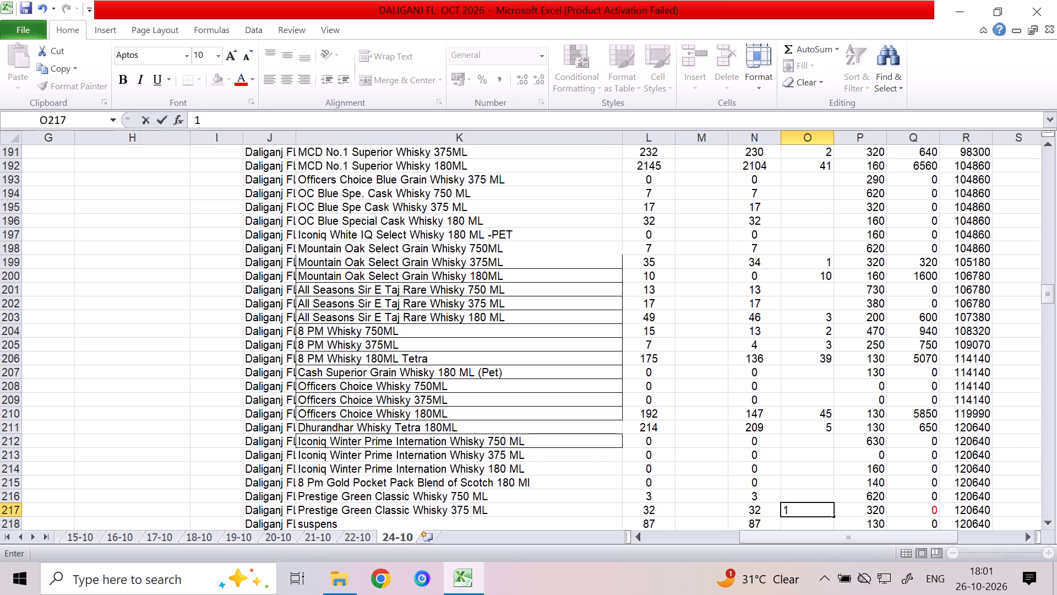
{"action": "key", "text": "Down"}
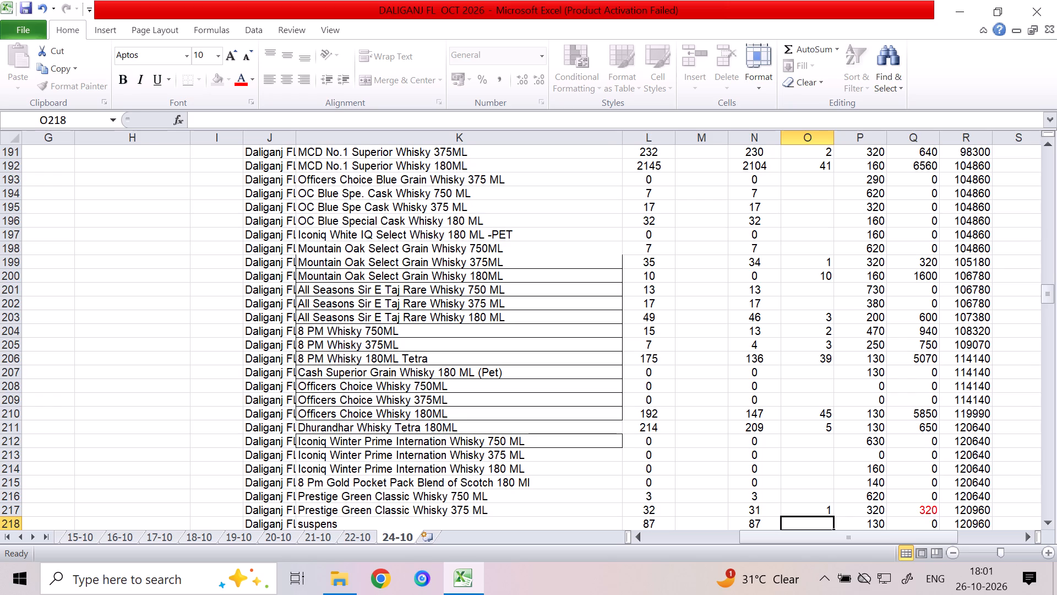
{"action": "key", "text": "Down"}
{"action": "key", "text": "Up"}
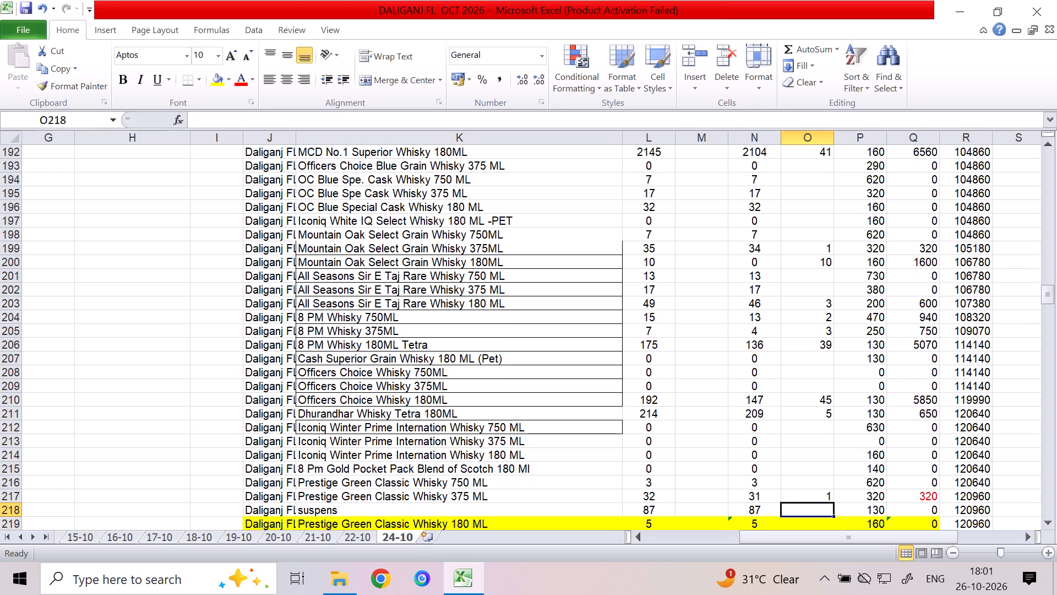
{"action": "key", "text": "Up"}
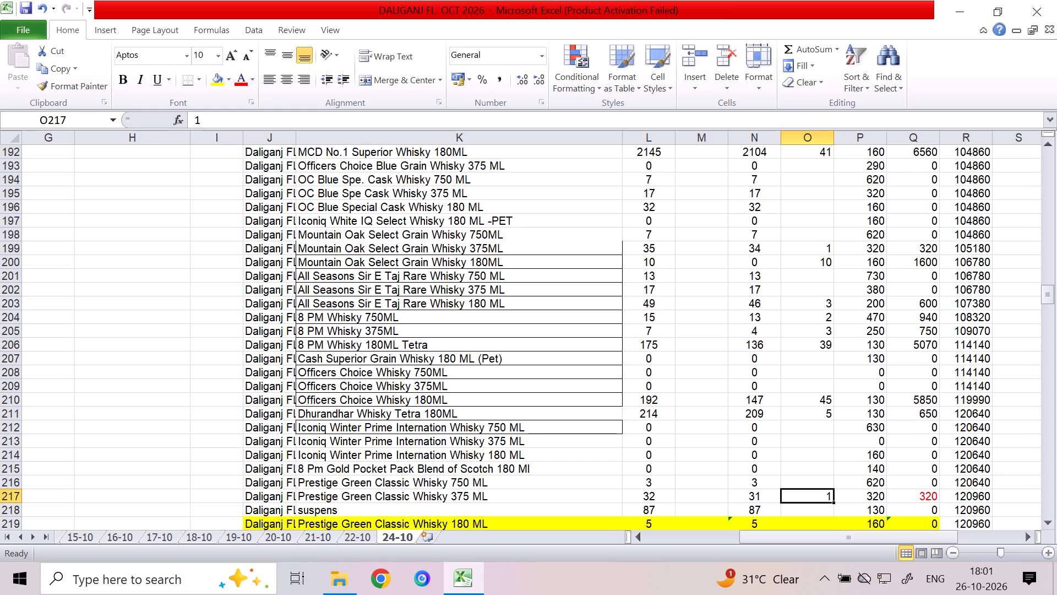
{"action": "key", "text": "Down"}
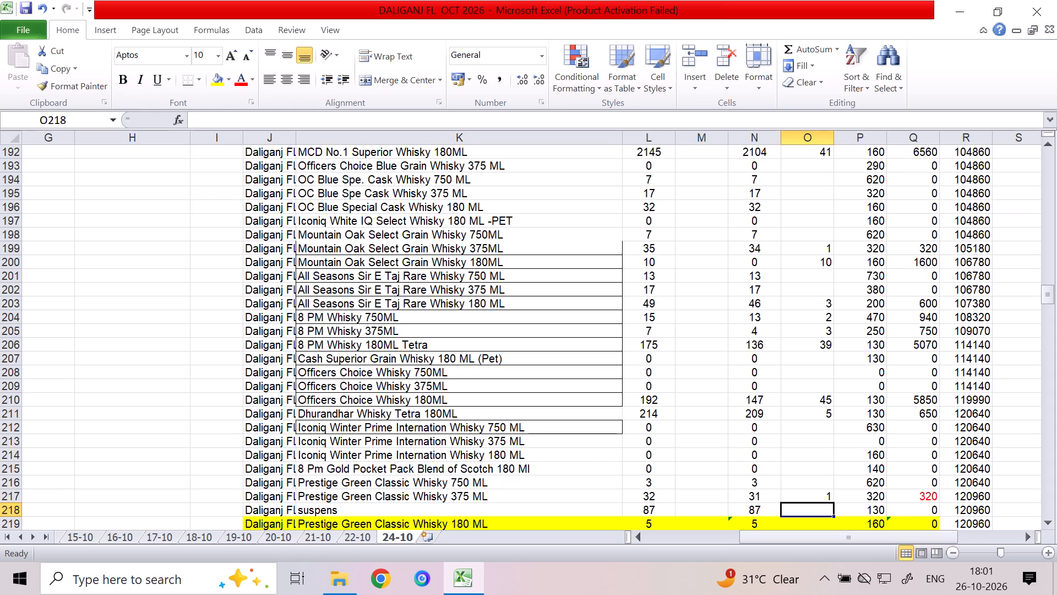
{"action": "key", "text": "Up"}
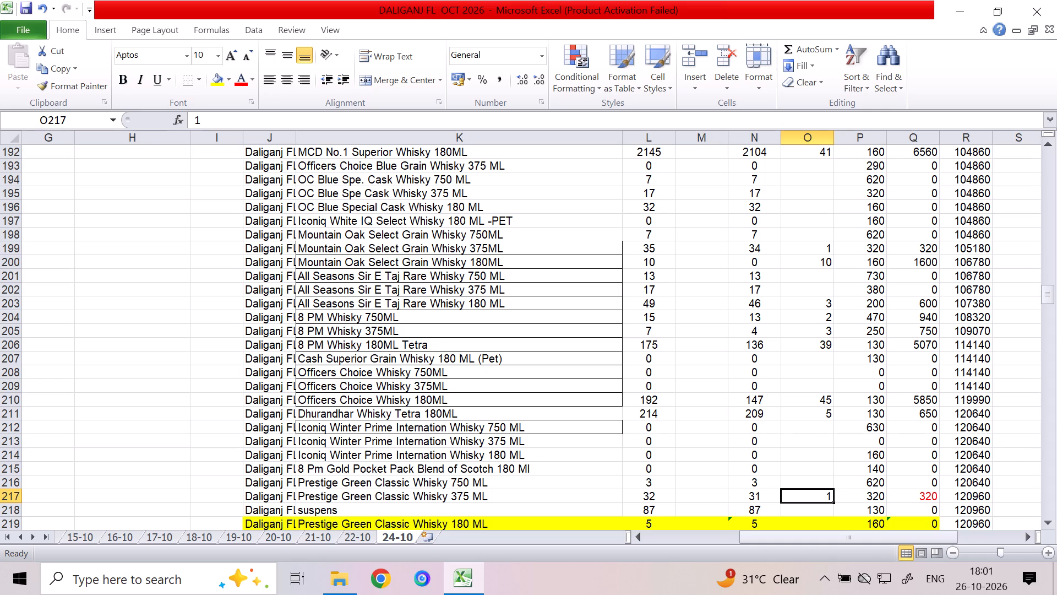
Find the Prestige Green Classic Whisky entries by name and record a sale of 1 for the 180 ML size in O219.
{"action": "left_click", "coordinate": [496, 502]}
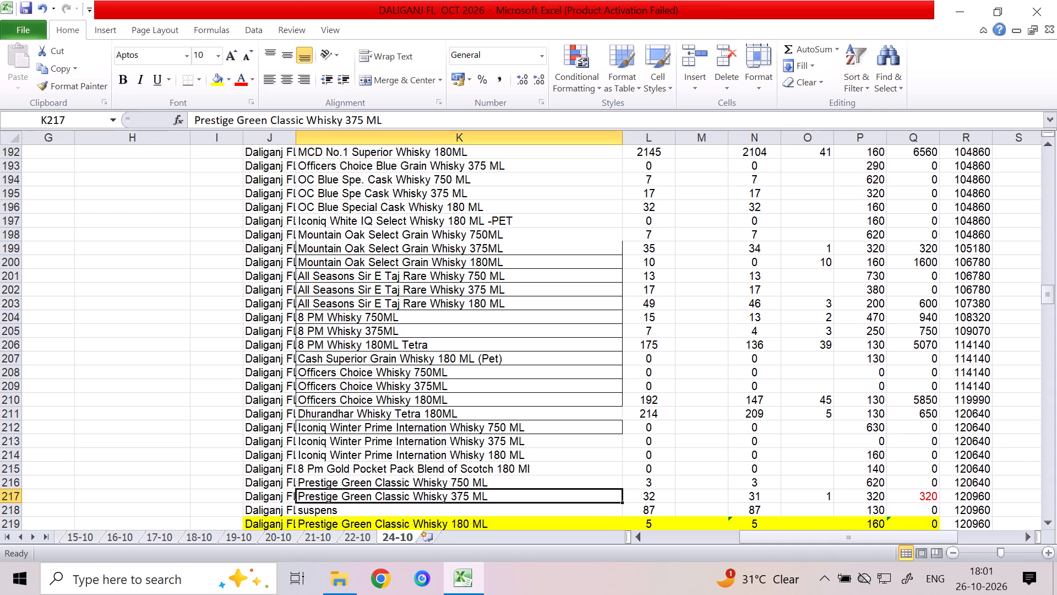
{"action": "key", "text": "ctrl+c"}
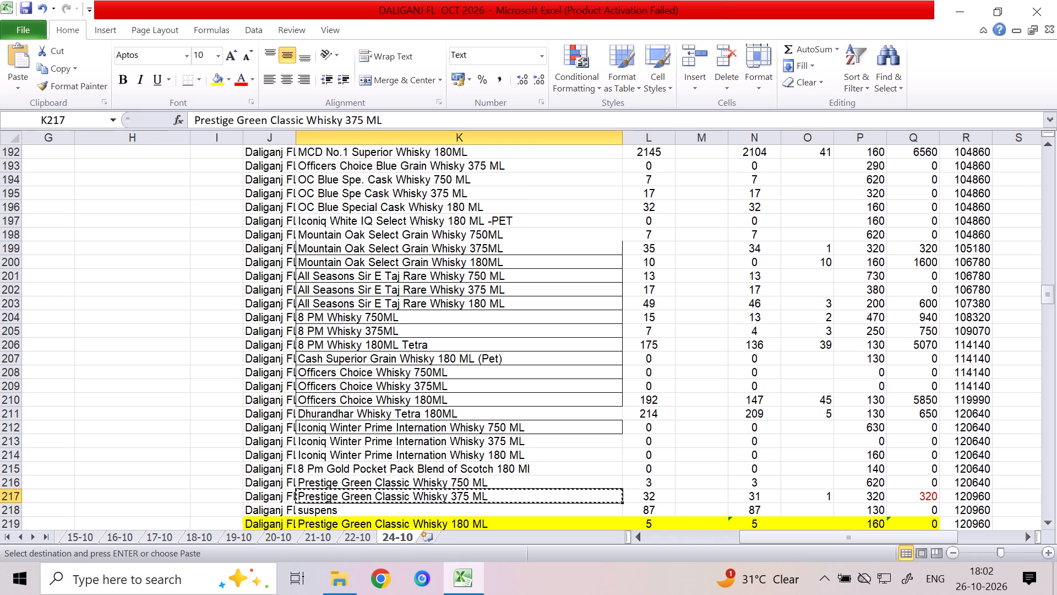
{"action": "key", "text": "ctrl+f"}
{"action": "key", "text": "ctrl+v"}
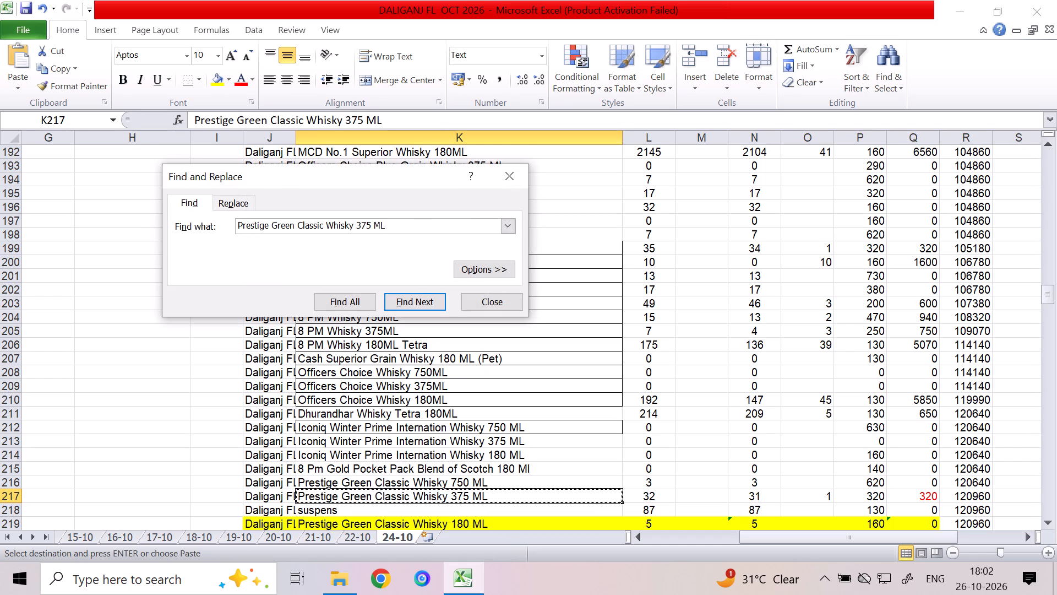
{"action": "key", "text": "BackSpace"}
{"action": "key", "text": "BackSpace"}
{"action": "key", "text": "BackSpace"}
{"action": "key", "text": "BackSpace"}
{"action": "key", "text": "BackSpace"}
{"action": "key", "text": "BackSpace"}
{"action": "key", "text": "BackSpace"}
{"action": "key", "text": "Return"}
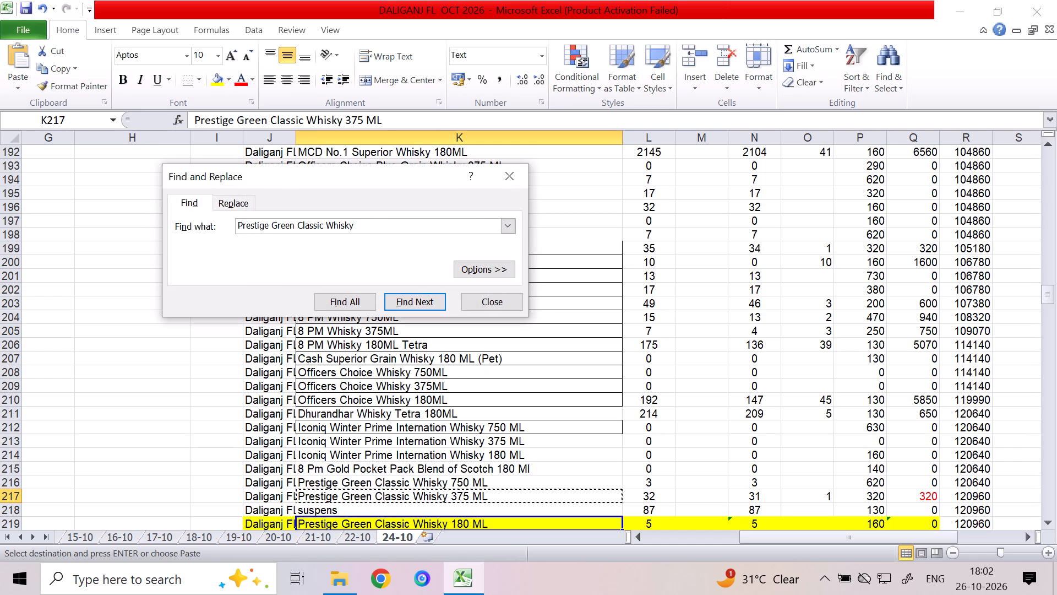
{"action": "key", "text": "Return"}
{"action": "key", "text": "Return"}
{"action": "key", "text": "Return"}
{"action": "key", "text": "Return"}
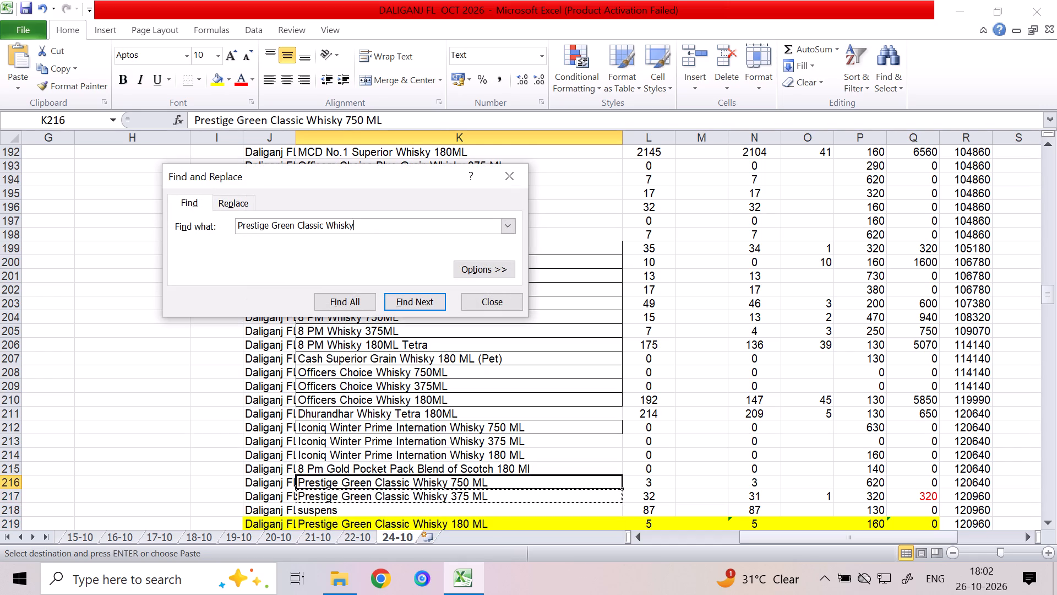
{"action": "key", "text": "Return"}
{"action": "key", "text": "Return"}
{"action": "key", "text": "Return"}
{"action": "key", "text": "Return"}
{"action": "key", "text": "Return"}
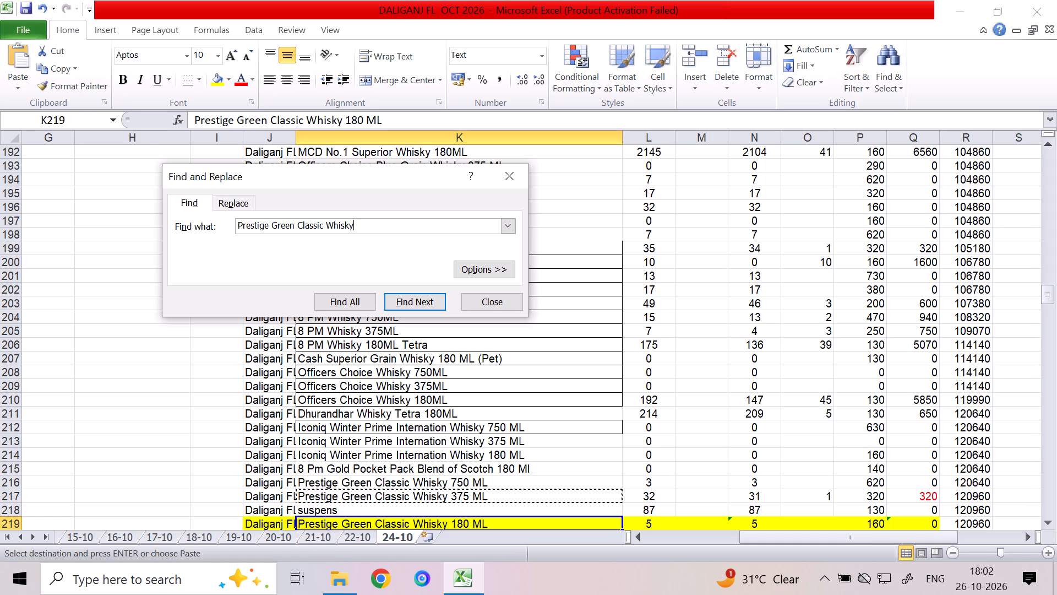
{"action": "left_click", "coordinate": [813, 523]}
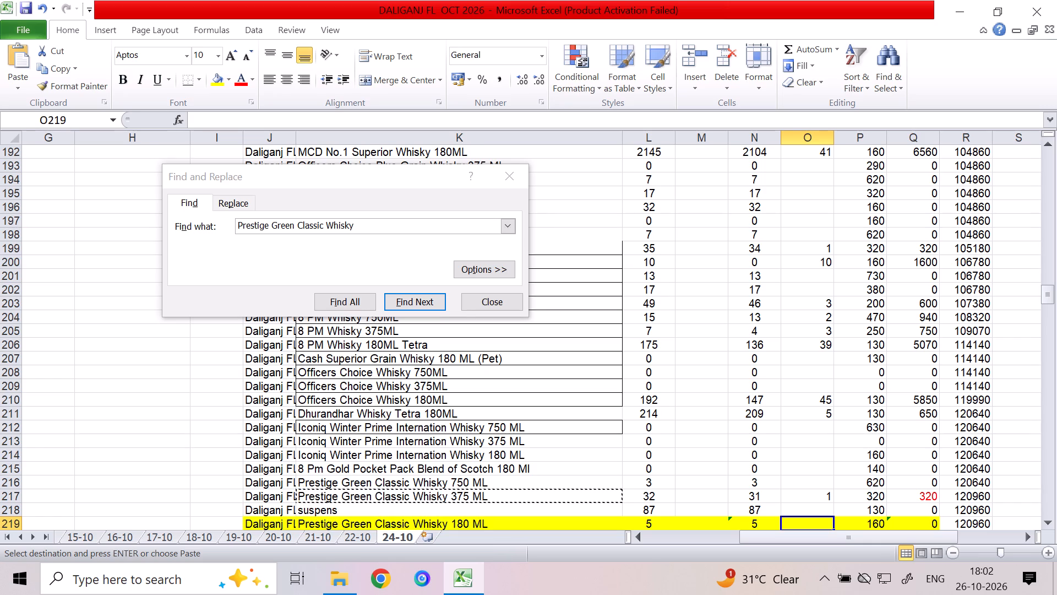
{"action": "key", "text": "1"}
{"action": "key", "text": "Return"}
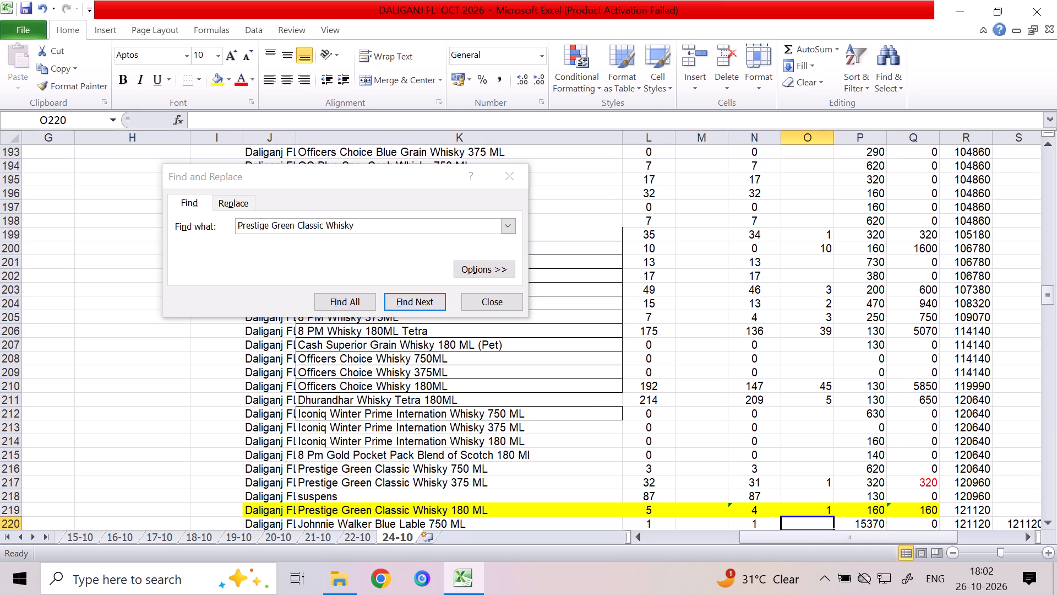
{"action": "left_click", "coordinate": [470, 297]}
Save the workbook.
{"action": "left_click", "coordinate": [711, 458]}
{"action": "key", "text": "ctrl+s"}
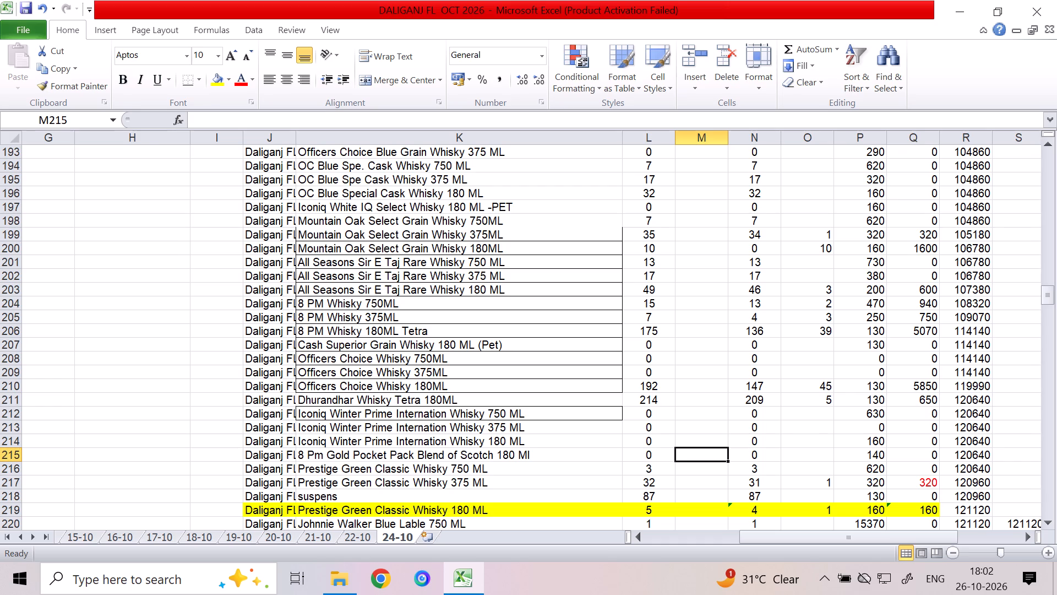
Record a sale of 3 for the suspens row in O218.
{"action": "key", "text": "Down"}
{"action": "key", "text": "Down"}
{"action": "key", "text": "Right"}
{"action": "key", "text": "Right"}
{"action": "key", "text": "Down"}
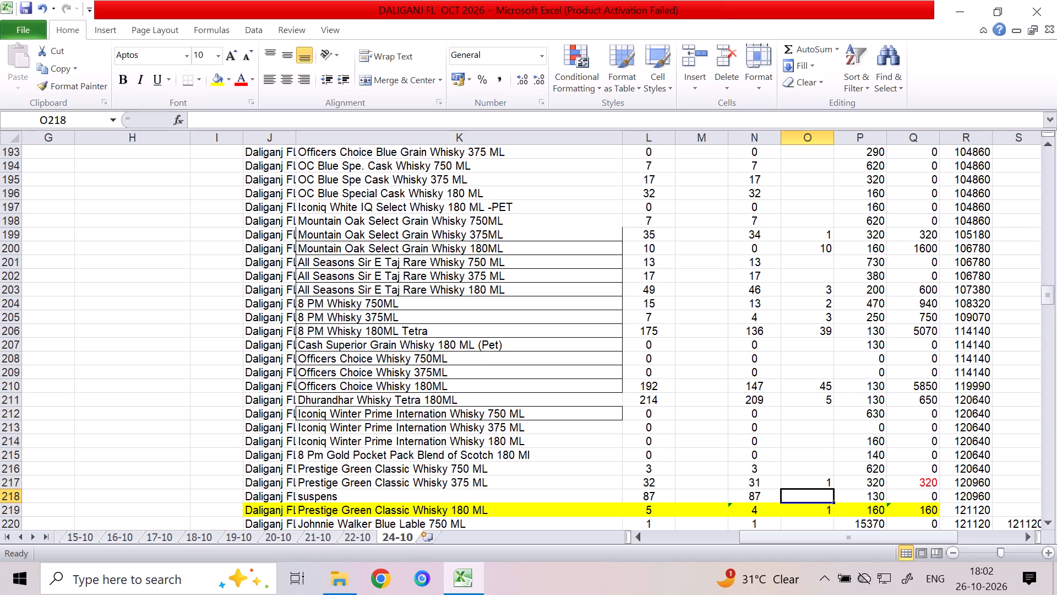
{"action": "key", "text": "3"}
{"action": "key", "text": "Down"}
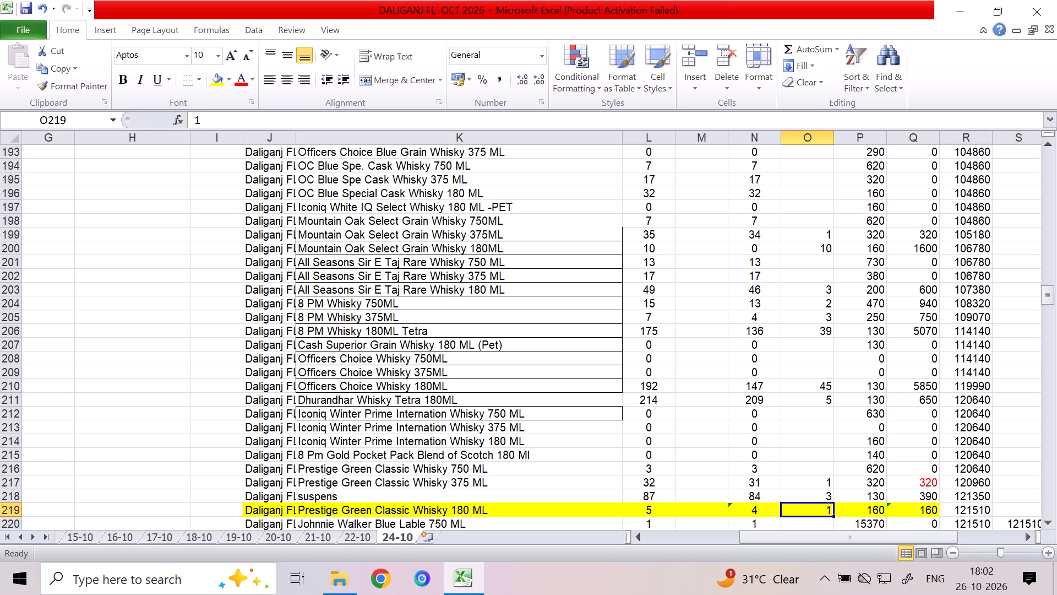
Search the sheet for "cash" to find the Cash Superior Grain Whisky 180 ML (Pet) row.
{"action": "key", "text": "ctrl+f"}
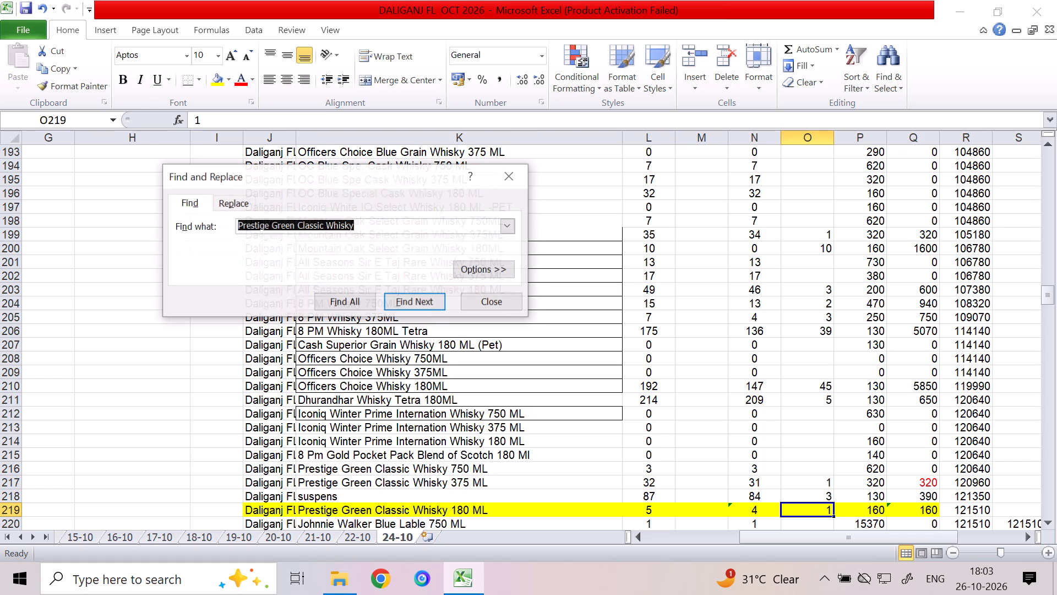
{"action": "type", "text": "cash"}
{"action": "key", "text": "Return"}
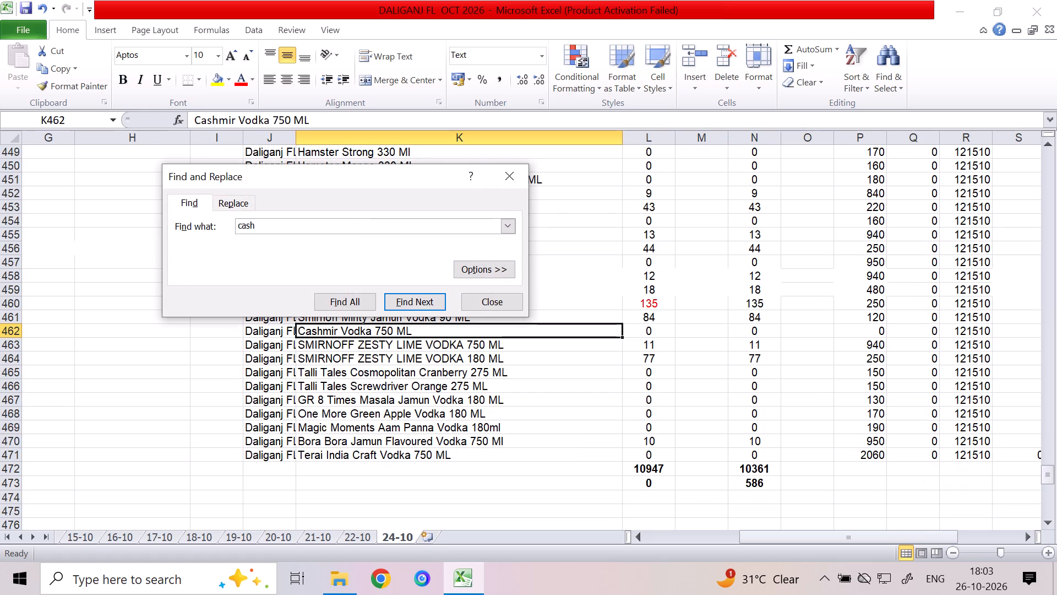
{"action": "key", "text": "Return"}
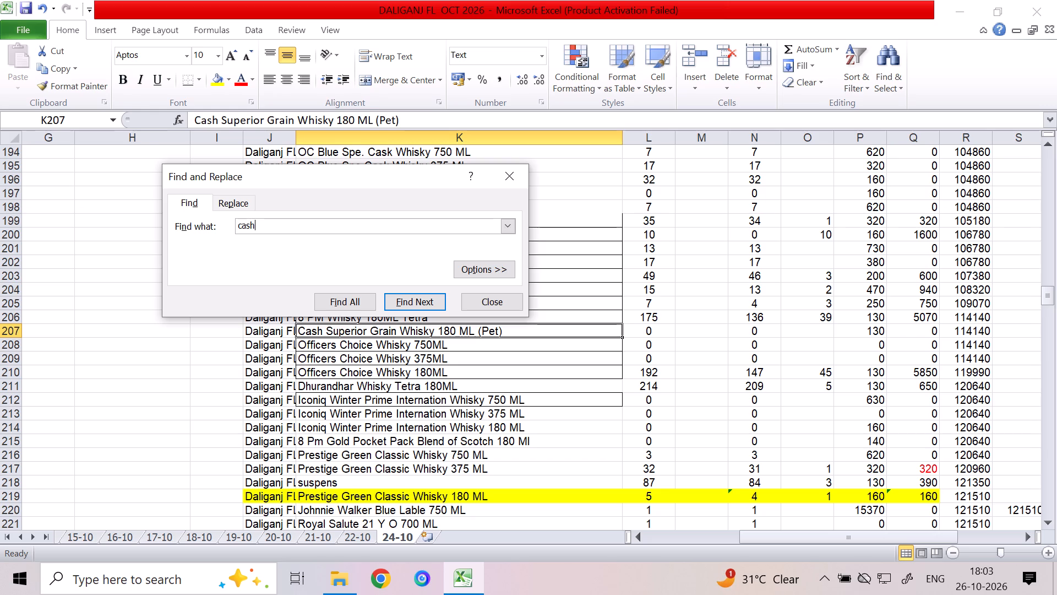
{"action": "key", "text": "Return"}
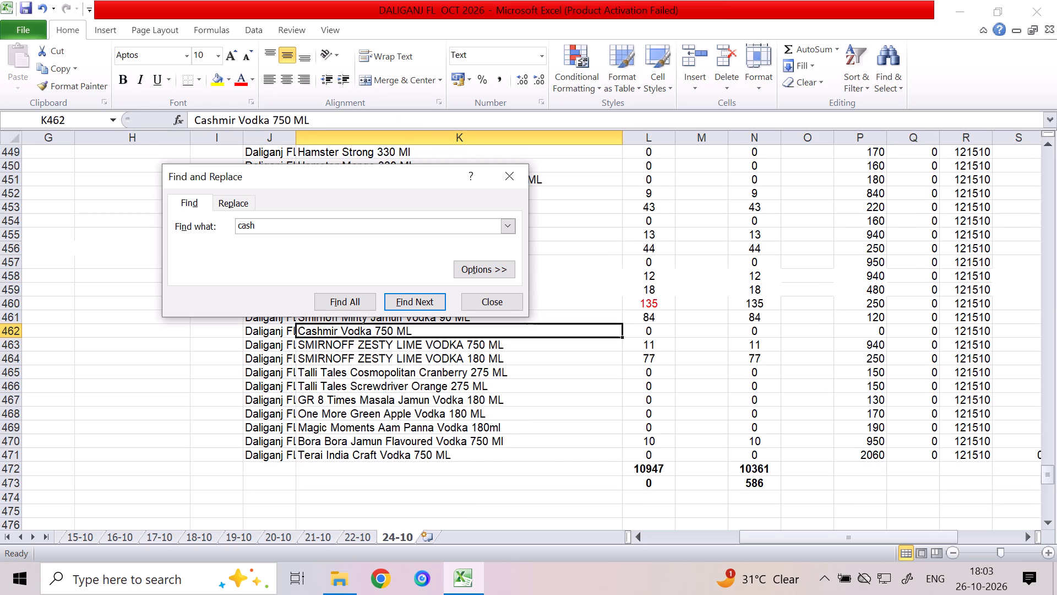
{"action": "key", "text": "Return"}
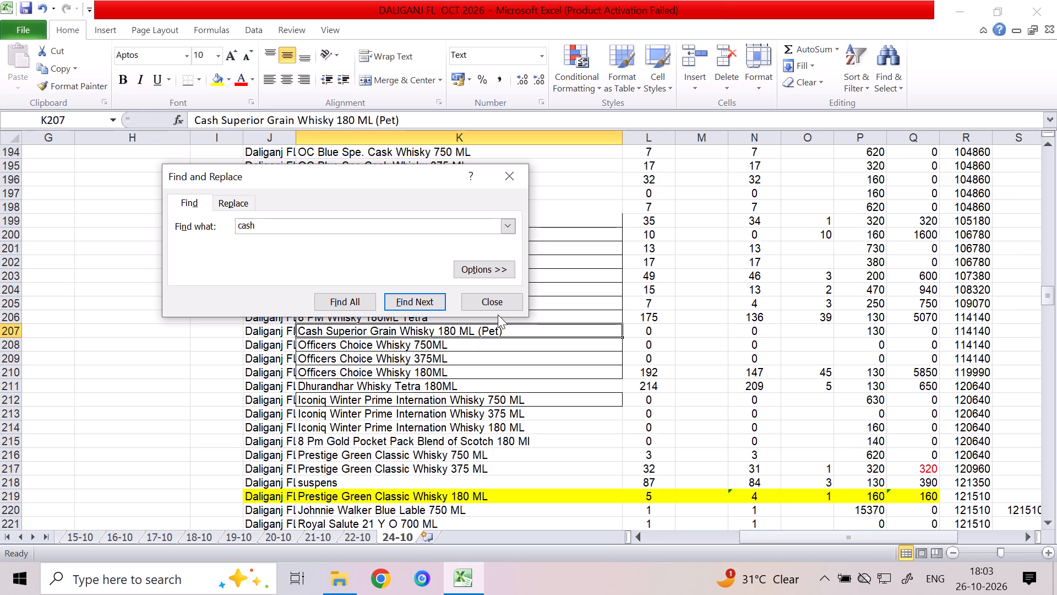
{"action": "left_click", "coordinate": [497, 309]}
Review the reconciliation figures beside the running total and the sale entries in the Prestige Green Classic Whisky and suspens rows.
{"action": "left_click", "coordinate": [725, 466]}
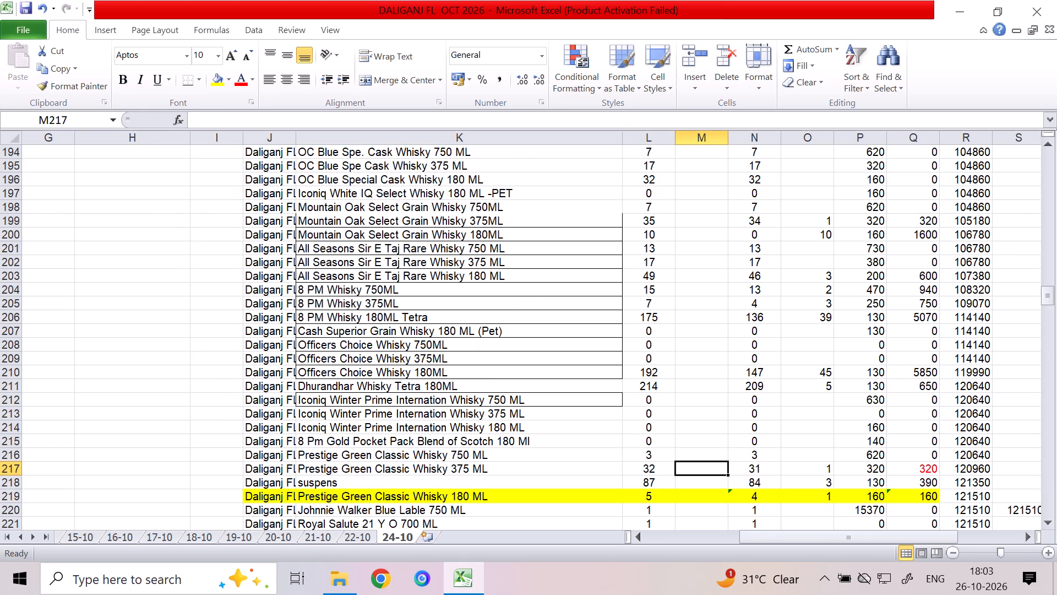
{"action": "left_click_drag", "start_coordinate": [757, 542], "coordinate": [767, 545]}
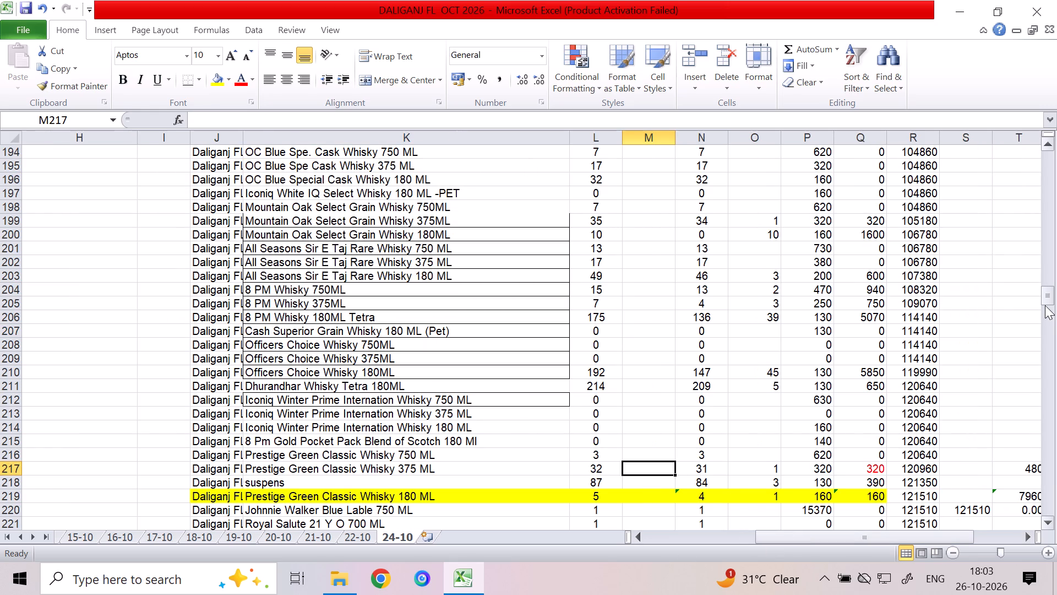
{"action": "left_click_drag", "start_coordinate": [1047, 299], "coordinate": [1047, 307]}
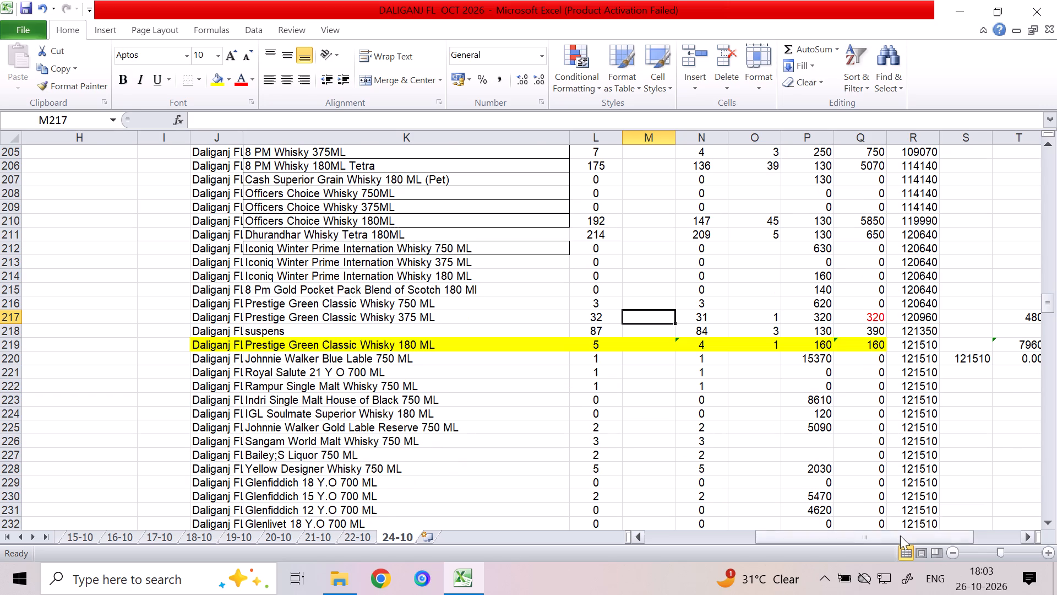
{"action": "left_click_drag", "start_coordinate": [900, 535], "coordinate": [911, 535]}
{"action": "left_click", "coordinate": [875, 402]}
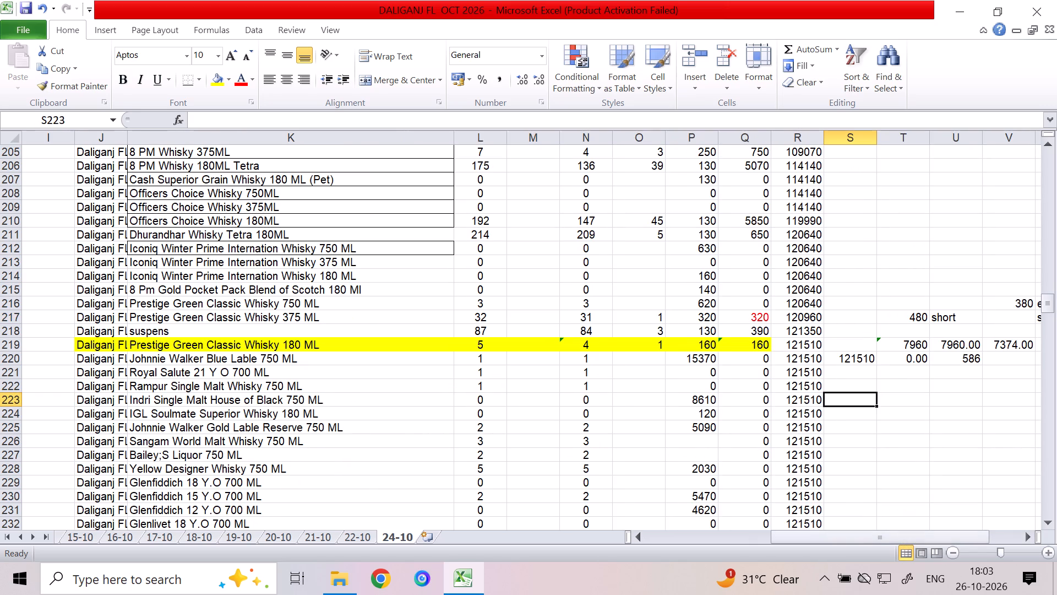
{"action": "left_click", "coordinate": [922, 394]}
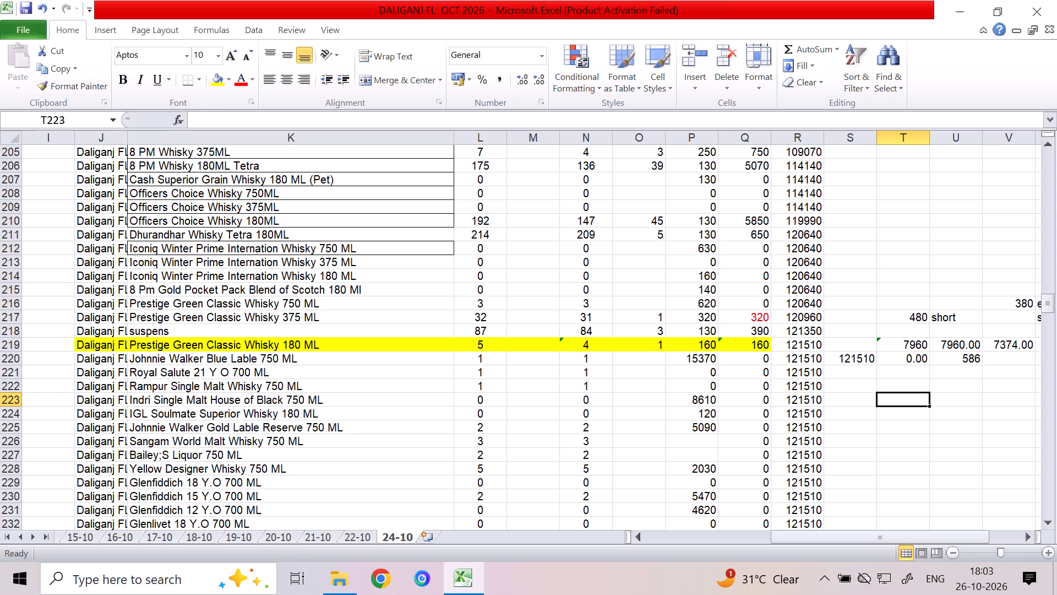
{"action": "left_click", "coordinate": [751, 338]}
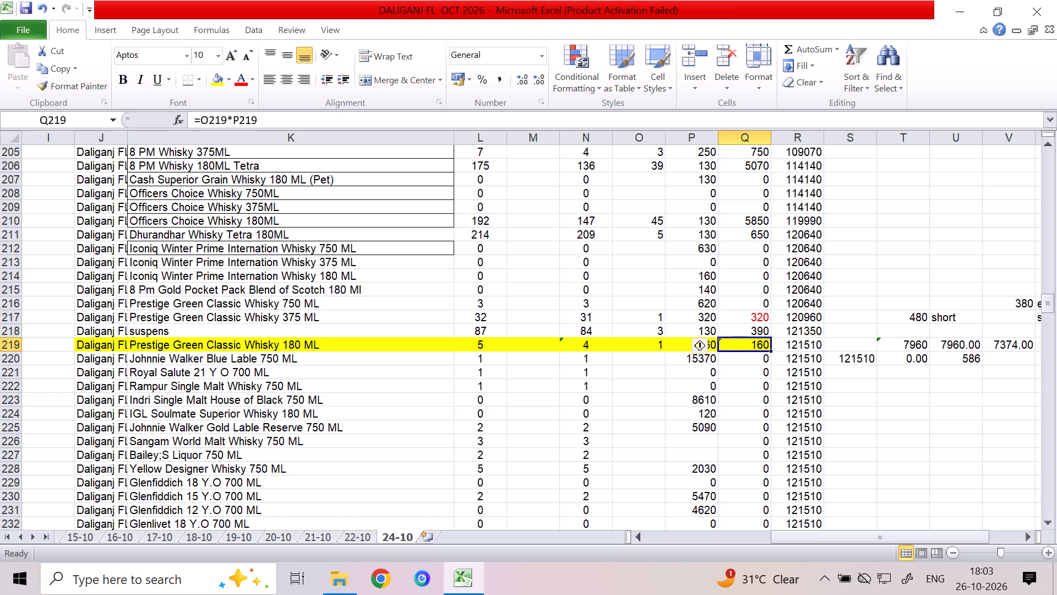
{"action": "key", "text": "Left"}
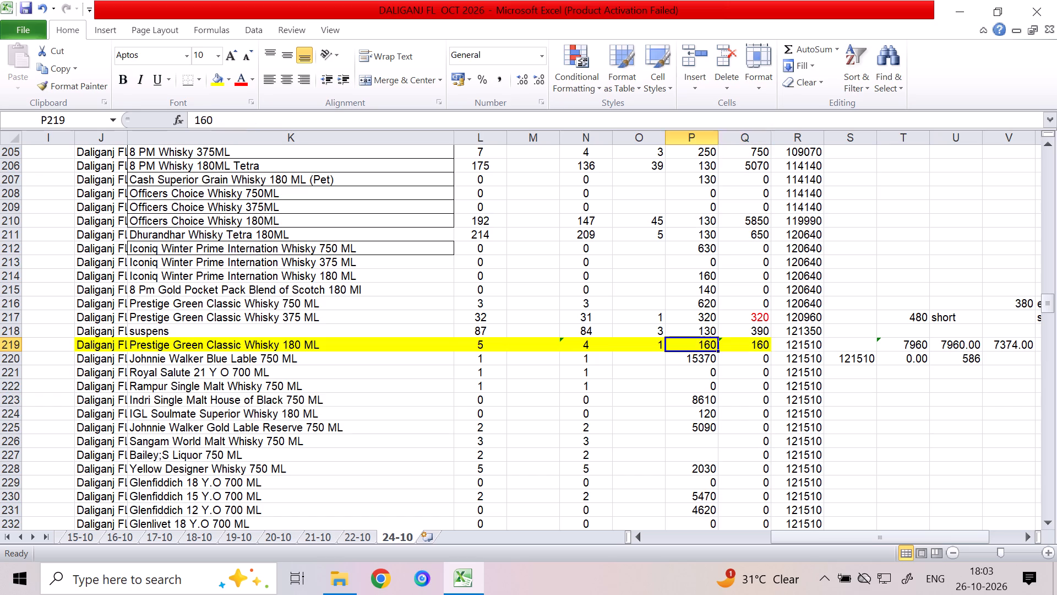
{"action": "key", "text": "Left"}
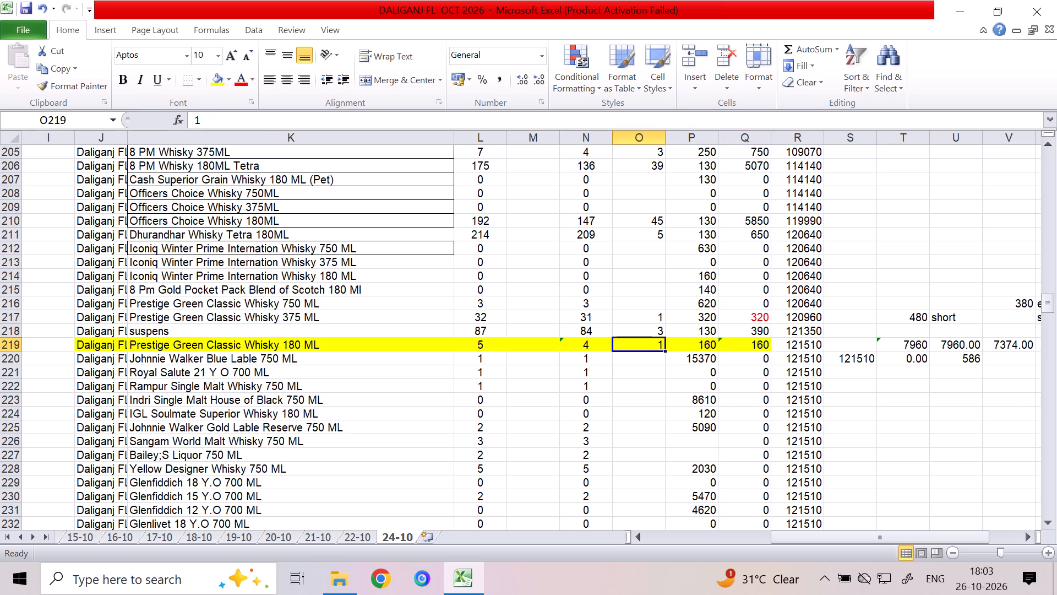
{"action": "key", "text": "Up"}
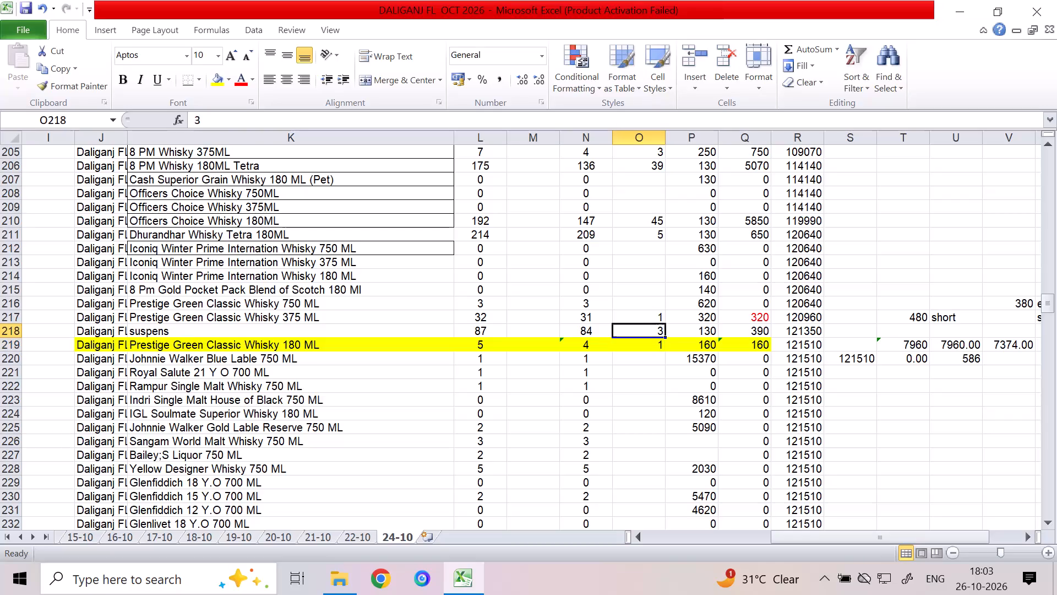
{"action": "key", "text": "Up"}
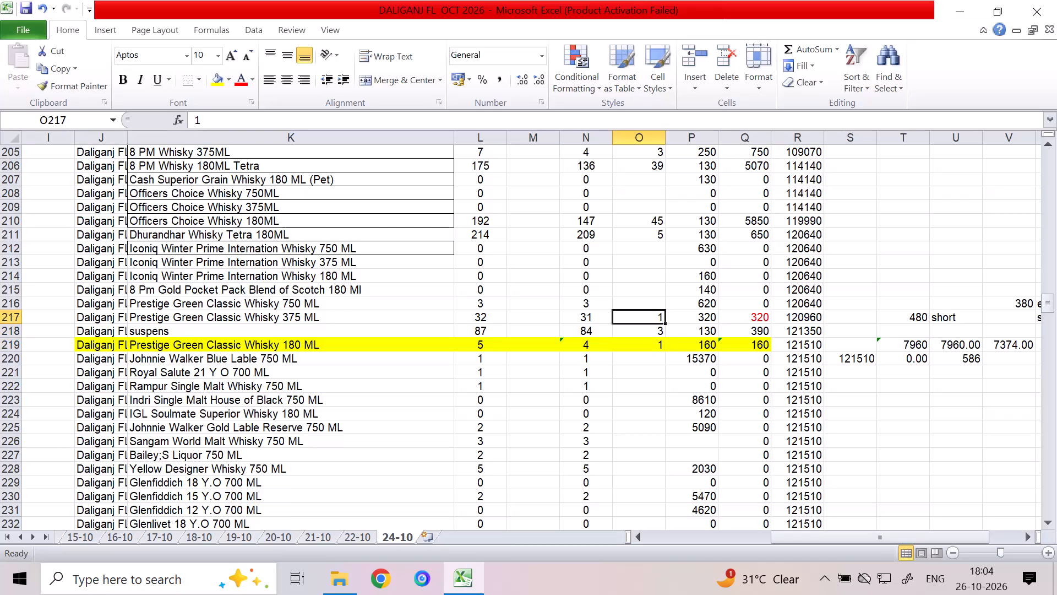
{"action": "key", "text": "Down"}
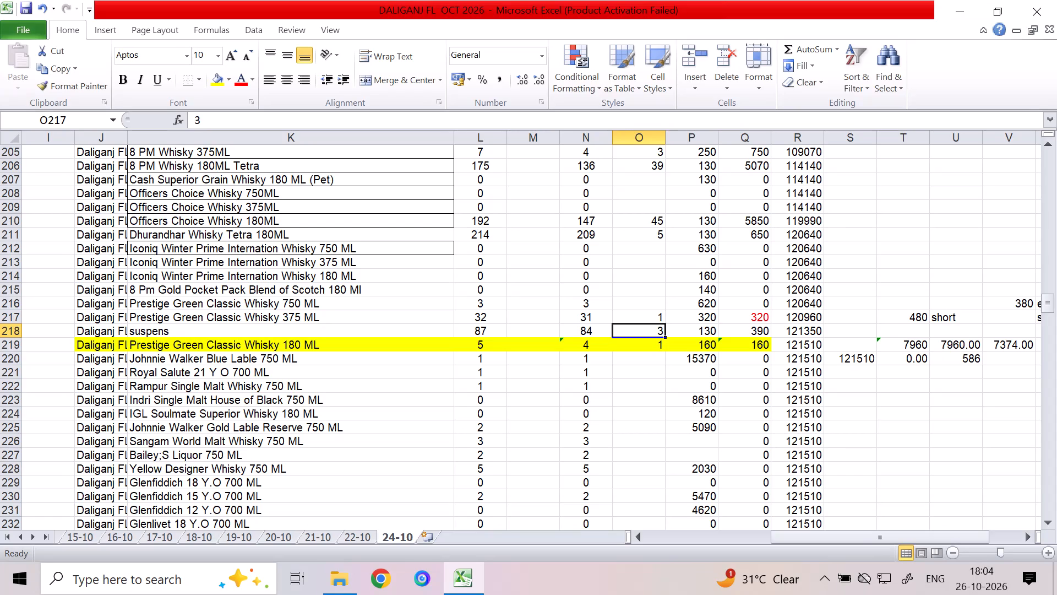
{"action": "key", "text": "Up"}
{"action": "key", "text": "Up"}
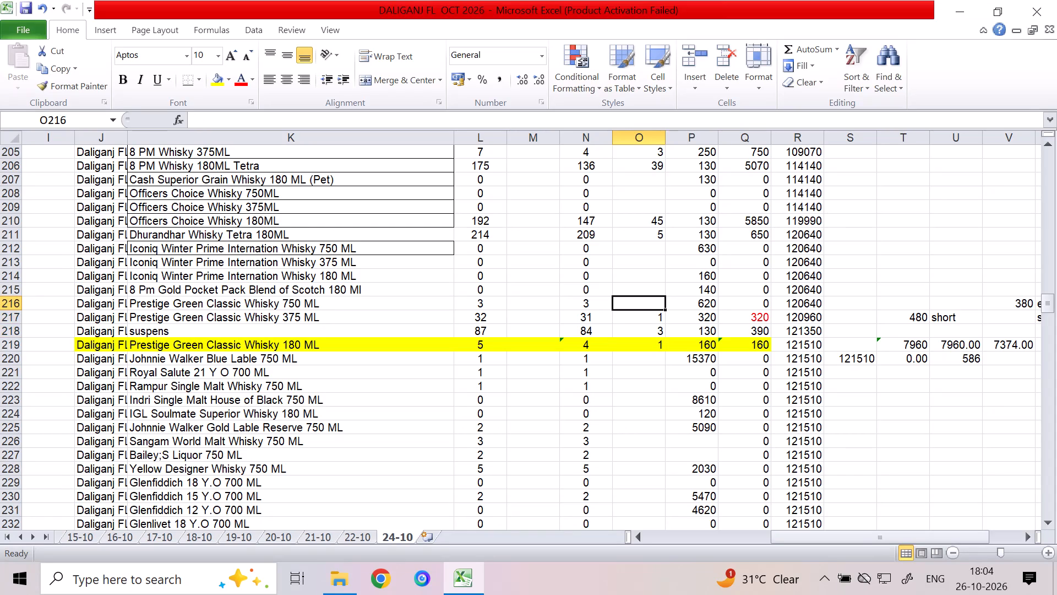
Check the sale quantity, rate and amount entries for Dhurandhar Whisky Tetra 180ML and Officers Choice Whisky 180ML in rows 211 and 210.
{"action": "key", "text": "Up"}
{"action": "key", "text": "Up"}
{"action": "key", "text": "Up"}
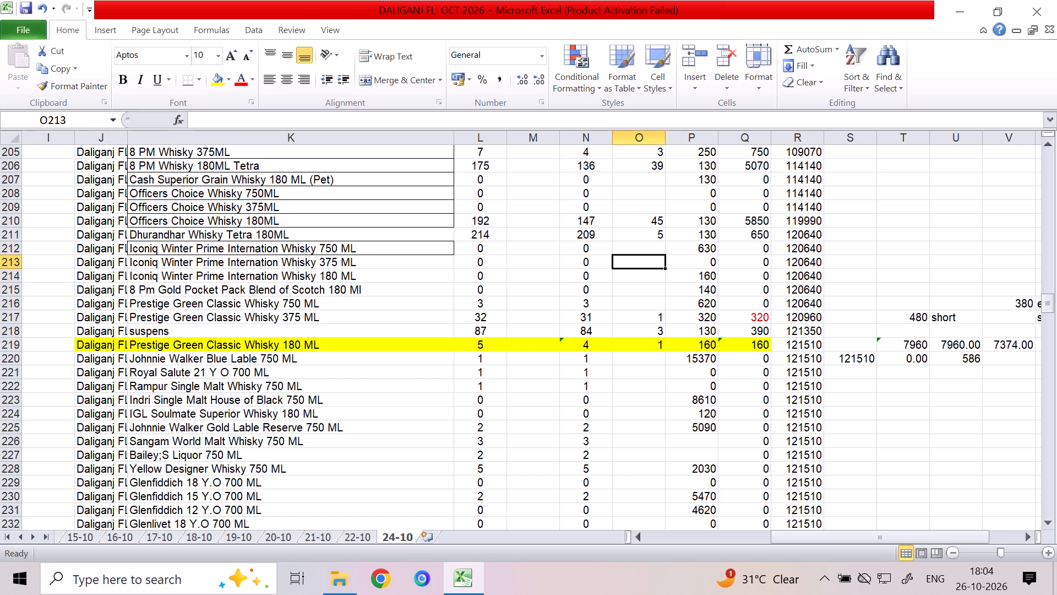
{"action": "key", "text": "Up"}
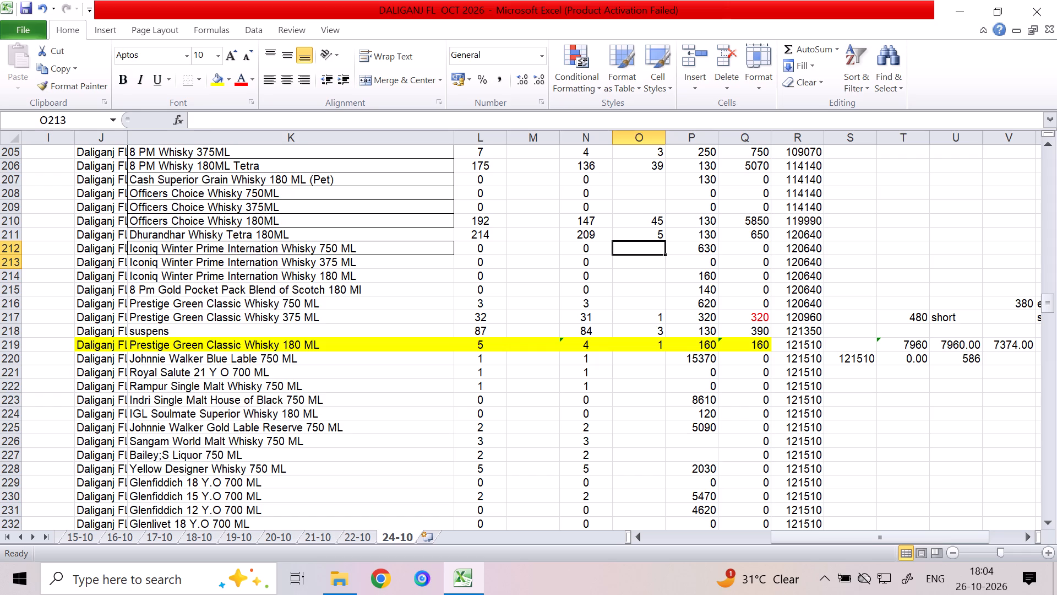
{"action": "key", "text": "Right"}
{"action": "key", "text": "Right"}
{"action": "key", "text": "Up"}
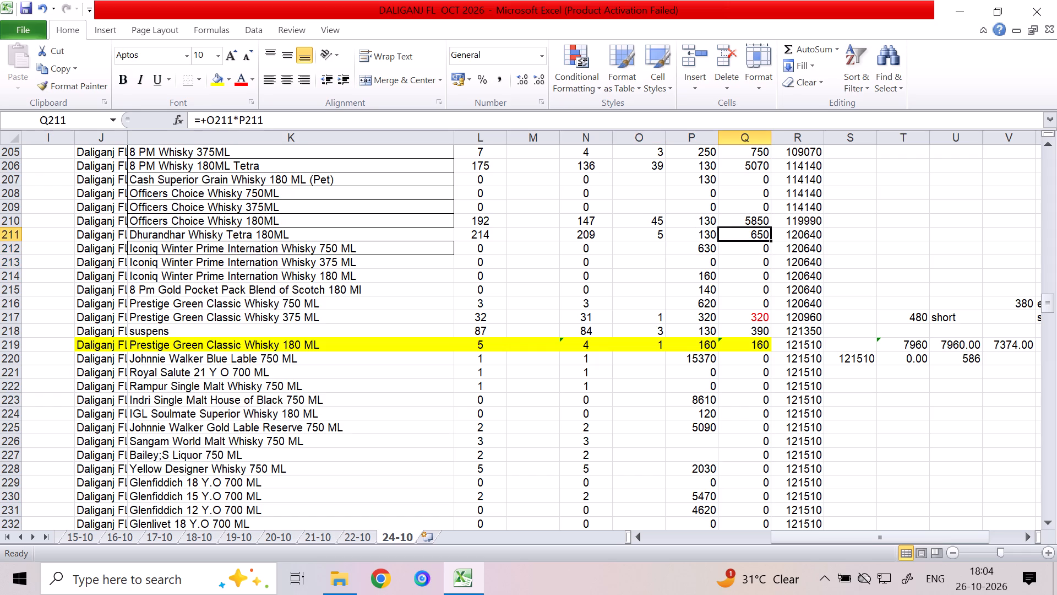
{"action": "key", "text": "Up"}
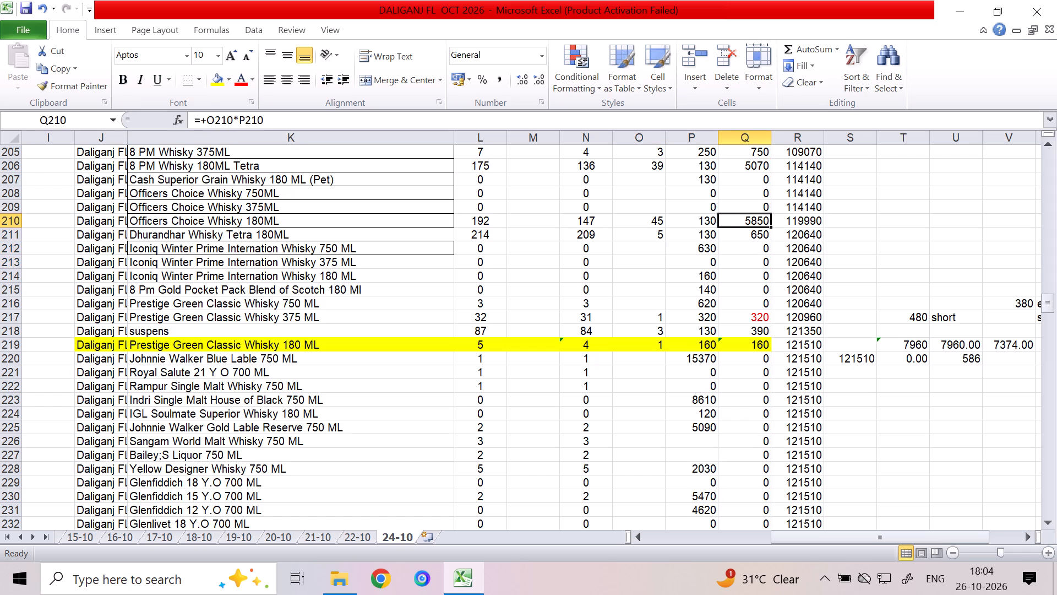
{"action": "key", "text": "Left"}
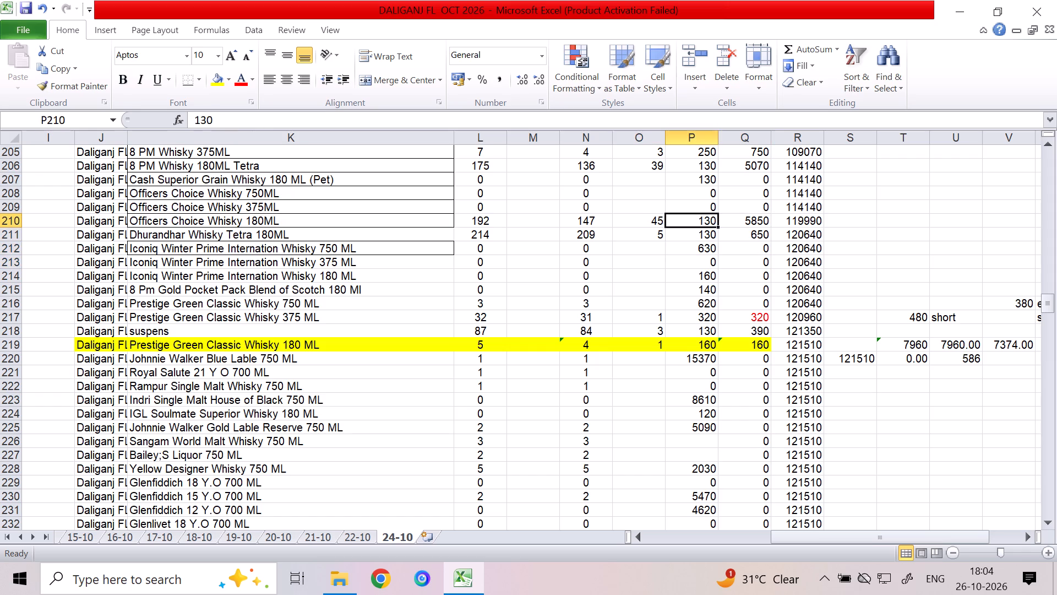
{"action": "key", "text": "Left"}
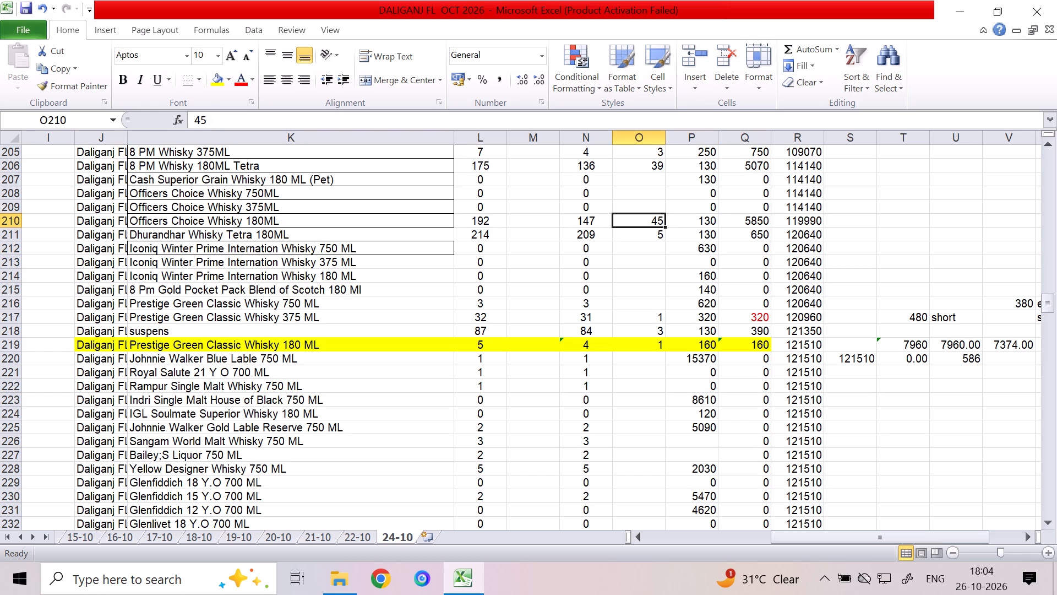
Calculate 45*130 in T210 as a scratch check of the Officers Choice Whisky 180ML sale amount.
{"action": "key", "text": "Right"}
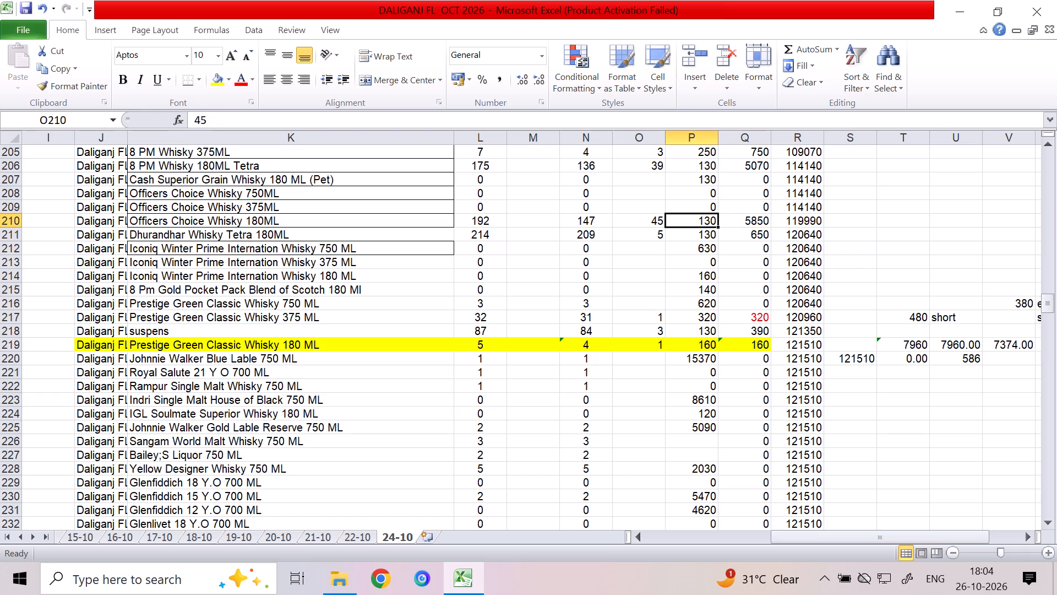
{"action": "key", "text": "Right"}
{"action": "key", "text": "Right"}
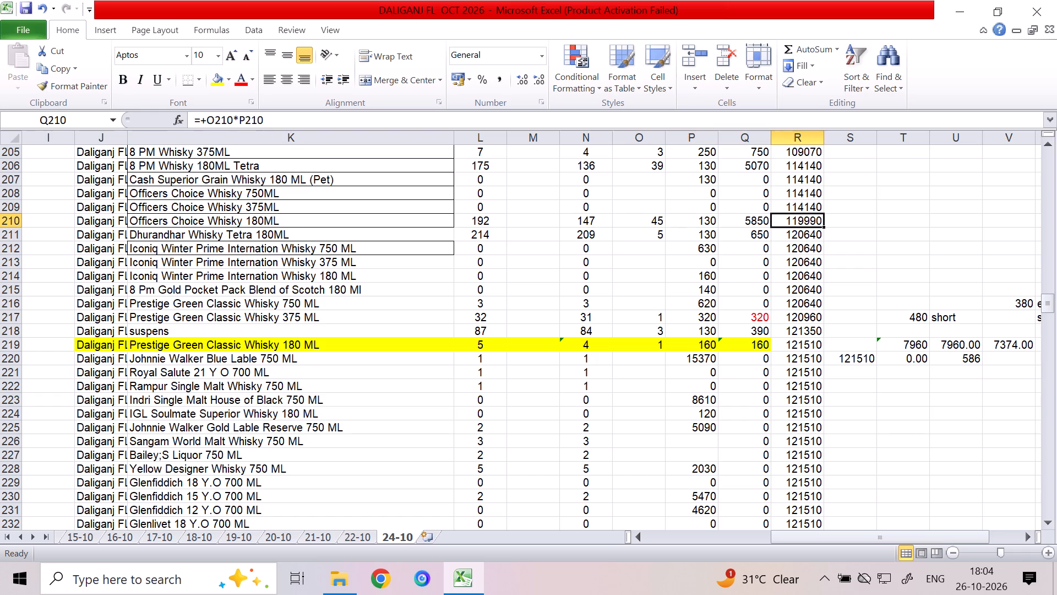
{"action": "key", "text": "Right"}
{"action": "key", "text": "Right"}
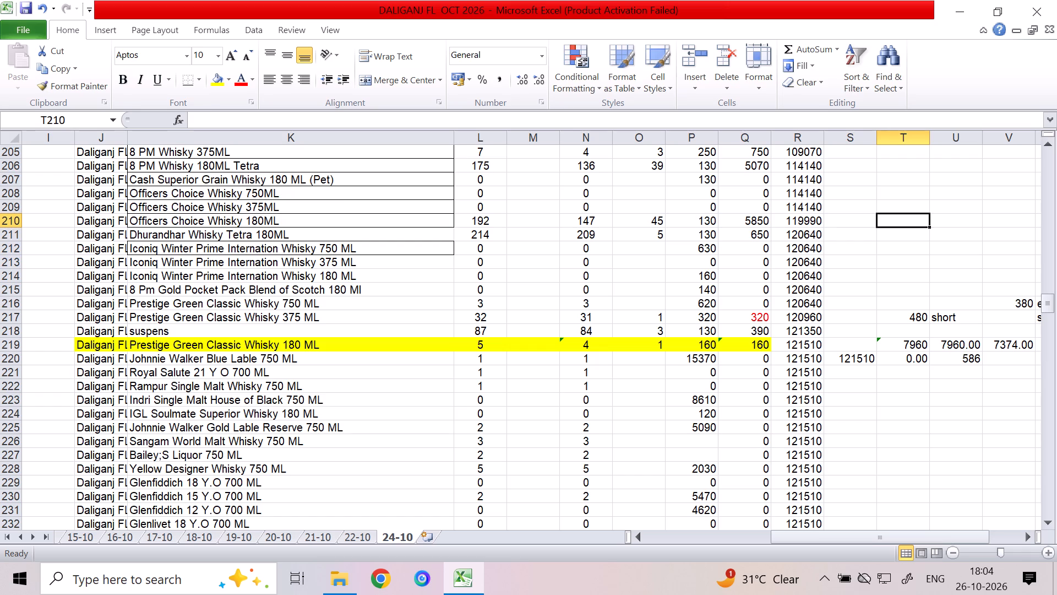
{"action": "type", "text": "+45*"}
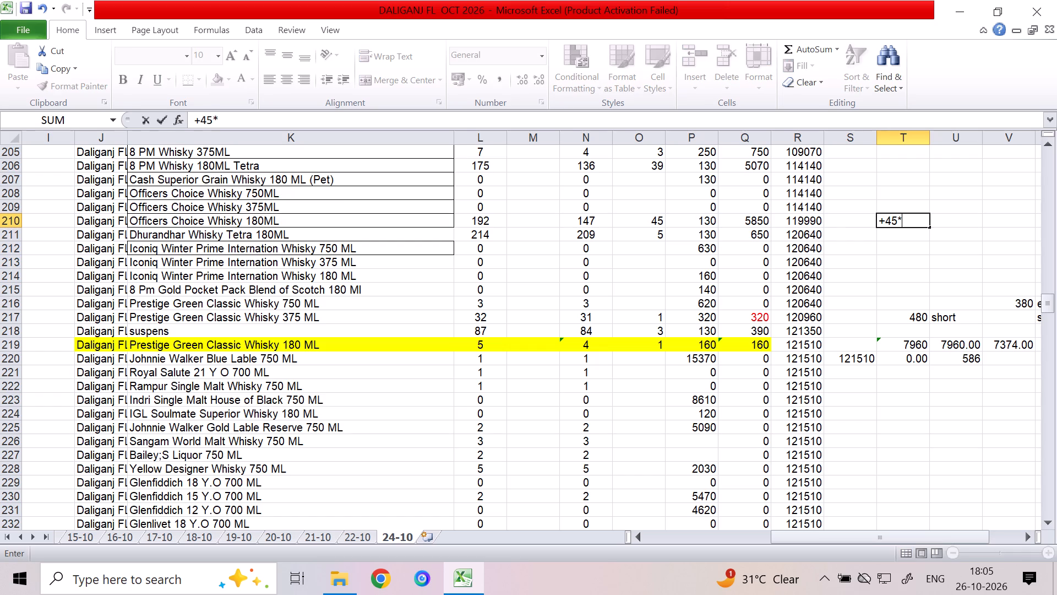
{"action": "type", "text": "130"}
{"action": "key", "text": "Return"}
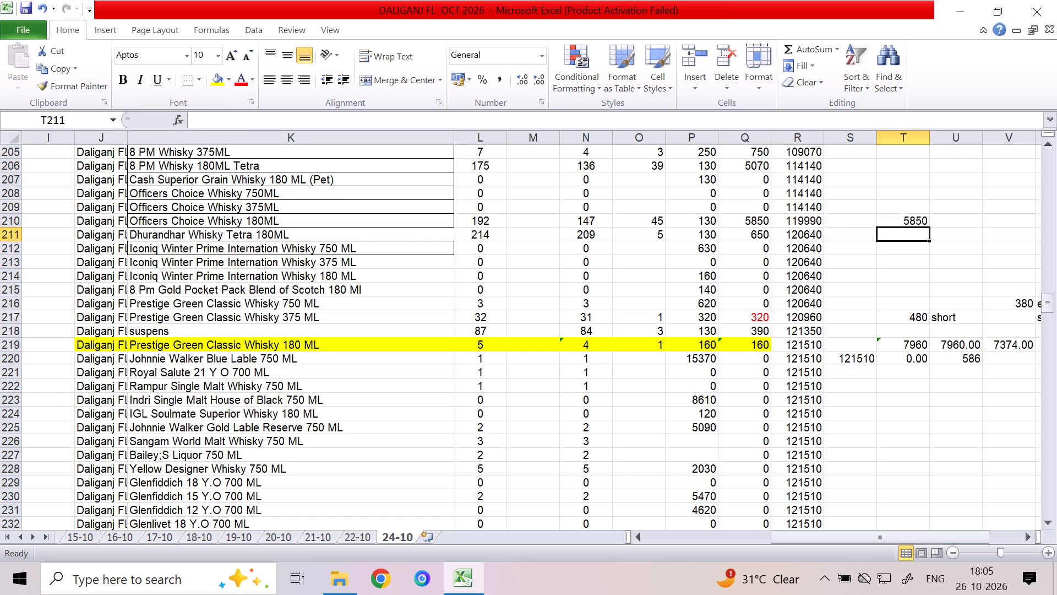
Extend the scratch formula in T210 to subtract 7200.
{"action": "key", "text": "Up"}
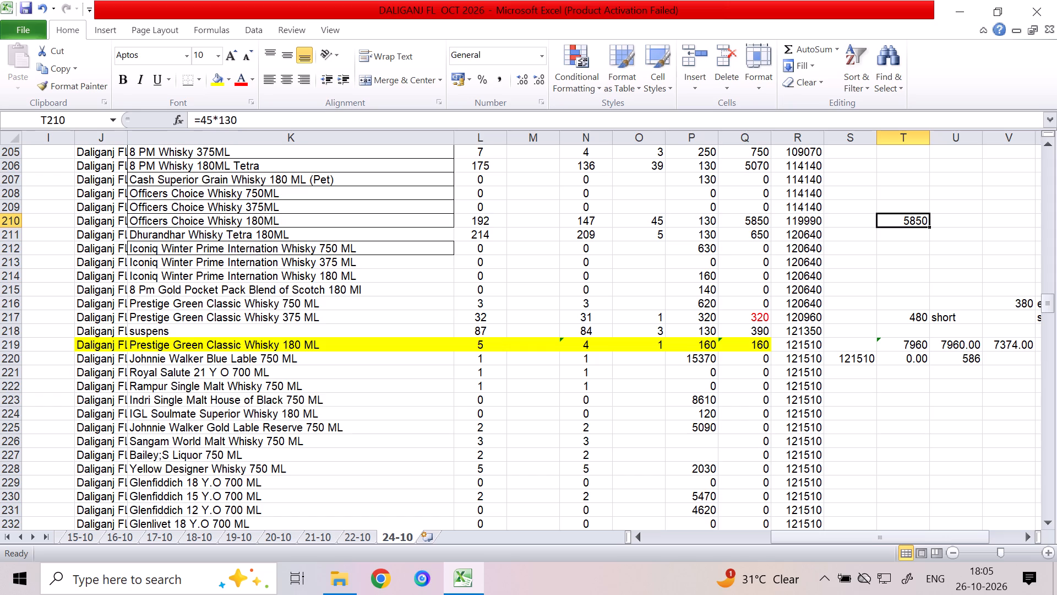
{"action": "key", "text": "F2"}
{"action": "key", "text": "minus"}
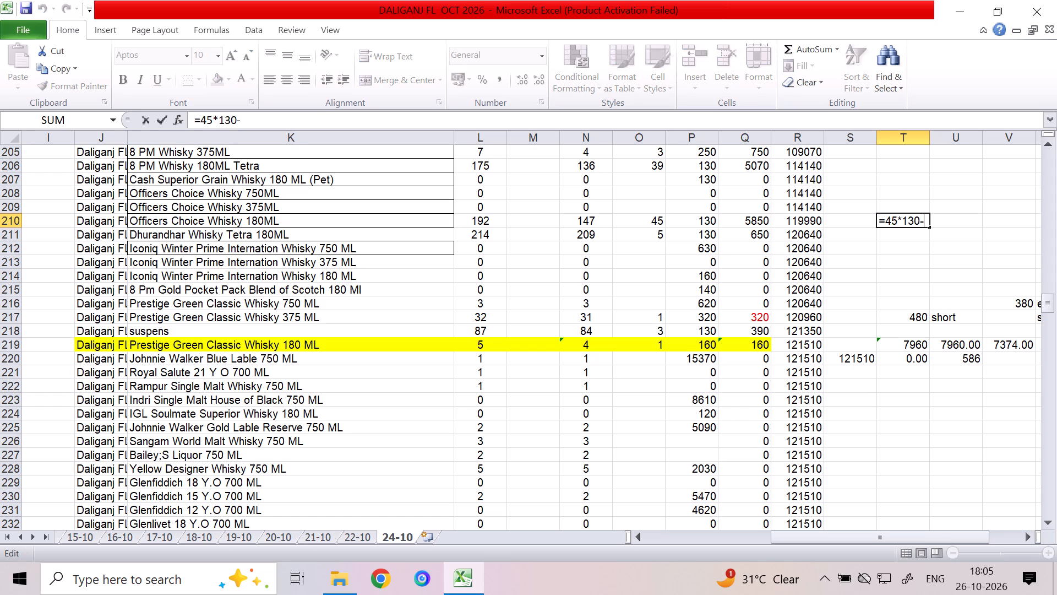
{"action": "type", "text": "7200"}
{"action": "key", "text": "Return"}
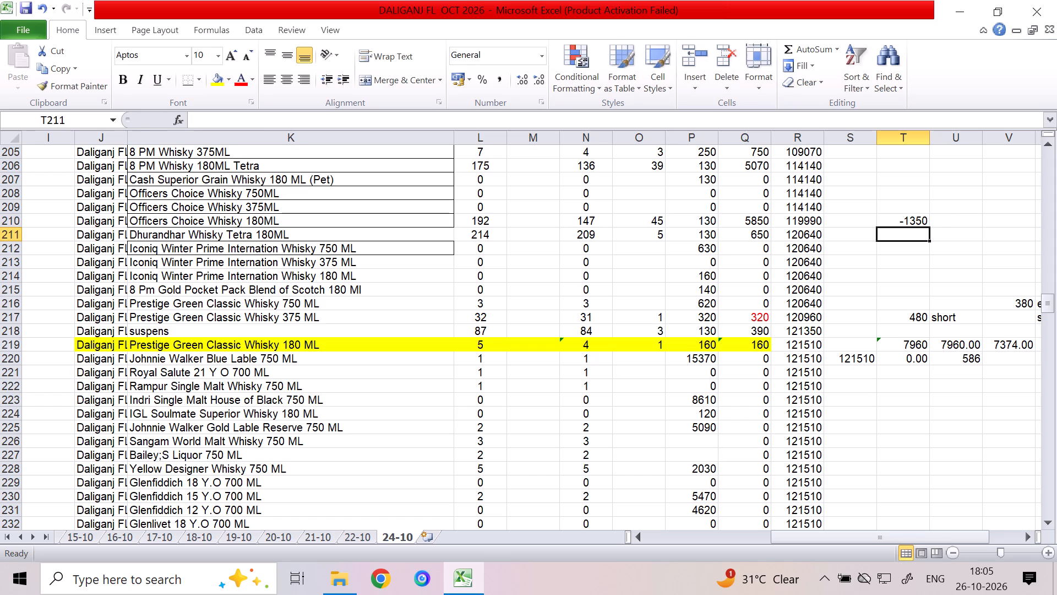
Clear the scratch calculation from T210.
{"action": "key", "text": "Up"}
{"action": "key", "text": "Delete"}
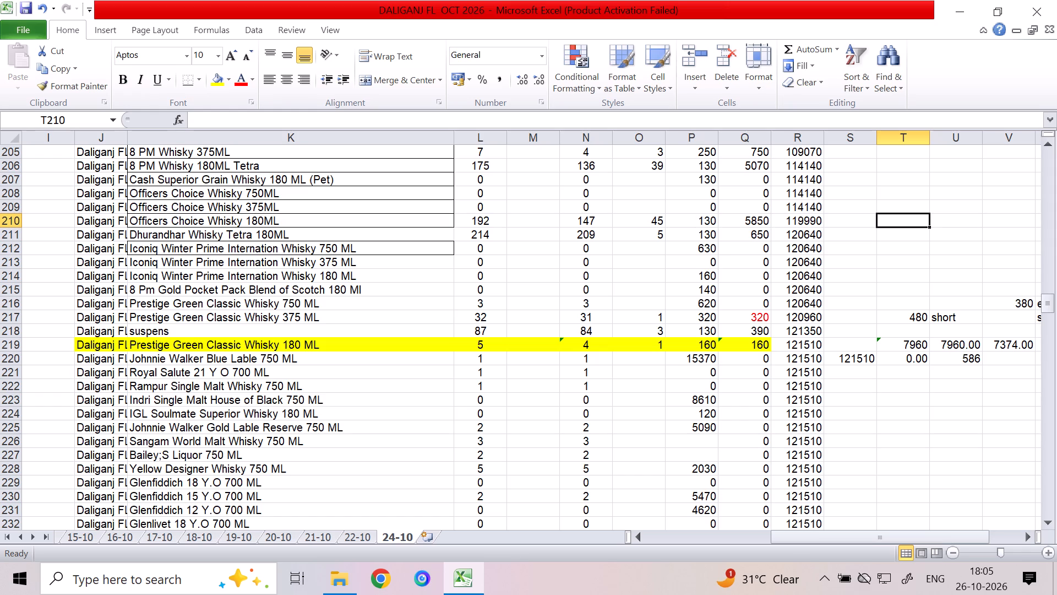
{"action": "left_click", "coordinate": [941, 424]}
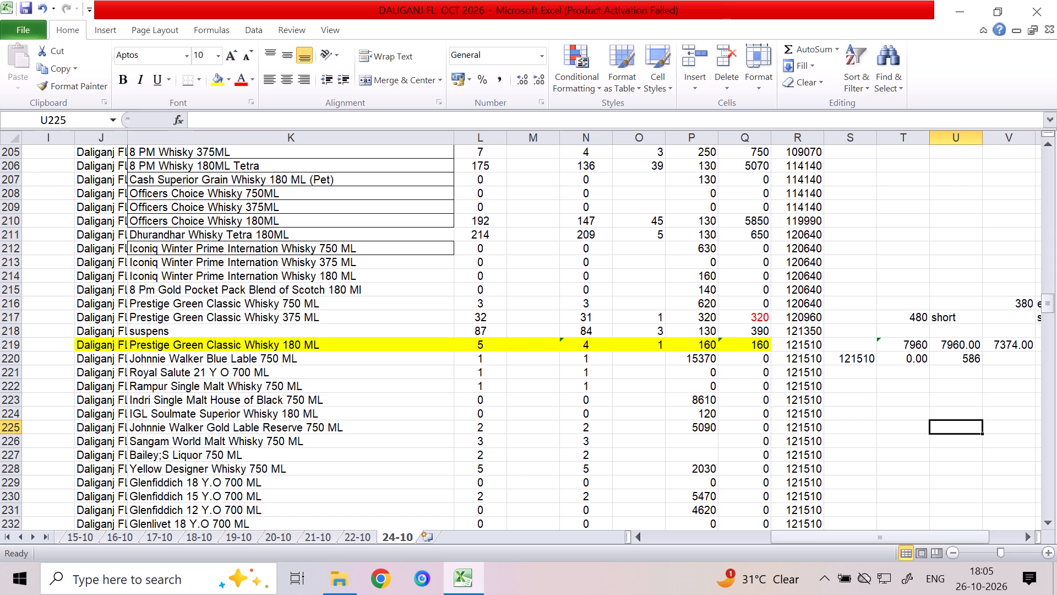
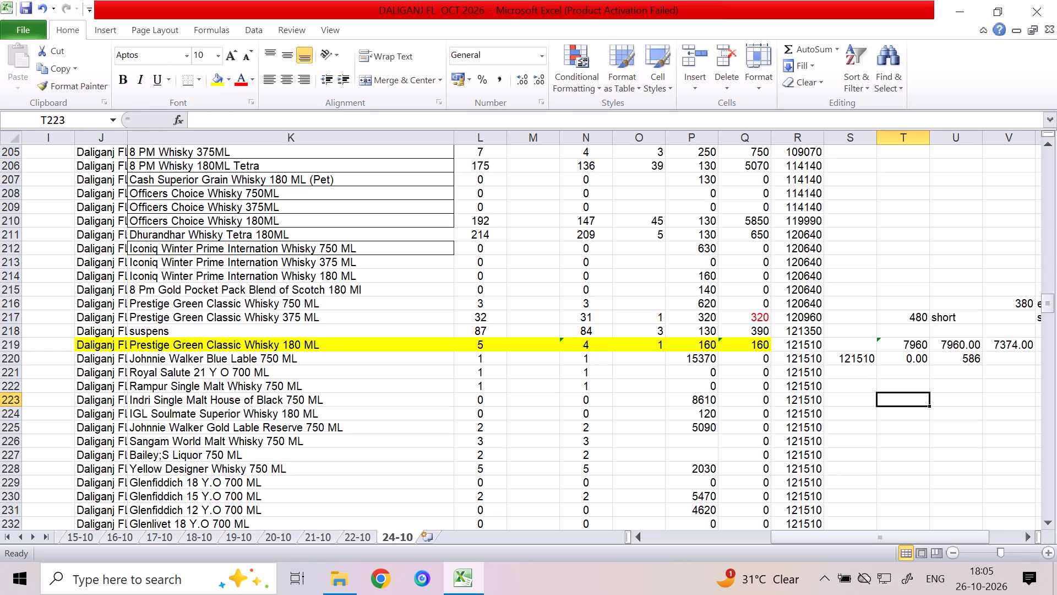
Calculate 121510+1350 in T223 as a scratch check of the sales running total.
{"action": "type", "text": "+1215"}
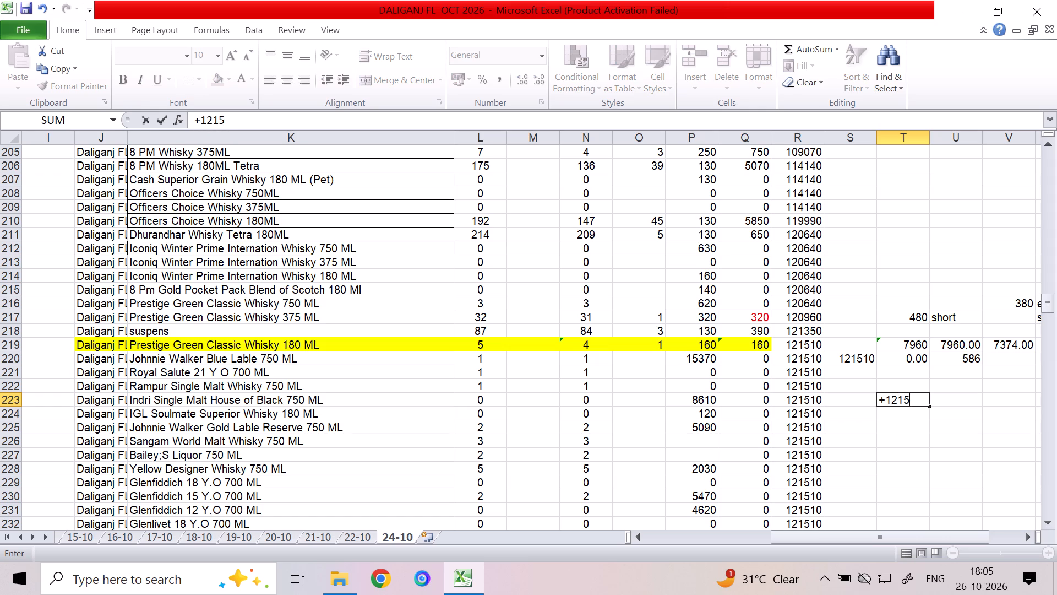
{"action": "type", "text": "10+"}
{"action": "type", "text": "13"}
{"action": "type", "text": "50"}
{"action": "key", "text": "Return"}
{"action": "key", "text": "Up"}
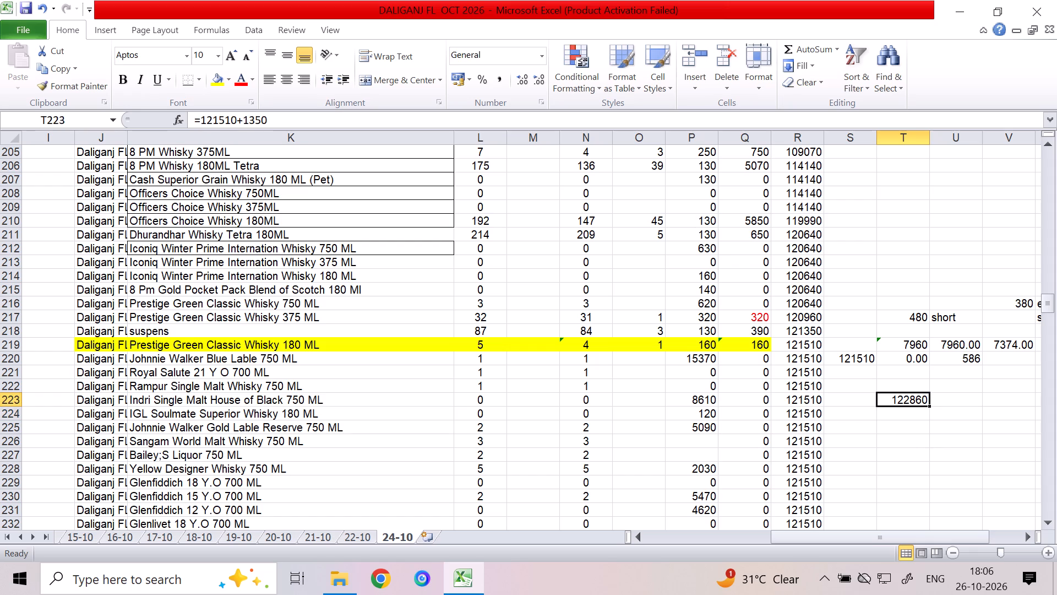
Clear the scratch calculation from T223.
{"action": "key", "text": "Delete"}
Colour the Officers Choice Whisky 180ML sale amount in Q210 red.
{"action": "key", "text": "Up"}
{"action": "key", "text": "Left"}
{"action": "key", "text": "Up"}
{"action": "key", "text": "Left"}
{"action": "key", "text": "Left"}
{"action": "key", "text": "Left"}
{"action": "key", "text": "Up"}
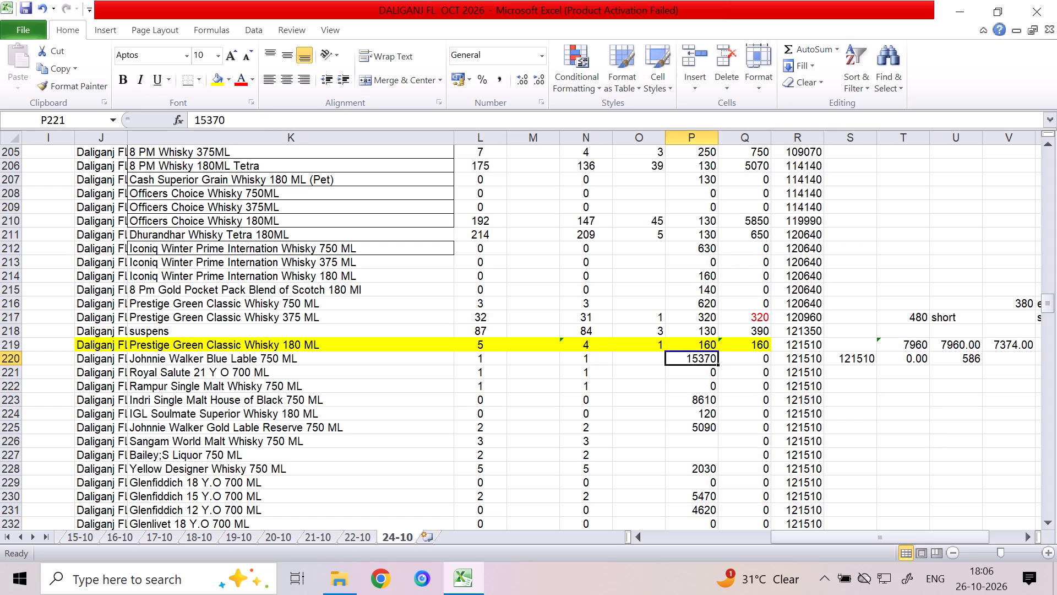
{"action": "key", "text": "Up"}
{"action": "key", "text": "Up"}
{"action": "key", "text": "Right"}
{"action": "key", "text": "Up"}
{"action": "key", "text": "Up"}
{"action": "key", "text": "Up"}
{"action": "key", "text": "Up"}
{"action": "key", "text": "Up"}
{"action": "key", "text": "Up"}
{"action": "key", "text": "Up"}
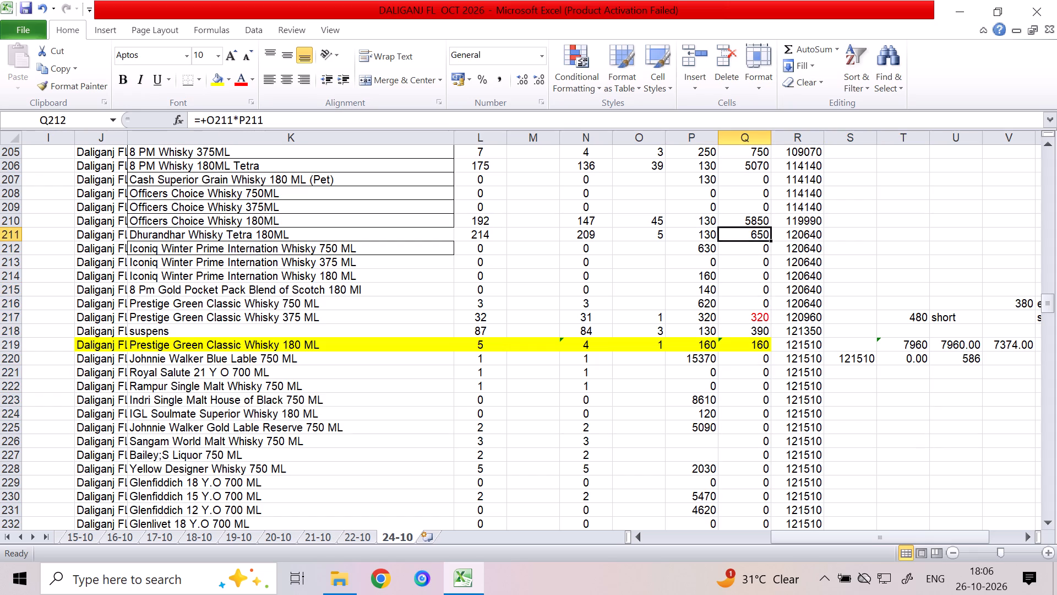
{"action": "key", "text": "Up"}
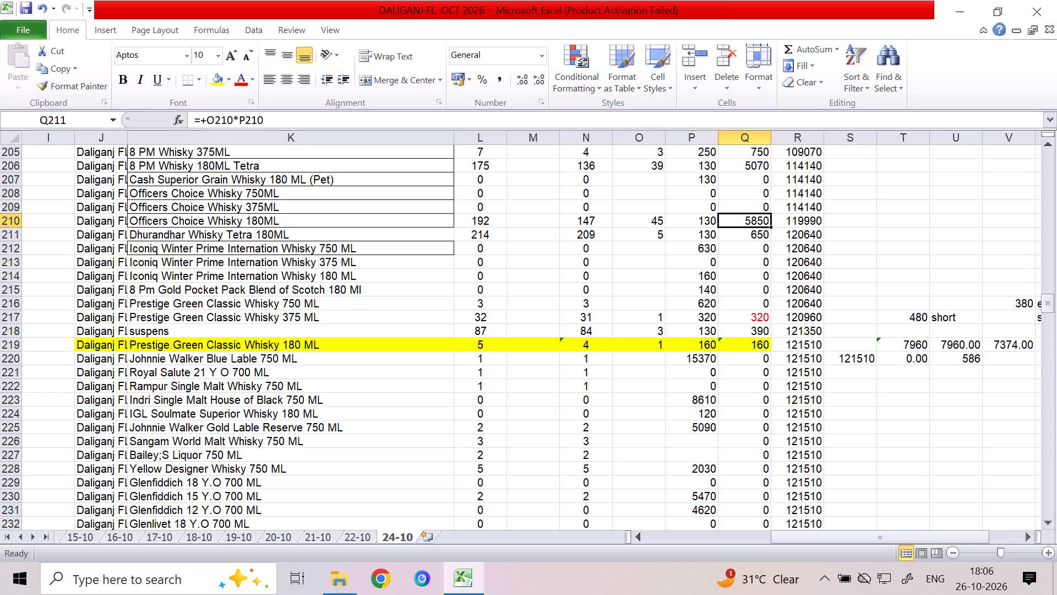
{"action": "left_click", "coordinate": [238, 86]}
Set the font colour of the Prestige Green Classic Whisky 375 ML sale amount in Q217 to black.
{"action": "left_click", "coordinate": [757, 326]}
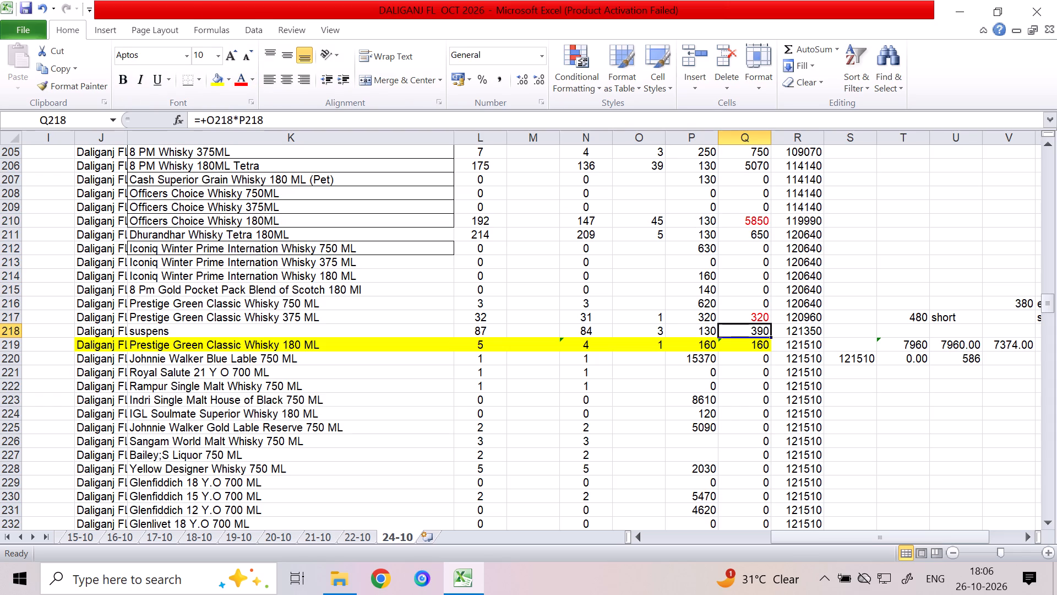
{"action": "left_click", "coordinate": [754, 310]}
{"action": "left_click", "coordinate": [760, 317]}
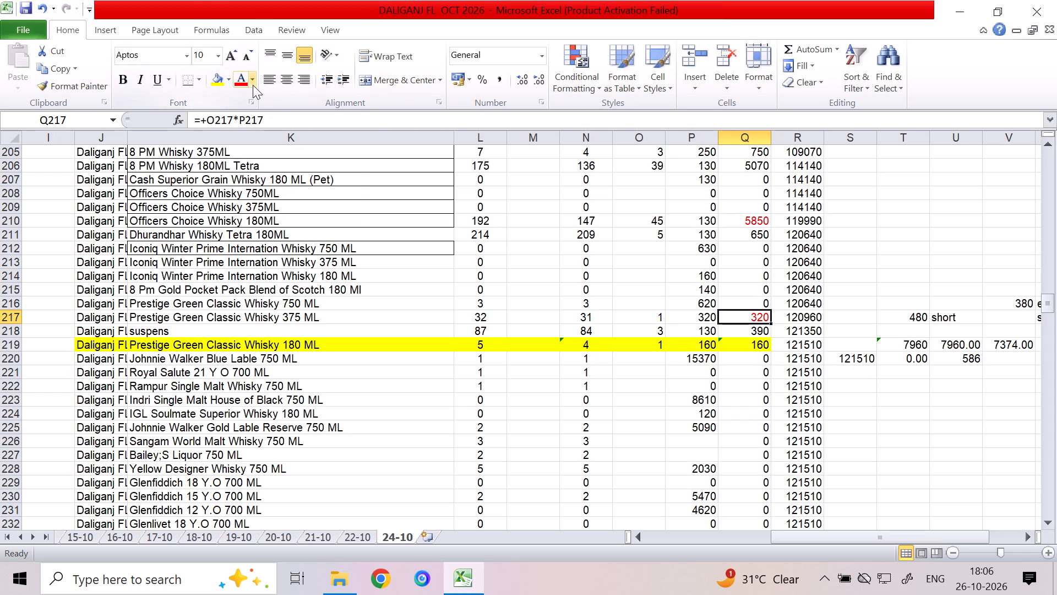
{"action": "left_click", "coordinate": [254, 84]}
{"action": "left_click", "coordinate": [252, 127]}
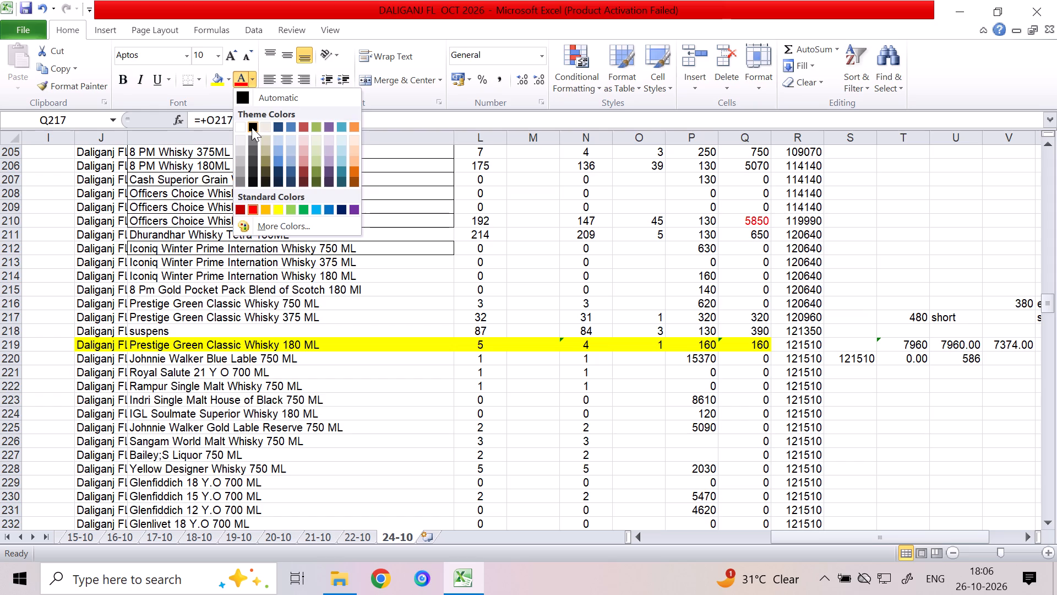
Enter -1350 in T210, on the Officers Choice Whisky 180ML row.
{"action": "left_click", "coordinate": [878, 224]}
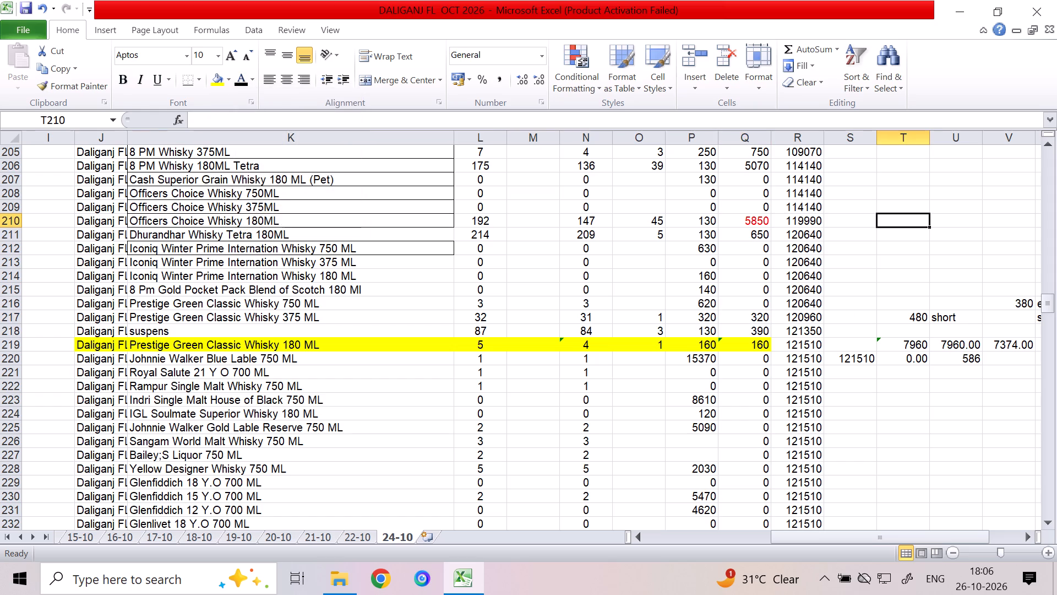
{"action": "key", "text": "plus"}
{"action": "key", "text": "BackSpace"}
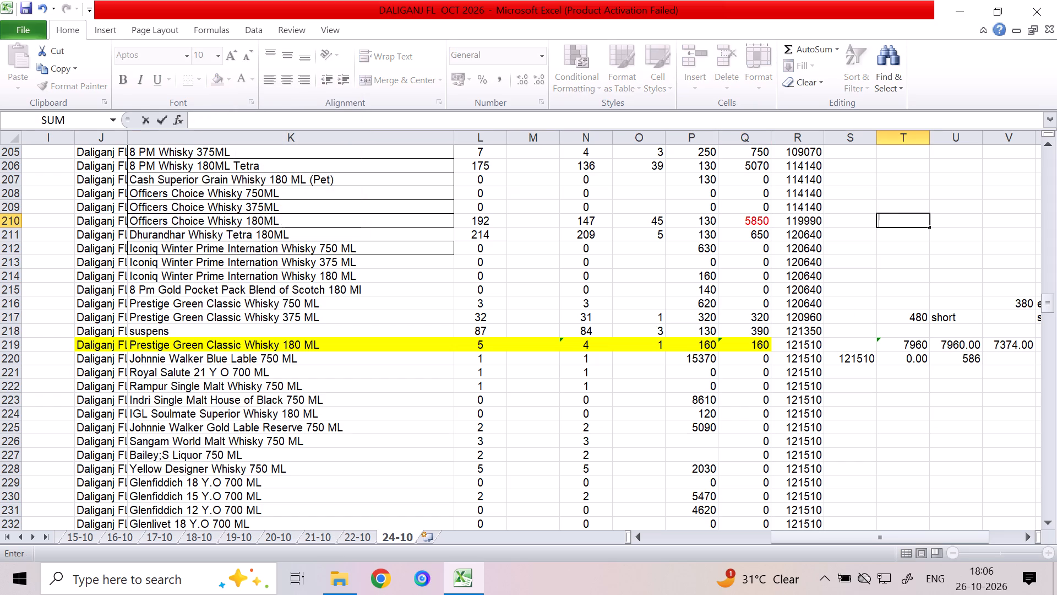
{"action": "type", "text": "-1350"}
{"action": "key", "text": "Return"}
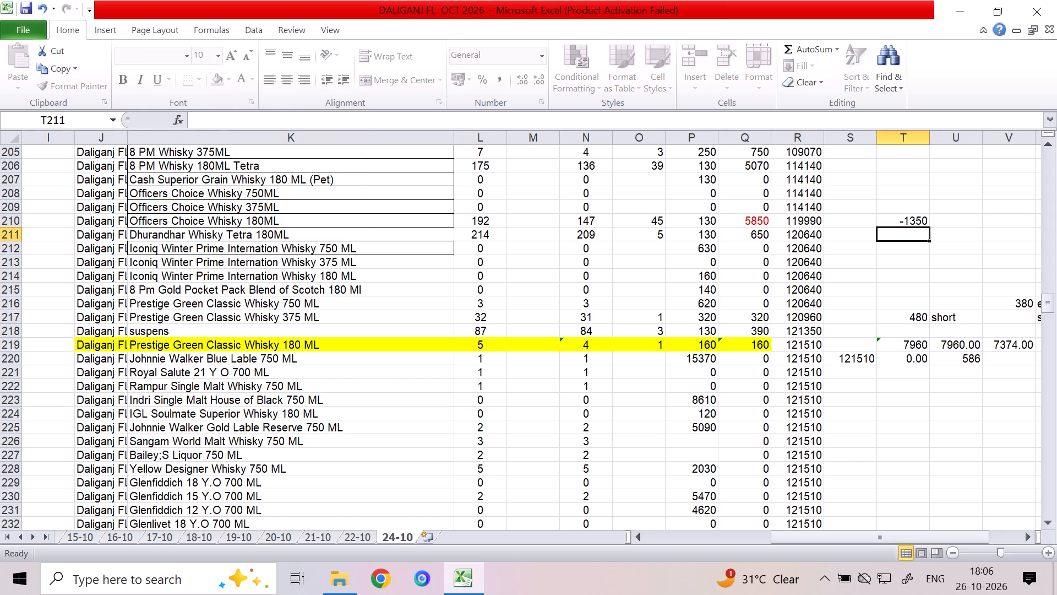
Check the sale amounts in column Q from 8 PM Whisky 180ML Tetra up to Mountain Oak Select Grain Whisky 375ML.
{"action": "left_click", "coordinate": [896, 206]}
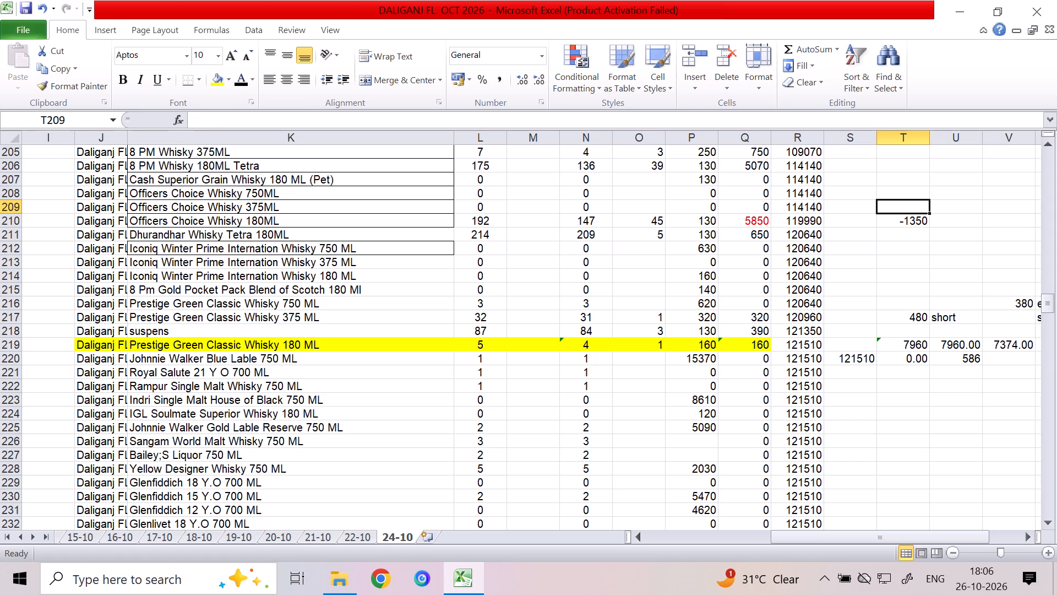
{"action": "key", "text": "Left"}
{"action": "key", "text": "Left"}
{"action": "key", "text": "Left"}
{"action": "key", "text": "Up"}
{"action": "key", "text": "Up"}
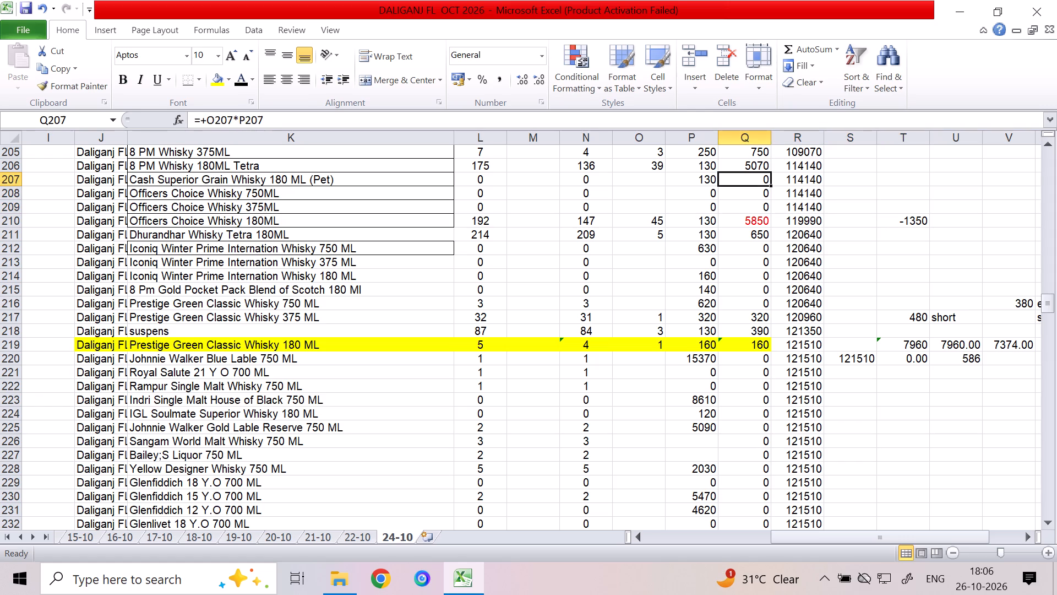
{"action": "key", "text": "Up"}
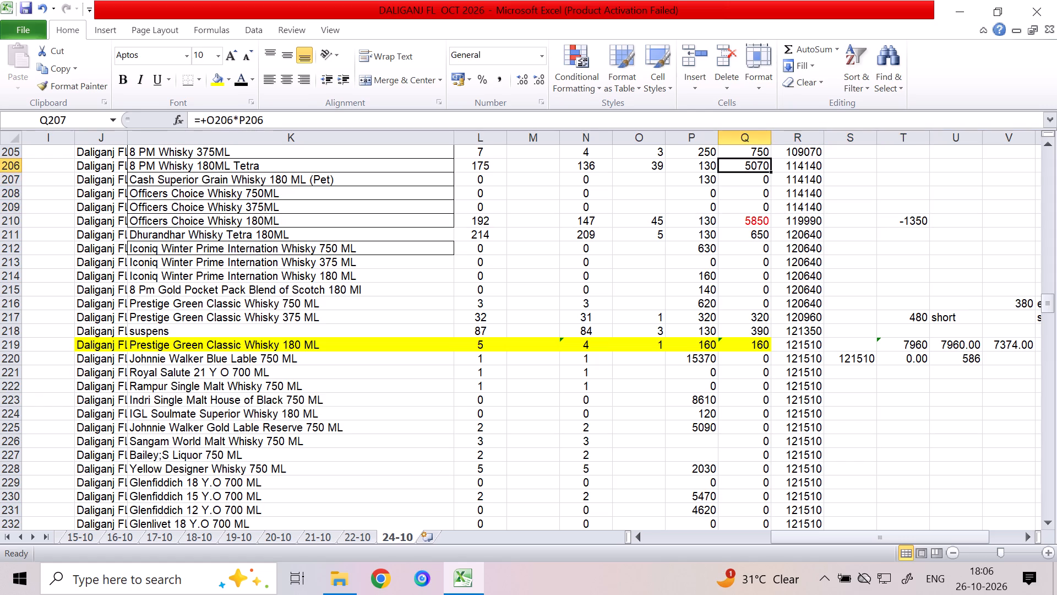
{"action": "key", "text": "Up"}
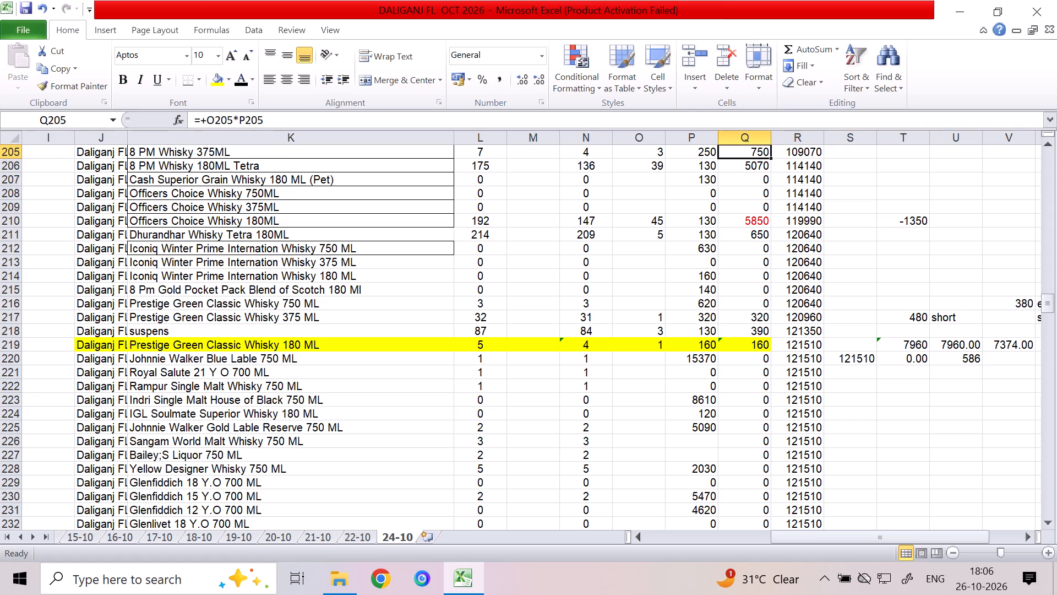
{"action": "key", "text": "Up"}
{"action": "key", "text": "Up"}
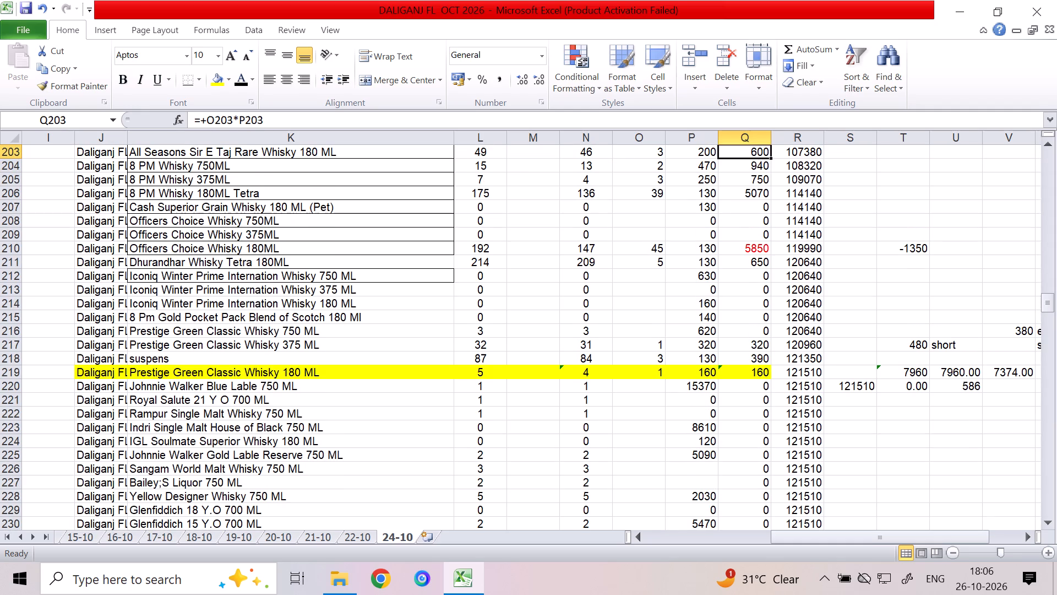
{"action": "key", "text": "Up"}
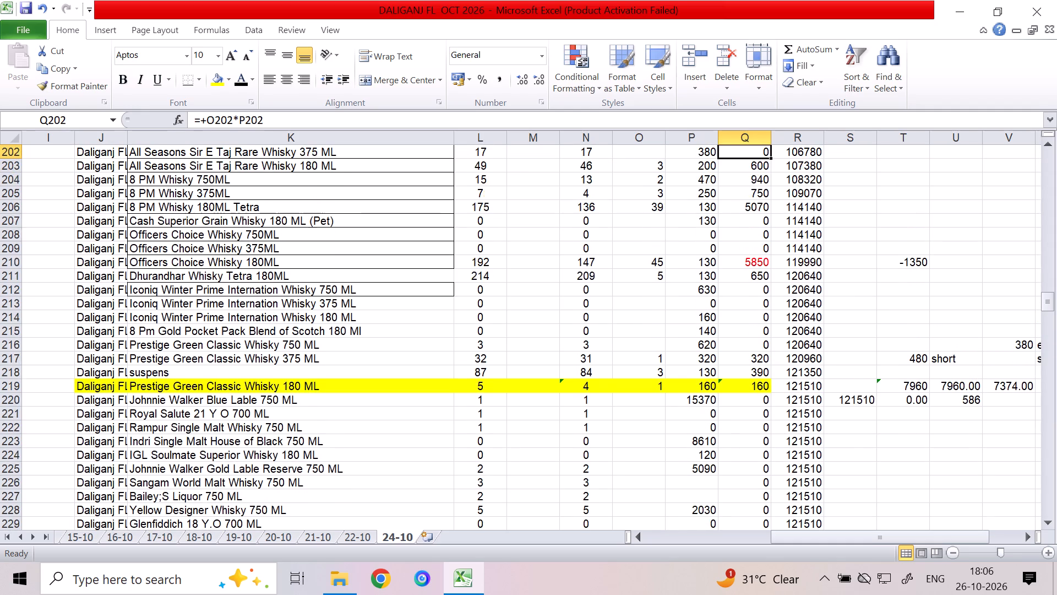
{"action": "key", "text": "Up"}
{"action": "key", "text": "Up"}
{"action": "key", "text": "Up"}
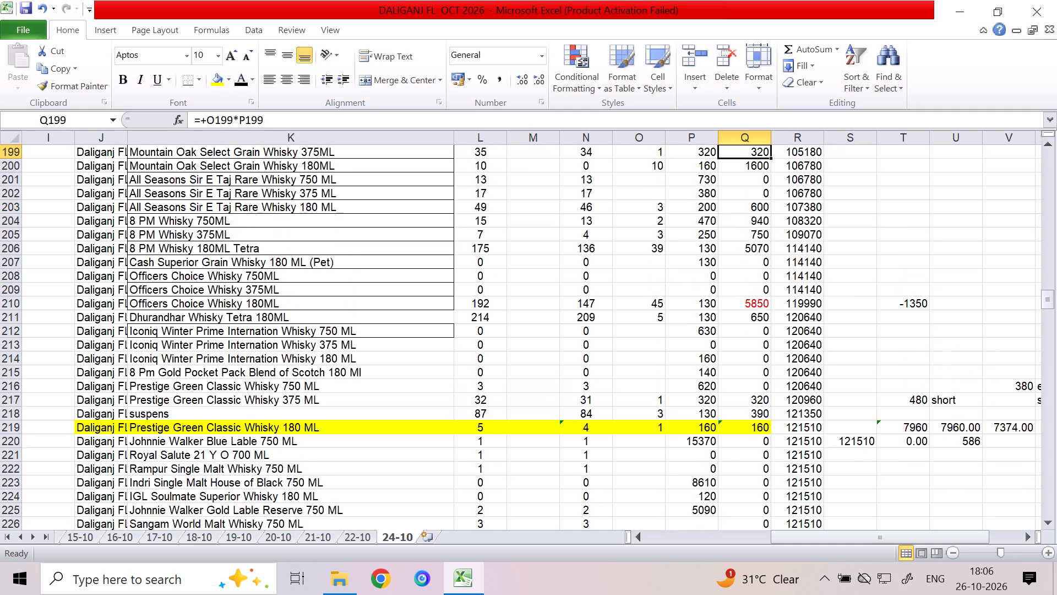
Check the column Q sale amounts for the MCD No.1, McDowell's Double Oak, Brothers & Co. and Iconiq White Deluxe whiskies.
{"action": "key", "text": "Up"}
{"action": "key", "text": "Up"}
{"action": "key", "text": "Up"}
{"action": "key", "text": "Up"}
{"action": "key", "text": "Up"}
{"action": "key", "text": "Up"}
{"action": "key", "text": "Up"}
{"action": "key", "text": "Up"}
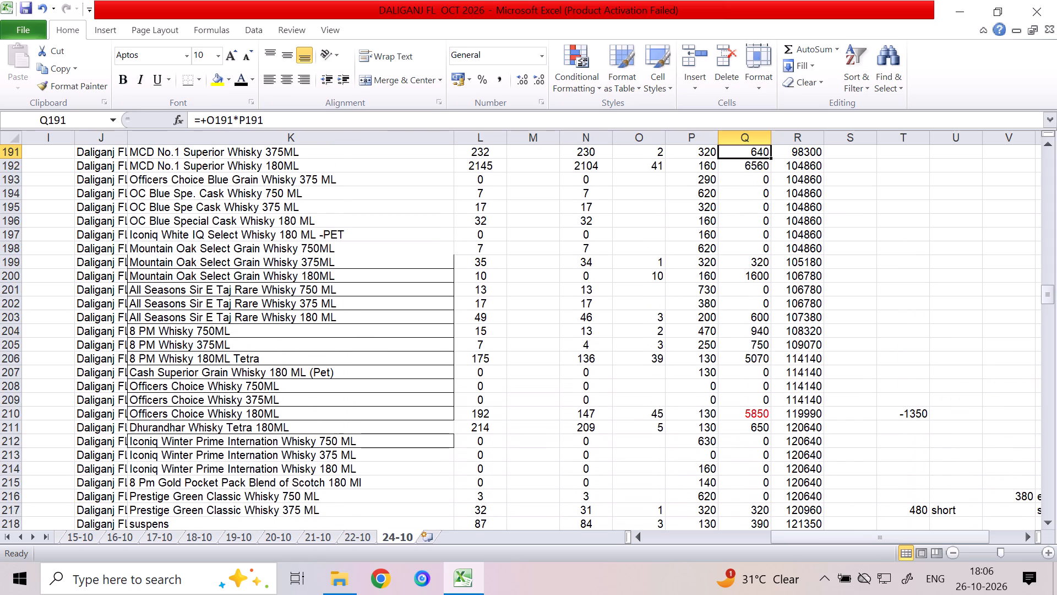
{"action": "key", "text": "Down"}
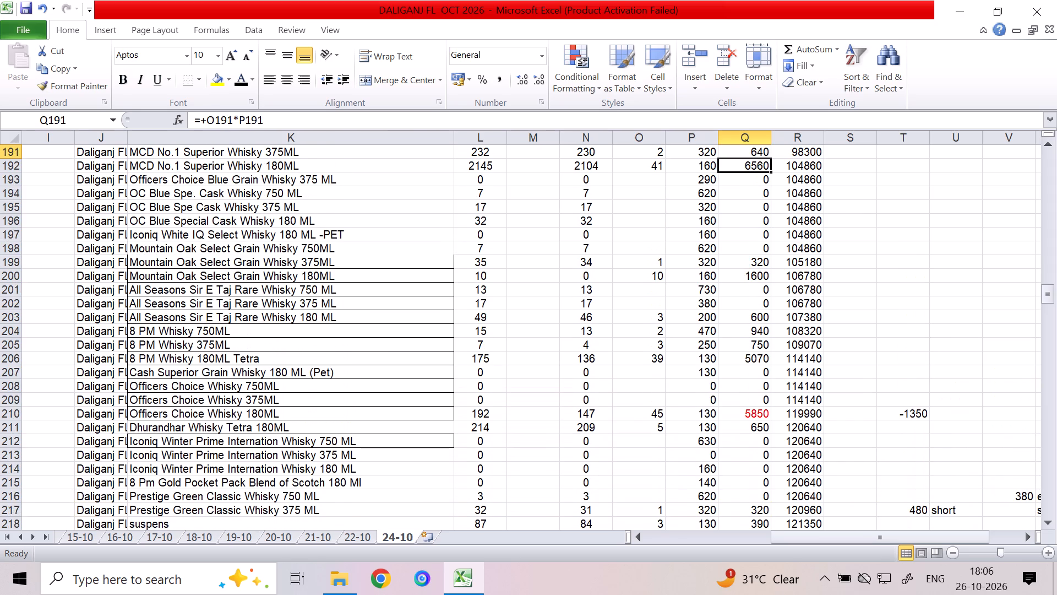
{"action": "key", "text": "Up"}
{"action": "key", "text": "Up"}
{"action": "key", "text": "Up"}
{"action": "key", "text": "Up"}
{"action": "key", "text": "Down"}
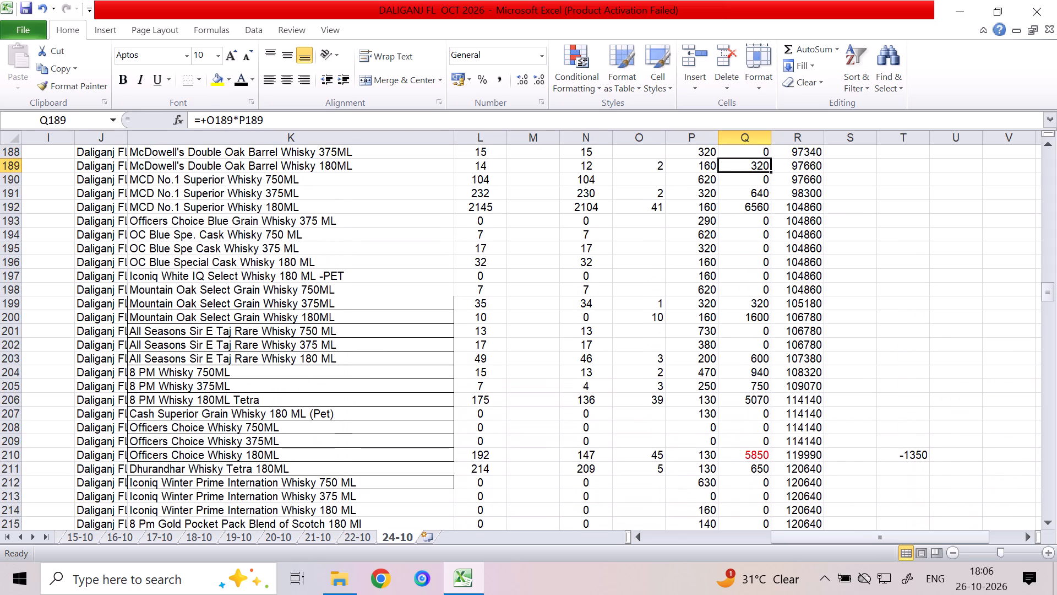
{"action": "key", "text": "Up"}
{"action": "key", "text": "Up"}
{"action": "key", "text": "Up"}
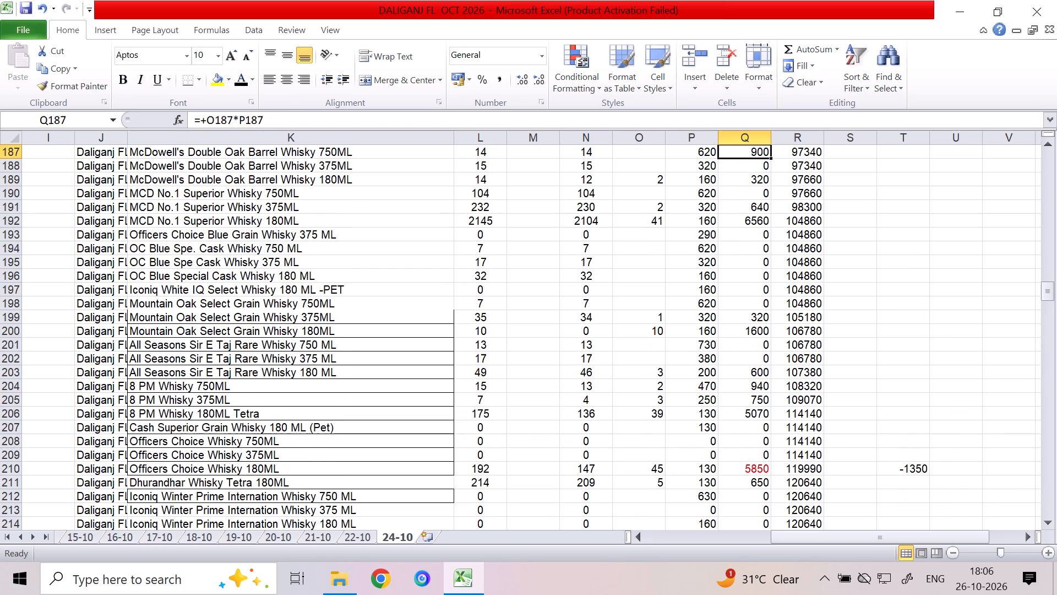
{"action": "key", "text": "Up"}
{"action": "key", "text": "Down"}
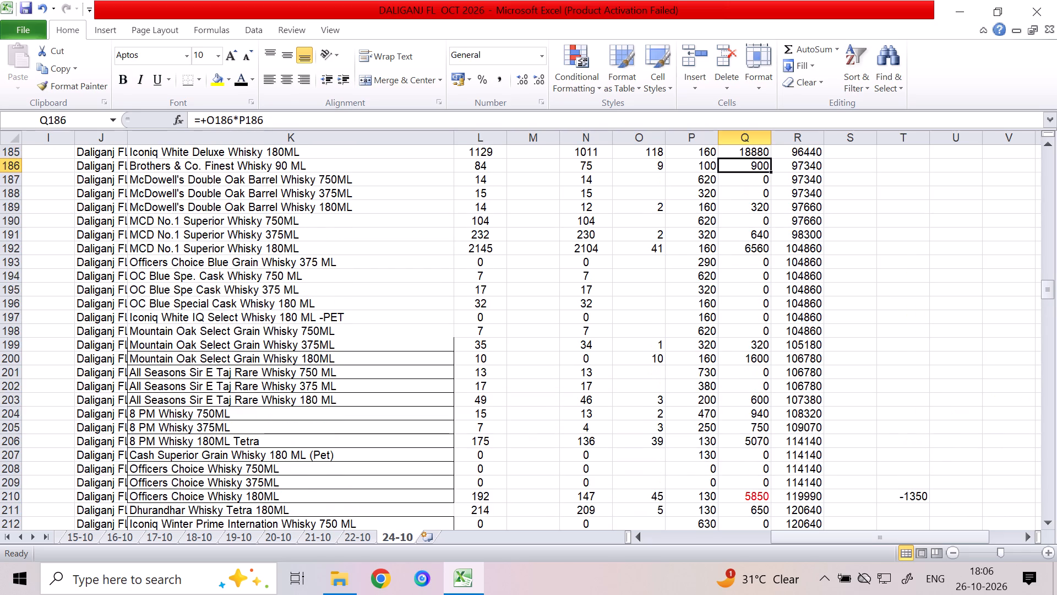
{"action": "key", "text": "Up"}
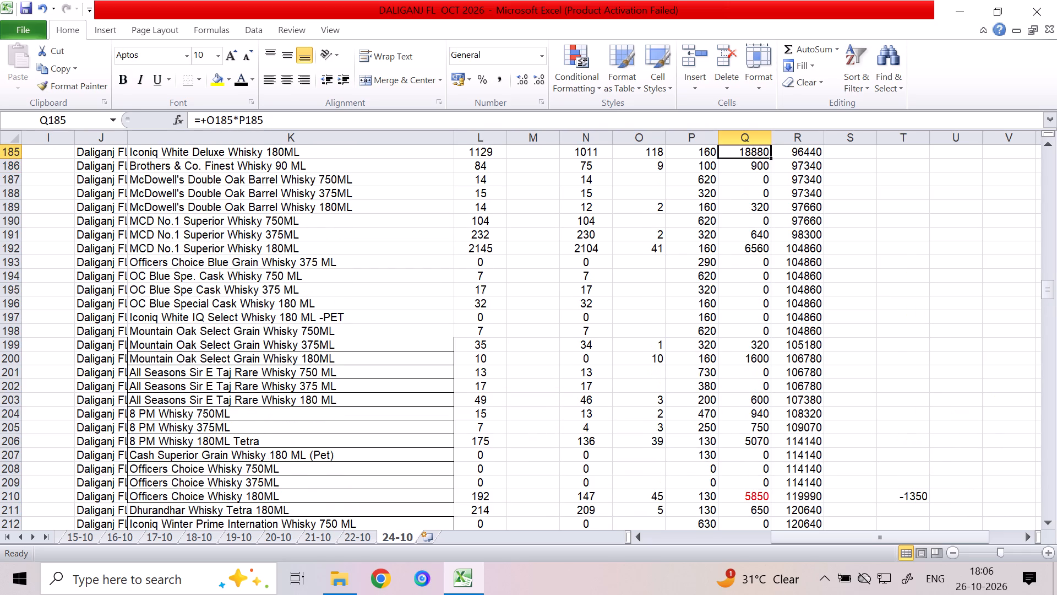
{"action": "key", "text": "Up"}
{"action": "key", "text": "Up"}
{"action": "key", "text": "Down"}
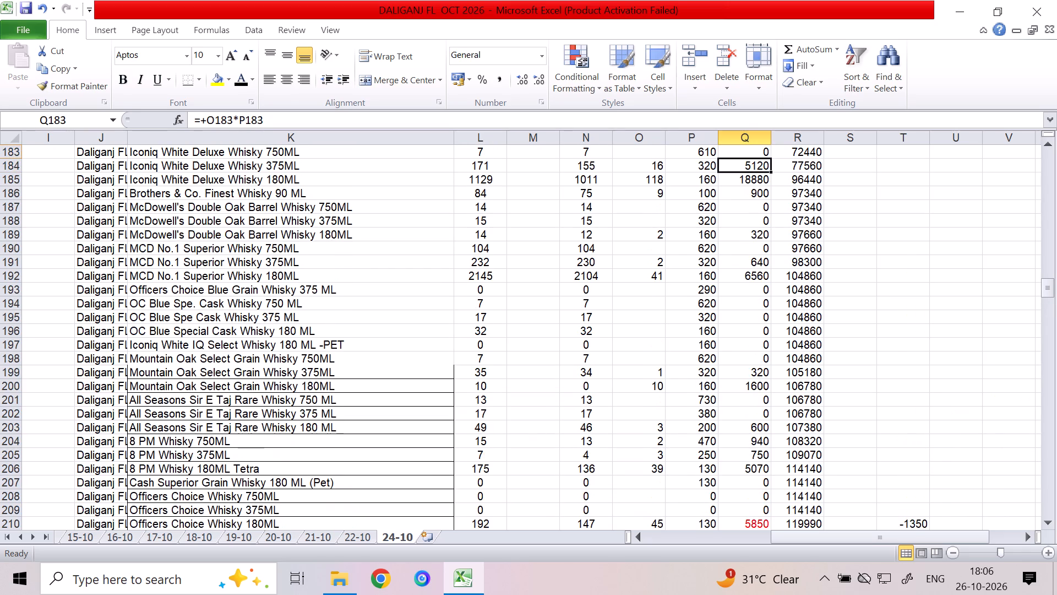
Check the sale amounts for the three Imperial Blue Dual Cask Smooth Whisky sizes in Q174 to Q176.
{"action": "key", "text": "Up"}
{"action": "key", "text": "Up"}
{"action": "key", "text": "Up"}
{"action": "key", "text": "Up"}
{"action": "key", "text": "Up"}
{"action": "key", "text": "Up"}
{"action": "key", "text": "Up"}
{"action": "key", "text": "Up"}
{"action": "key", "text": "Up"}
{"action": "key", "text": "Up"}
{"action": "key", "text": "Down"}
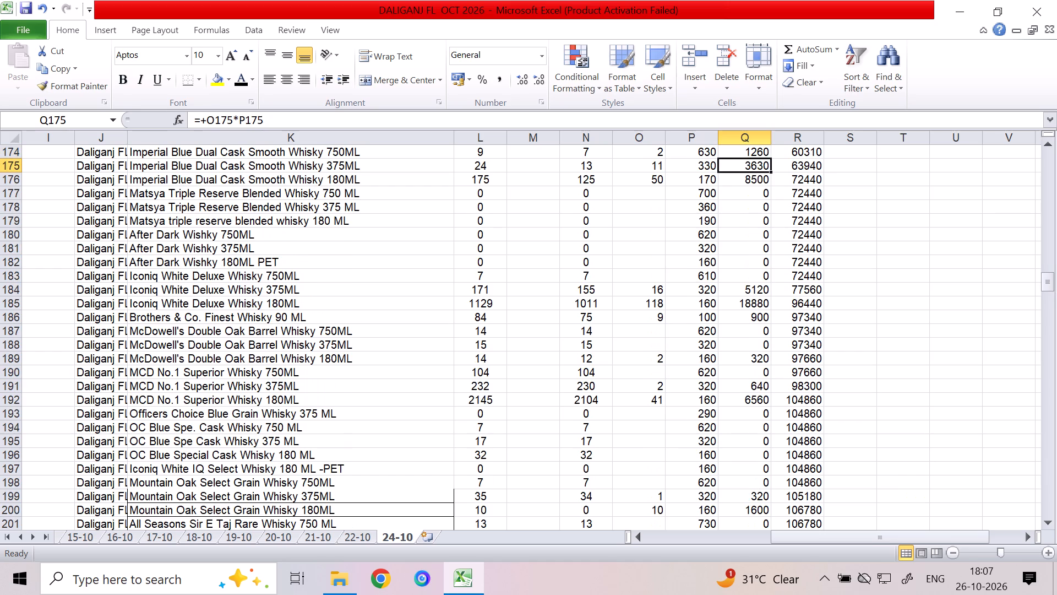
{"action": "key", "text": "Down"}
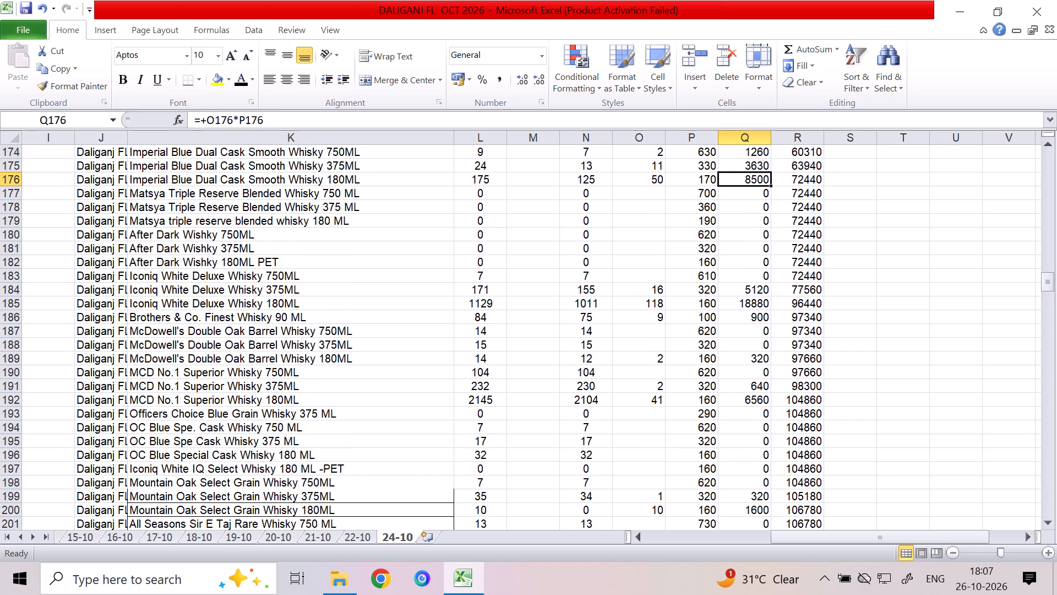
{"action": "key", "text": "Up"}
{"action": "key", "text": "Up"}
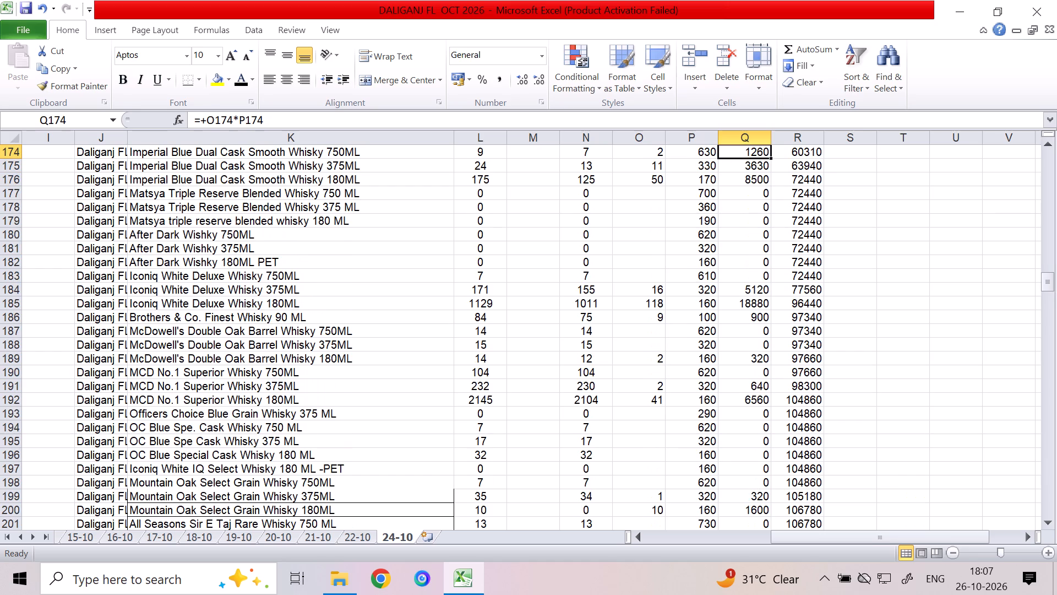
Check the column Q sale amounts between Stainley Luxury Whisky 180 ML and 8 PM Black Whisky 375ML, ending on the 9 RACE COURCE 375 ML row.
{"action": "key", "text": "Up"}
{"action": "key", "text": "Up"}
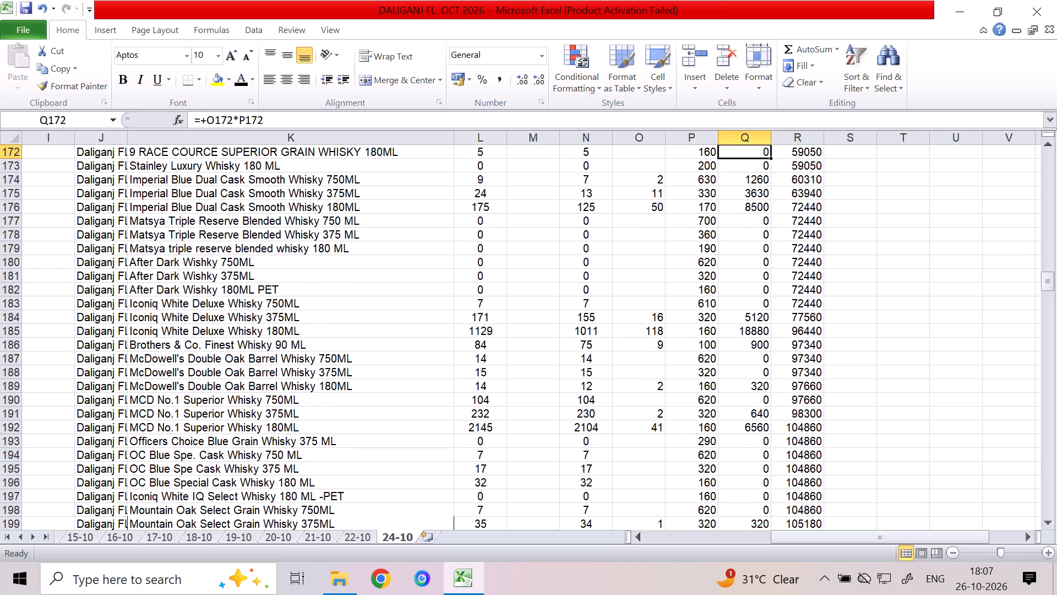
{"action": "key", "text": "Up"}
{"action": "key", "text": "Up"}
{"action": "key", "text": "Down"}
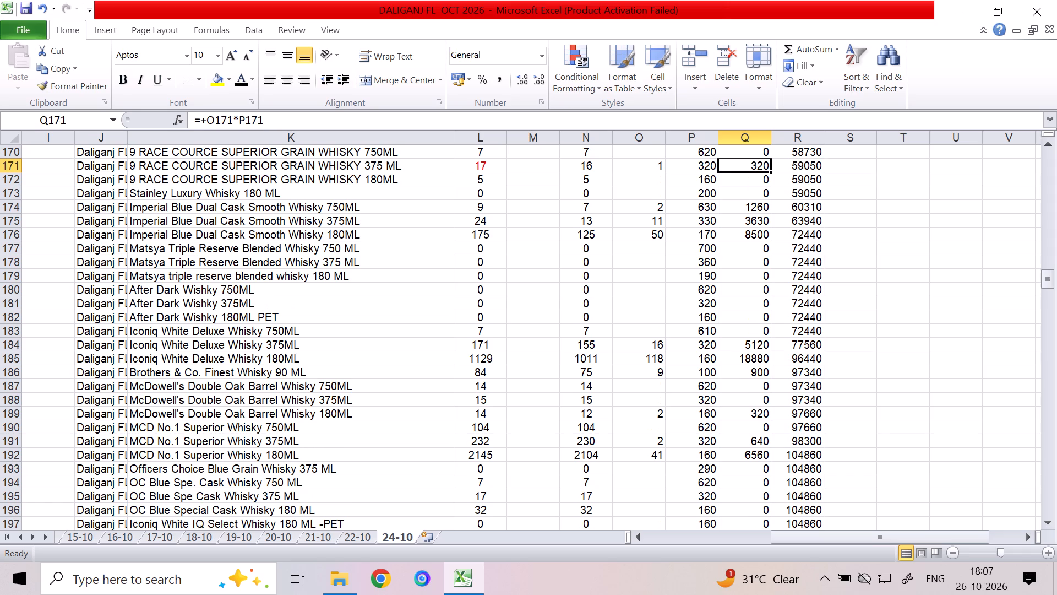
{"action": "key", "text": "Up"}
{"action": "key", "text": "Up"}
{"action": "key", "text": "Up"}
{"action": "key", "text": "Up"}
{"action": "key", "text": "Up"}
{"action": "key", "text": "Up"}
{"action": "key", "text": "Up"}
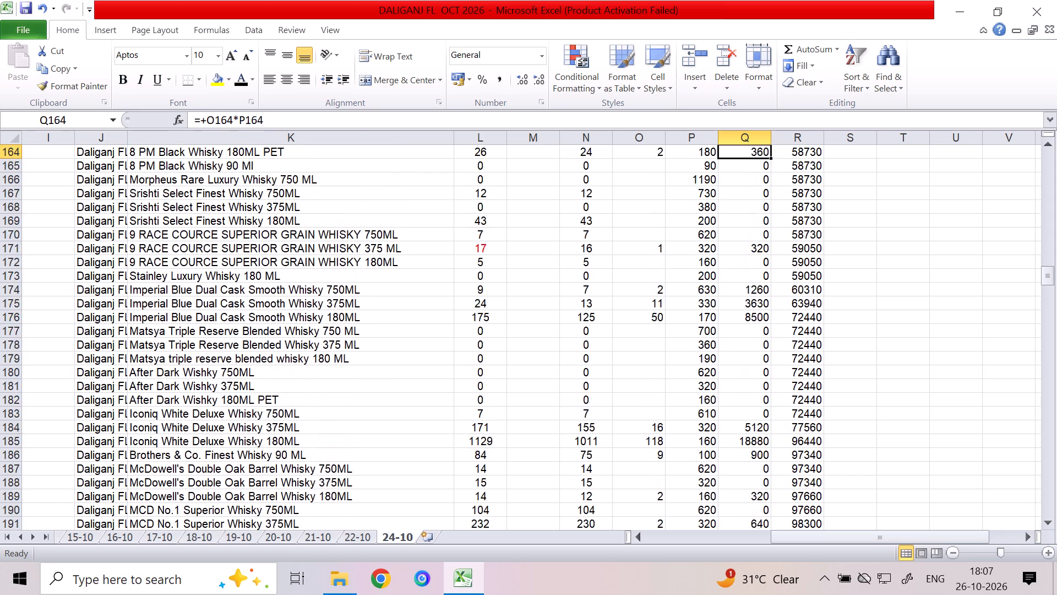
{"action": "key", "text": "Up"}
{"action": "key", "text": "Down"}
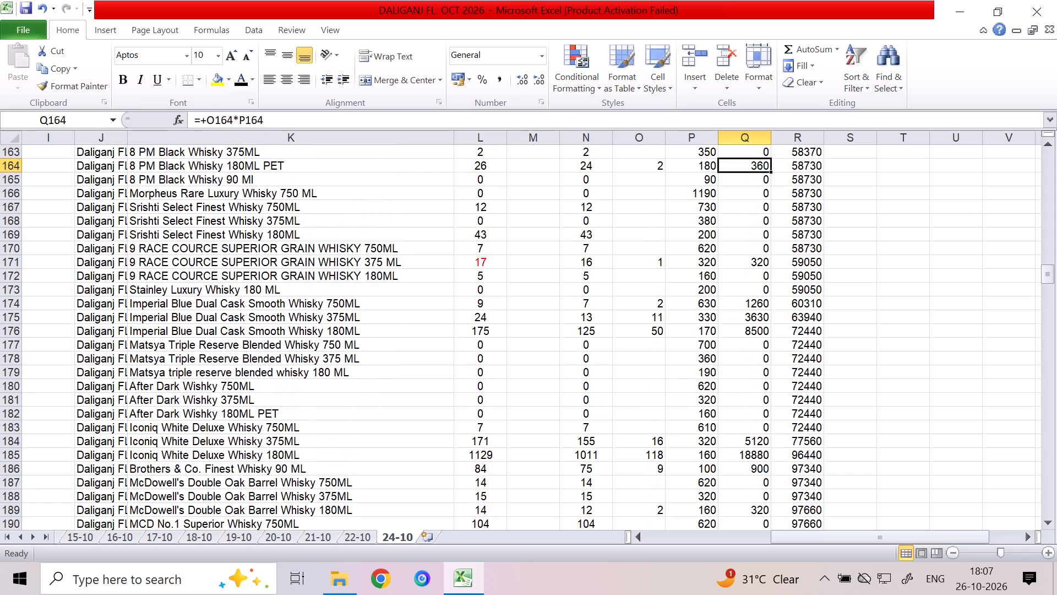
{"action": "key", "text": "Down"}
{"action": "key", "text": "Down"}
{"action": "key", "text": "Down"}
{"action": "key", "text": "Down"}
{"action": "key", "text": "Down"}
{"action": "key", "text": "Down"}
{"action": "key", "text": "Down"}
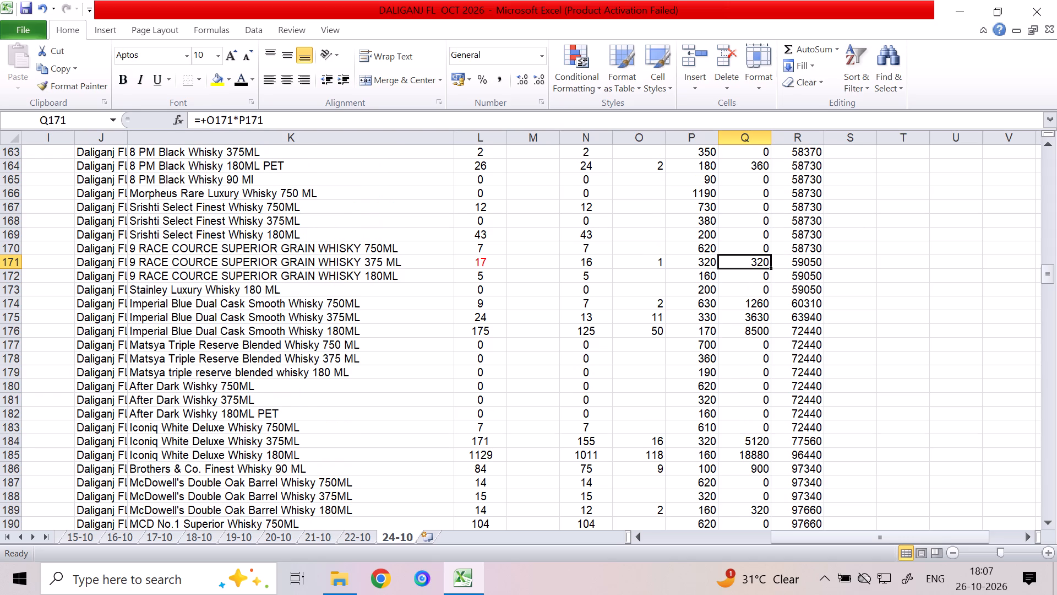
Enter a sold quantity of 5 in O172 for 9 RACE COURCE SUPERIOR GRAIN WHISKY 180ML.
{"action": "key", "text": "Left"}
{"action": "key", "text": "Left"}
{"action": "key", "text": "Down"}
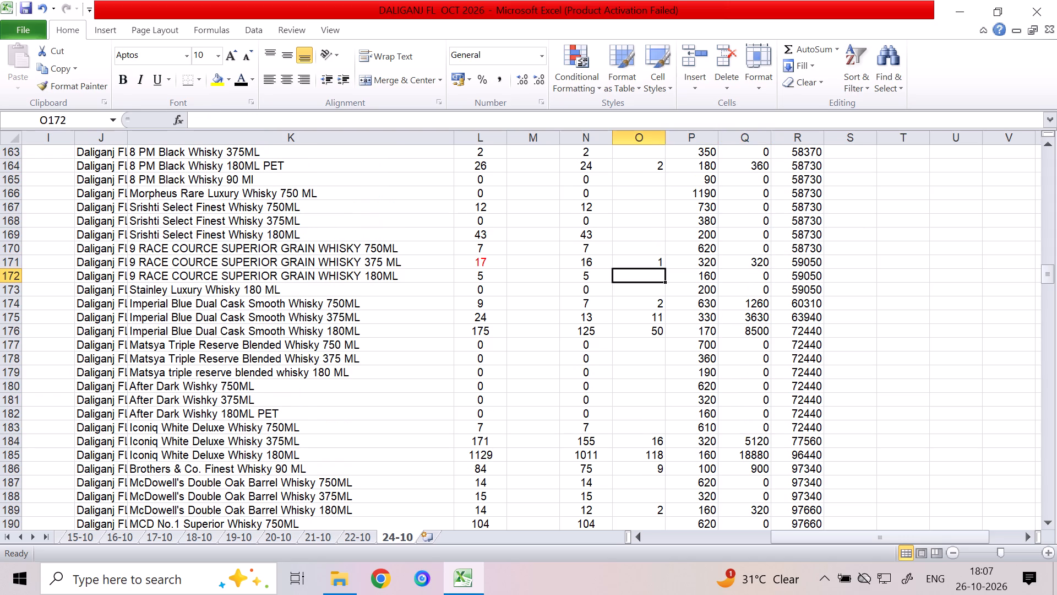
{"action": "key", "text": "5"}
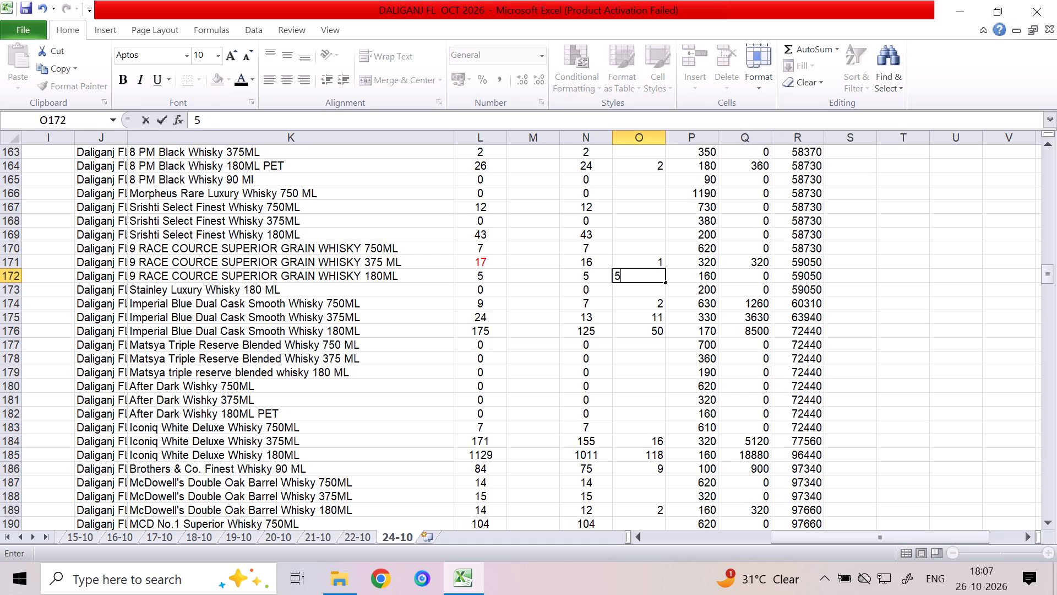
{"action": "key", "text": "Right"}
{"action": "key", "text": "Right"}
{"action": "key", "text": "Up"}
{"action": "key", "text": "Down"}
{"action": "key", "text": "Down"}
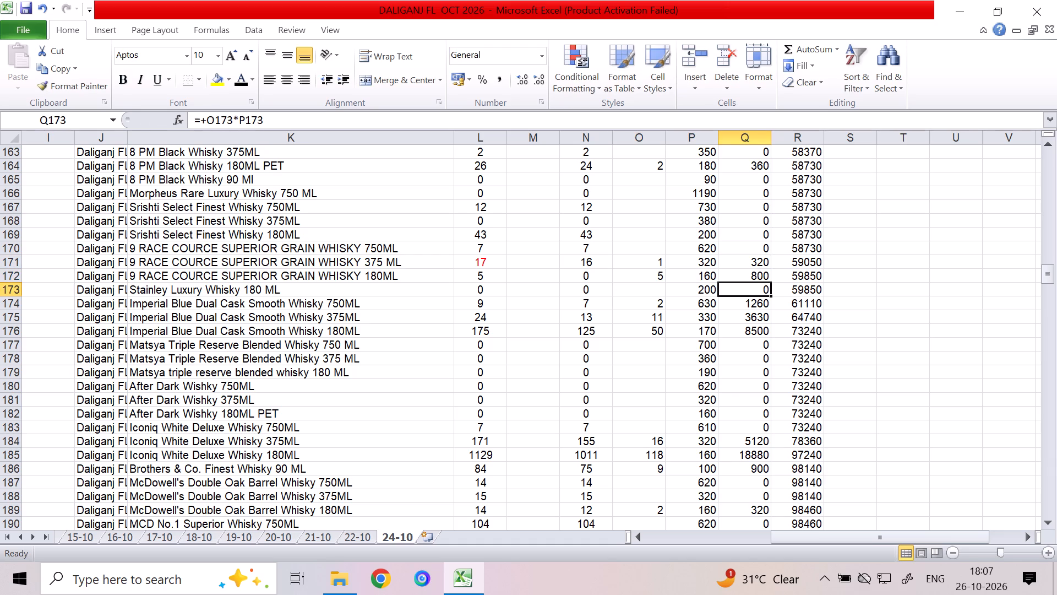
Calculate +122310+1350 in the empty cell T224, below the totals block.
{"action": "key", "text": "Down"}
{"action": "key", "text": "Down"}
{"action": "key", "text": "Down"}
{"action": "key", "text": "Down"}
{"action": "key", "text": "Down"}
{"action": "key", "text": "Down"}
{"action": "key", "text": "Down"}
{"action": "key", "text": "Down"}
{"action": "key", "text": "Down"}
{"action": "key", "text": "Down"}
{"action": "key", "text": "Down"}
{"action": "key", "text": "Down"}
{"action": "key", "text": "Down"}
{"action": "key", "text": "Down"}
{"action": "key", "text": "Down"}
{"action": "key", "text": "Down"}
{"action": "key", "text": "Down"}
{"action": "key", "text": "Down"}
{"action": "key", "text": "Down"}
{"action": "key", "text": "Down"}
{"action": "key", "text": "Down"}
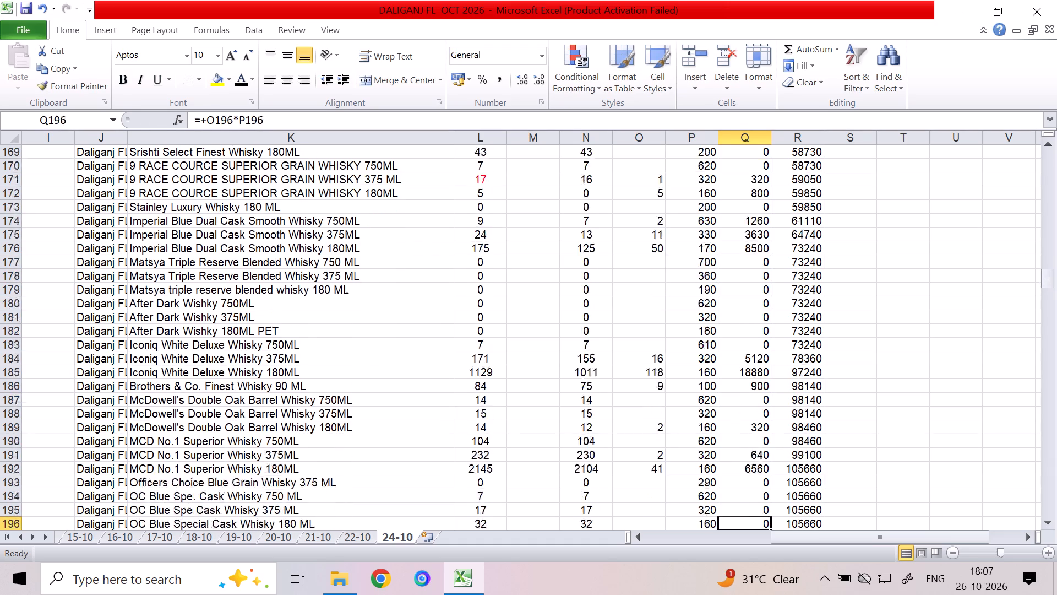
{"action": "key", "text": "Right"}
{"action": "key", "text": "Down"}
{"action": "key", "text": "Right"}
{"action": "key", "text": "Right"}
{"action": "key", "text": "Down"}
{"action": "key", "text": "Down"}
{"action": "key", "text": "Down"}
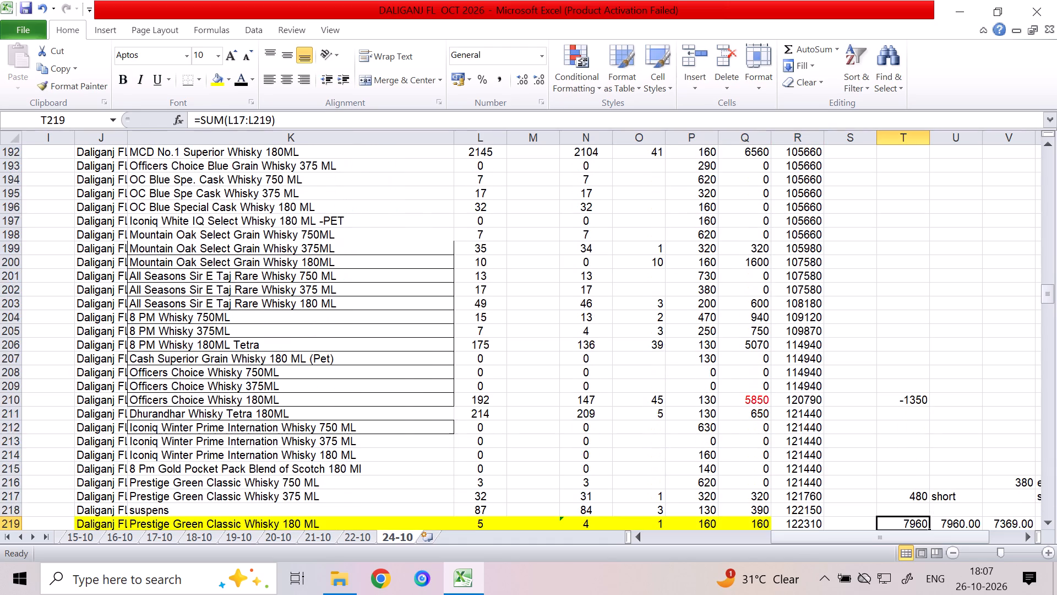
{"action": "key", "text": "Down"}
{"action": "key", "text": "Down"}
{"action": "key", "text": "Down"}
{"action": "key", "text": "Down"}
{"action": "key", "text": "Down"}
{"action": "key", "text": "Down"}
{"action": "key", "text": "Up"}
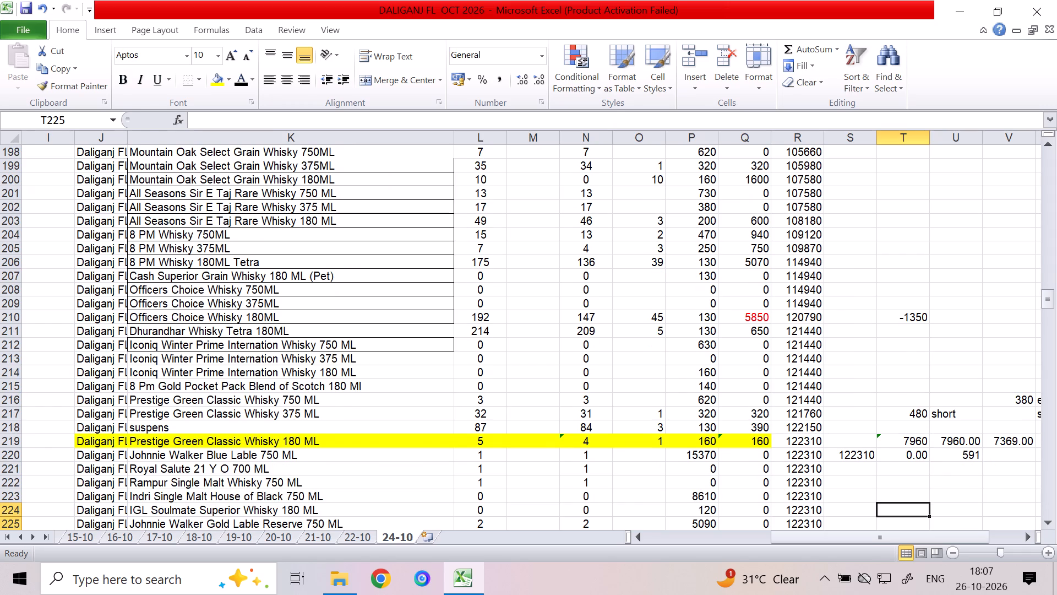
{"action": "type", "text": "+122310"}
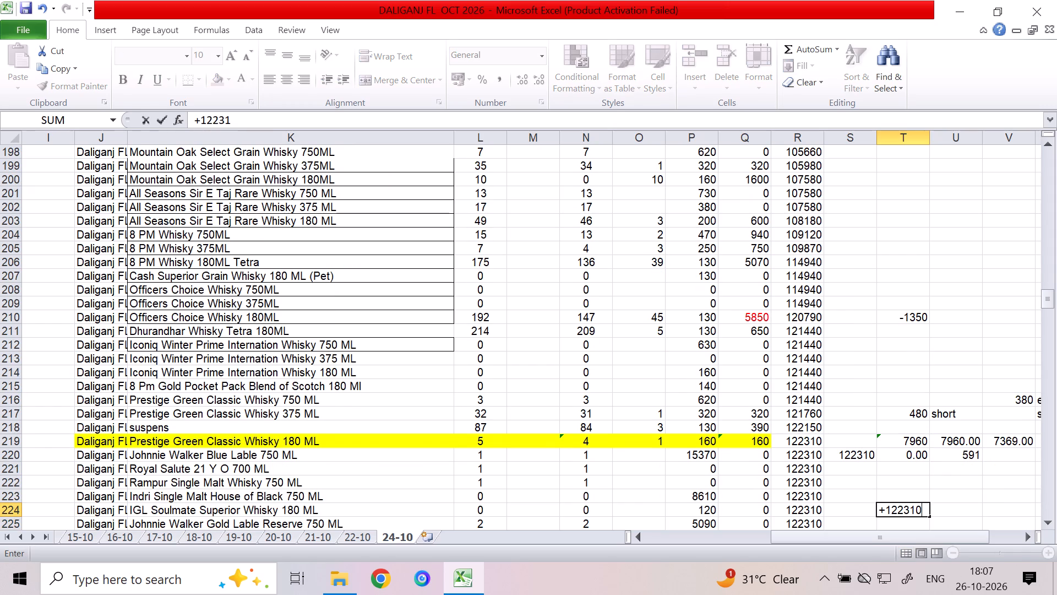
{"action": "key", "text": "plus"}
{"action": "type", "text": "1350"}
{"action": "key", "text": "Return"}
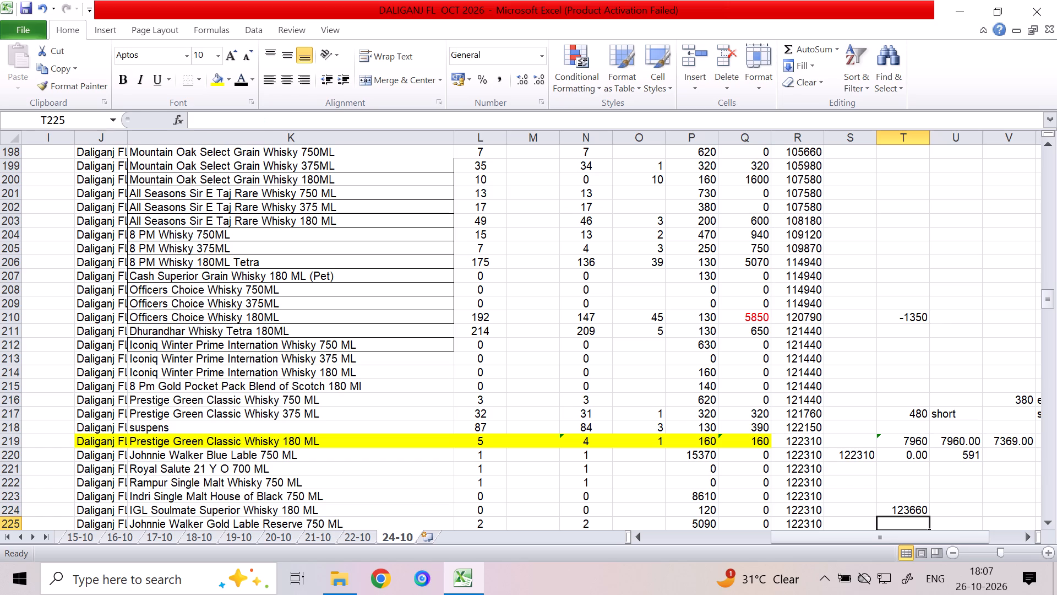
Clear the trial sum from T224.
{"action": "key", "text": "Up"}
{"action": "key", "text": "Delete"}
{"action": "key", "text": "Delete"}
Review the column Q sale amounts from Officers Choice Whisky 180ML up to IMPERIAL BLACK GRAIN BLENDED WHISKY 375 ML.
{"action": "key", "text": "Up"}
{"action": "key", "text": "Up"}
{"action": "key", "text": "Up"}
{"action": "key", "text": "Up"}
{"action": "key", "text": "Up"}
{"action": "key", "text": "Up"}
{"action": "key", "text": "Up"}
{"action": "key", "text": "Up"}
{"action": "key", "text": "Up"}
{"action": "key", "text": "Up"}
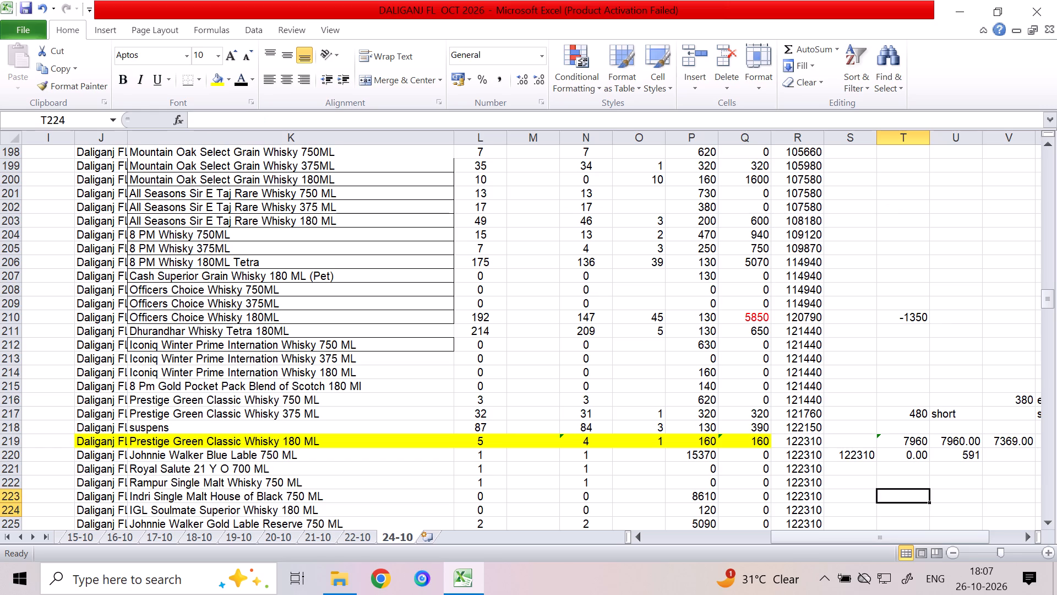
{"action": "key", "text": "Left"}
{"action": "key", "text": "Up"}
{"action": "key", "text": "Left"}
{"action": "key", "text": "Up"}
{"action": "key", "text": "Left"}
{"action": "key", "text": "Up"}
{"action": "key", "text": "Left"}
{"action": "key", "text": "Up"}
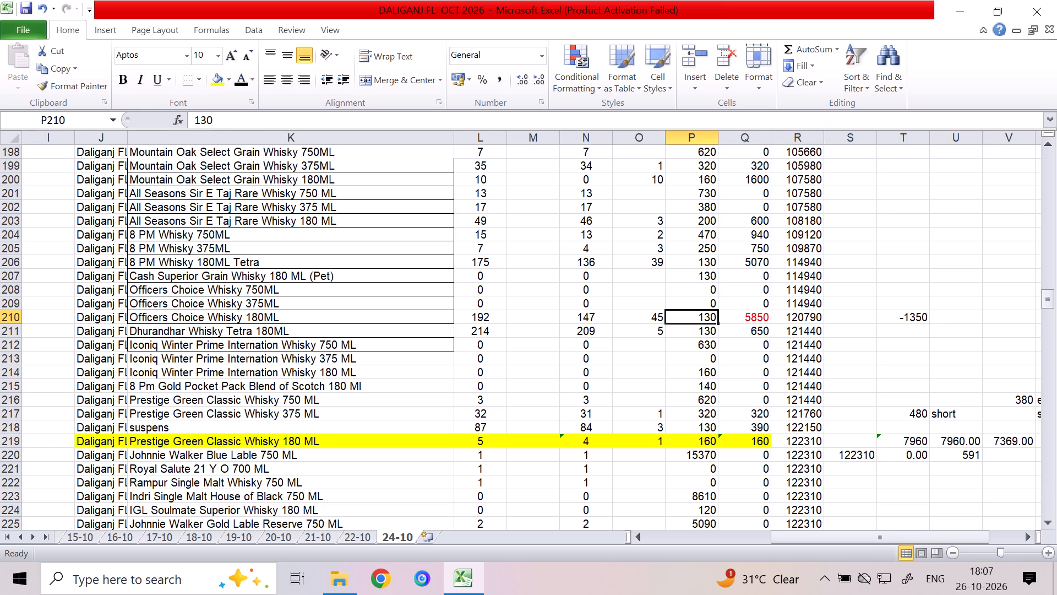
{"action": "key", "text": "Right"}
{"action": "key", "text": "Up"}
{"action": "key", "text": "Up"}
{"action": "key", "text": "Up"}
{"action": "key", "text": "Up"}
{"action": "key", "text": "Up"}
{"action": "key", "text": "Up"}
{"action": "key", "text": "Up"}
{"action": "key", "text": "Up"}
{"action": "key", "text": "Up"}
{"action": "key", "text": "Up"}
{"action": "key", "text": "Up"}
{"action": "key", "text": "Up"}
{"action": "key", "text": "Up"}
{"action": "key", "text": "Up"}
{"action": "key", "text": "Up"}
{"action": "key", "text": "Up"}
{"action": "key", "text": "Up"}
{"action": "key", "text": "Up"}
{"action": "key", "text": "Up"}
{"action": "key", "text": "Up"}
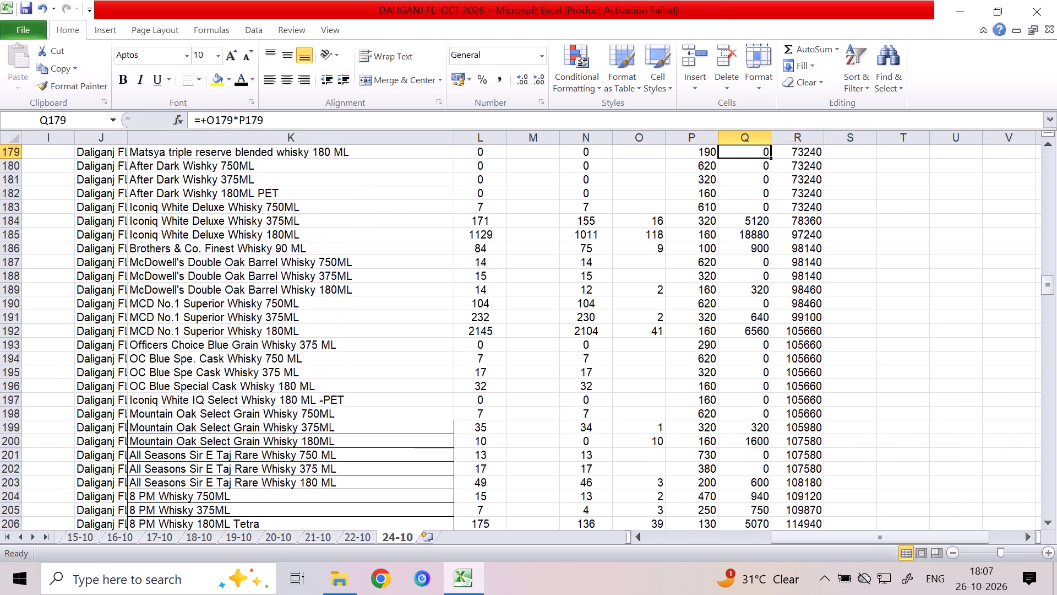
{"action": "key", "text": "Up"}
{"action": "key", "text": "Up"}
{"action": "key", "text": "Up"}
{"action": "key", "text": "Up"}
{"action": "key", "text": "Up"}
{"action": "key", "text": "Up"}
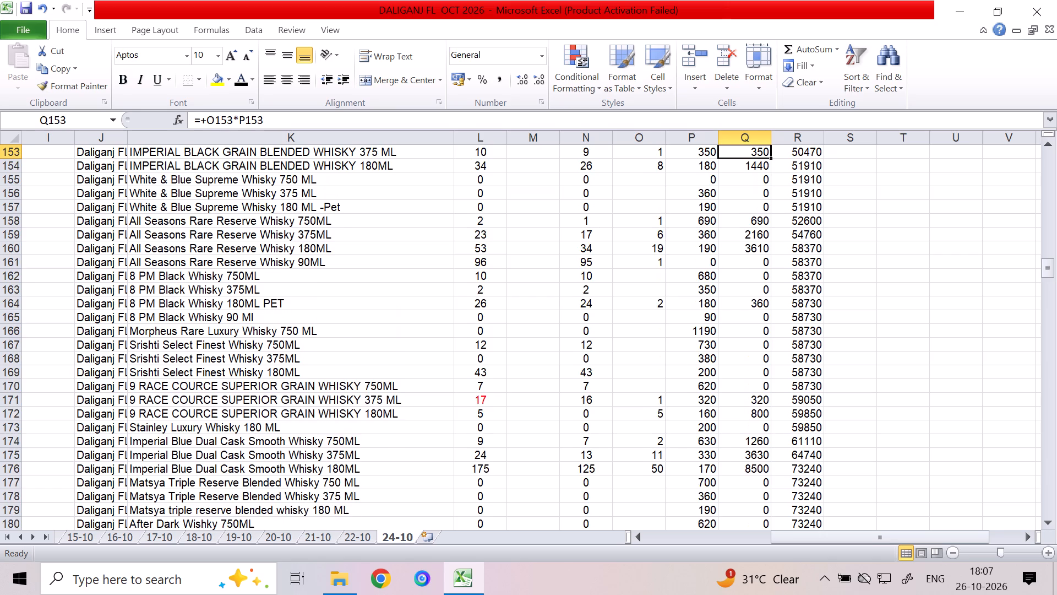
Check the sale amounts for the Royal Challenge Classic and IMPERIAL BLACK whiskies in Q149 to Q152.
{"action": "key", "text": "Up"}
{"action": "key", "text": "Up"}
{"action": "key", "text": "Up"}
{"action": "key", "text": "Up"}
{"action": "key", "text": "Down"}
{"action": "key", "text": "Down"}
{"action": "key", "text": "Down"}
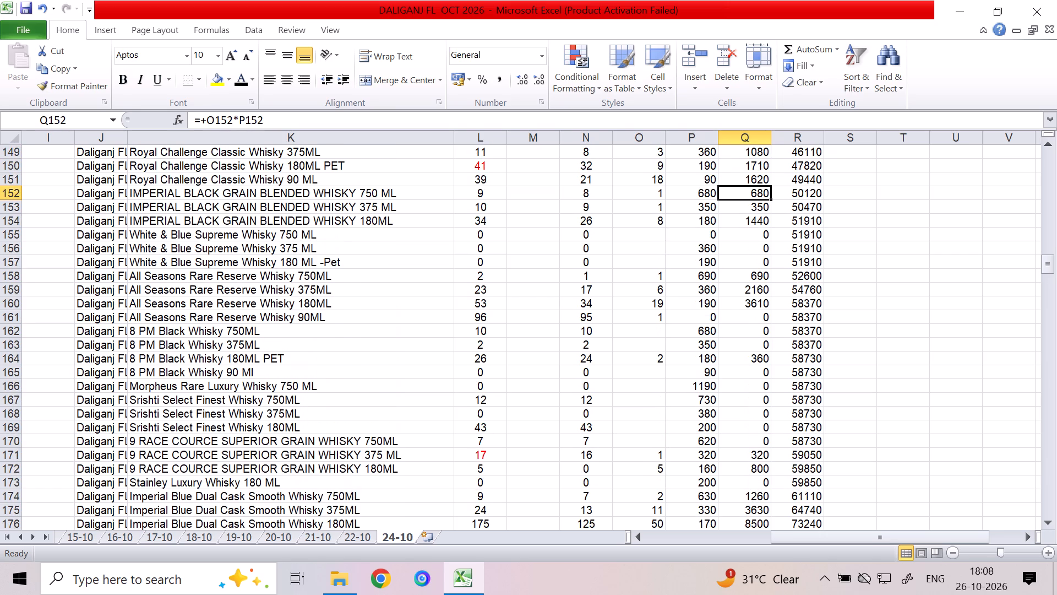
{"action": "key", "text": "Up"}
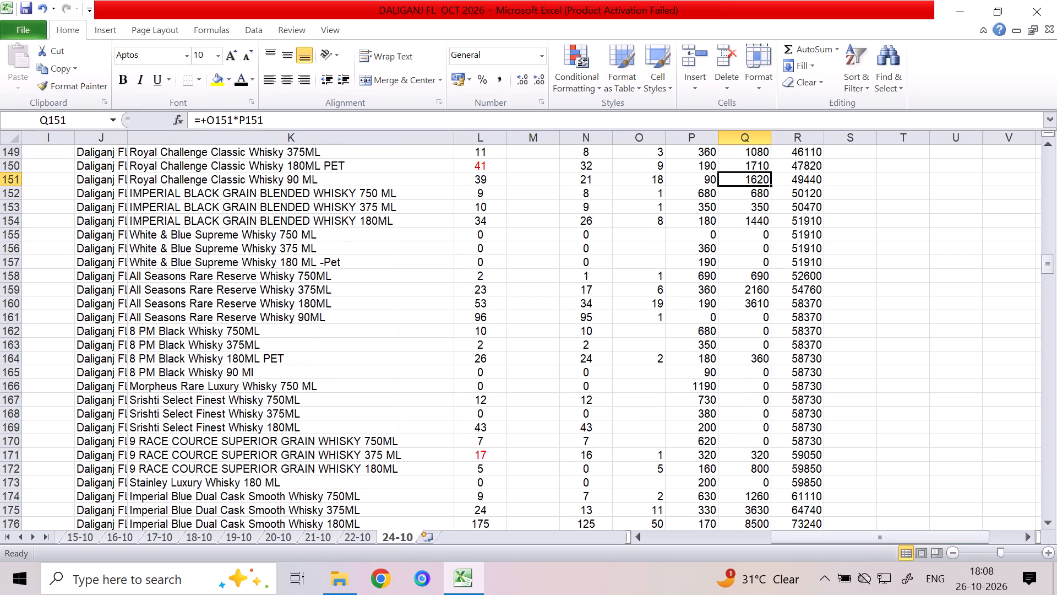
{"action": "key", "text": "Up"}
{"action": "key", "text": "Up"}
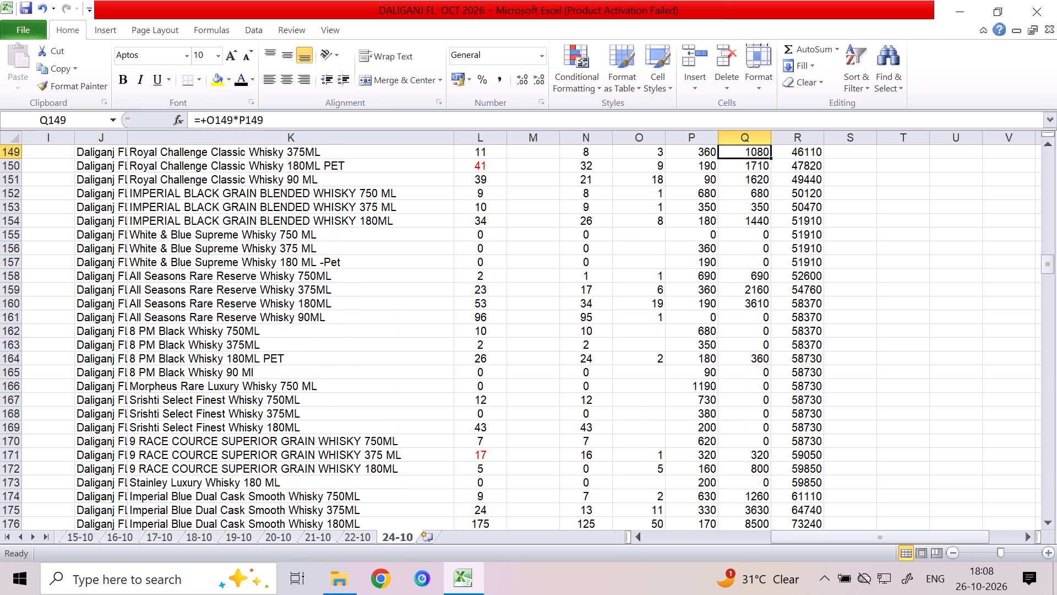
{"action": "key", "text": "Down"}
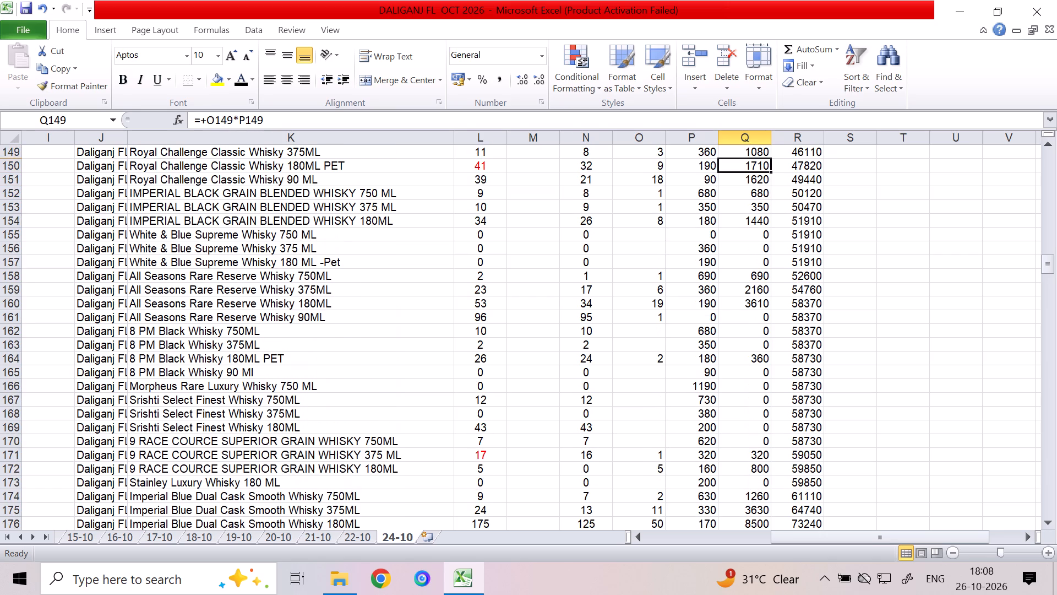
Check the column Q sale amounts from Royal Challenge Classic Whisky 90 ML down to 9 RACE COURCE SUPERIOR GRAIN WHISKY 375 ML.
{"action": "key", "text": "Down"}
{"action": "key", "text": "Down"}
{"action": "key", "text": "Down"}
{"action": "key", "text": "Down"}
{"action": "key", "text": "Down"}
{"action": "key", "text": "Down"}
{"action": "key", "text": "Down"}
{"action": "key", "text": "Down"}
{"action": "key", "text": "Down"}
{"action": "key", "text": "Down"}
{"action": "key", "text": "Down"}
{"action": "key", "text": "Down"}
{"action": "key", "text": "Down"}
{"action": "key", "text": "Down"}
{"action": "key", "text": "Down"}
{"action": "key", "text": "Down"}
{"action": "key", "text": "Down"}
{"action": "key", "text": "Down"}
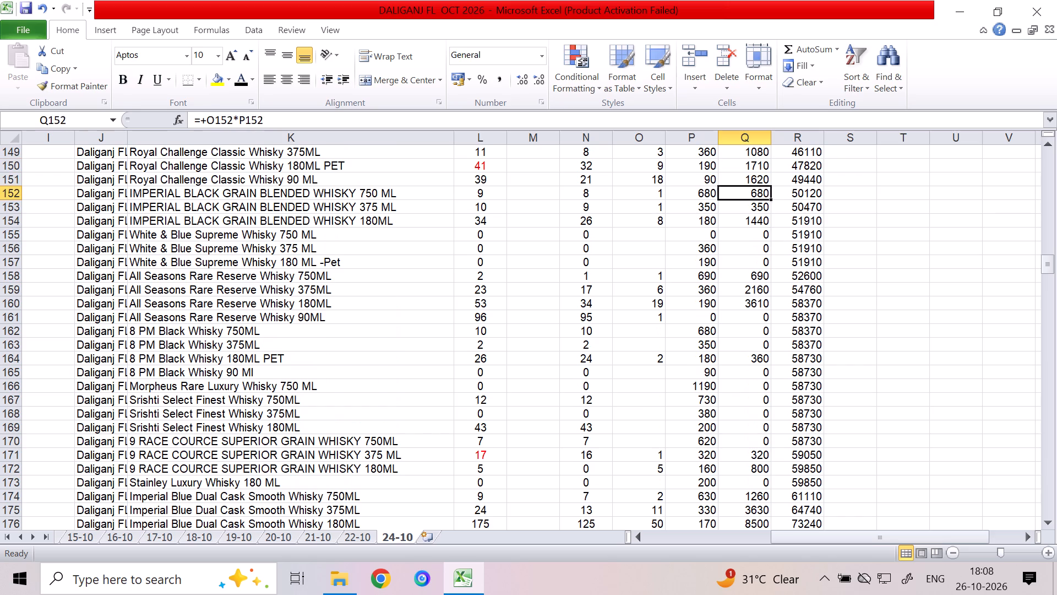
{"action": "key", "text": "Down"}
{"action": "key", "text": "Down"}
{"action": "key", "text": "Down"}
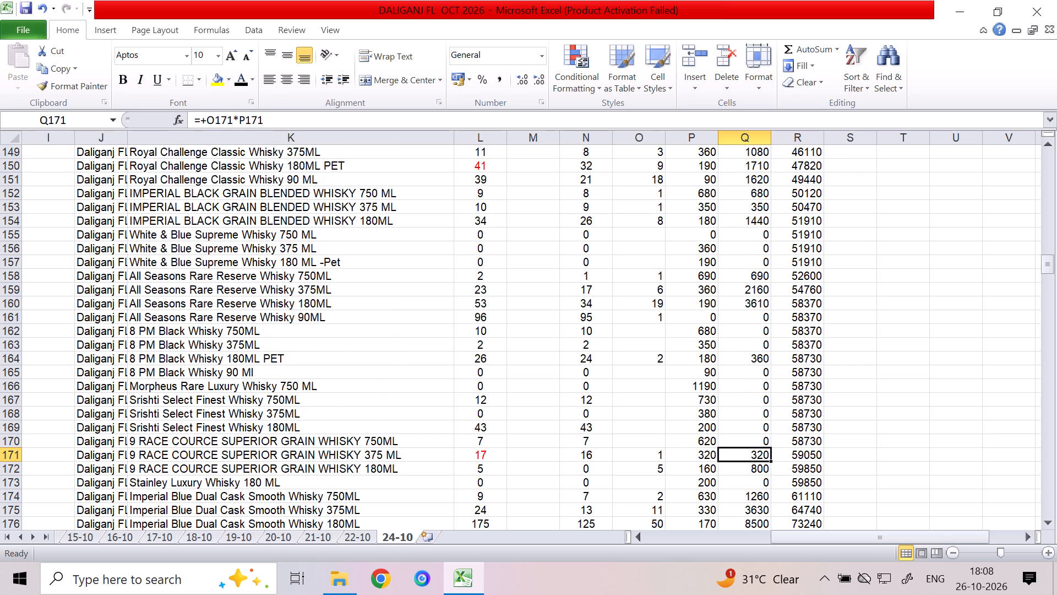
Recheck the column Q sale amounts from 9 RACE COURCE SUPERIOR GRAIN WHISKY 750ML up to 8 PM Black Whisky 750ML.
{"action": "key", "text": "Up"}
{"action": "key", "text": "Up"}
{"action": "key", "text": "Up"}
{"action": "key", "text": "Up"}
{"action": "key", "text": "Up"}
{"action": "key", "text": "Up"}
{"action": "key", "text": "Up"}
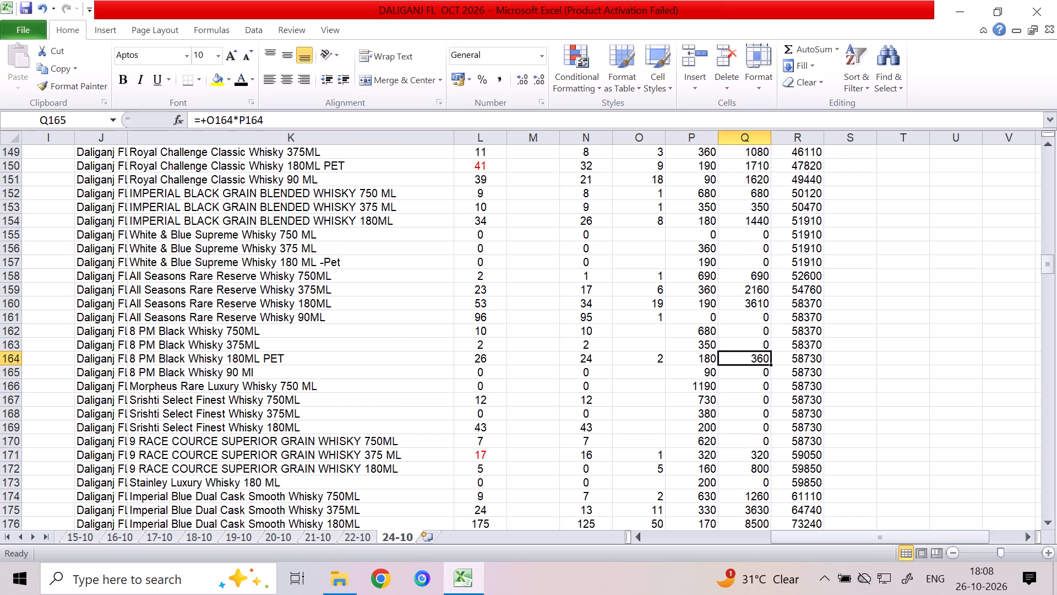
{"action": "key", "text": "Up"}
{"action": "key", "text": "Up"}
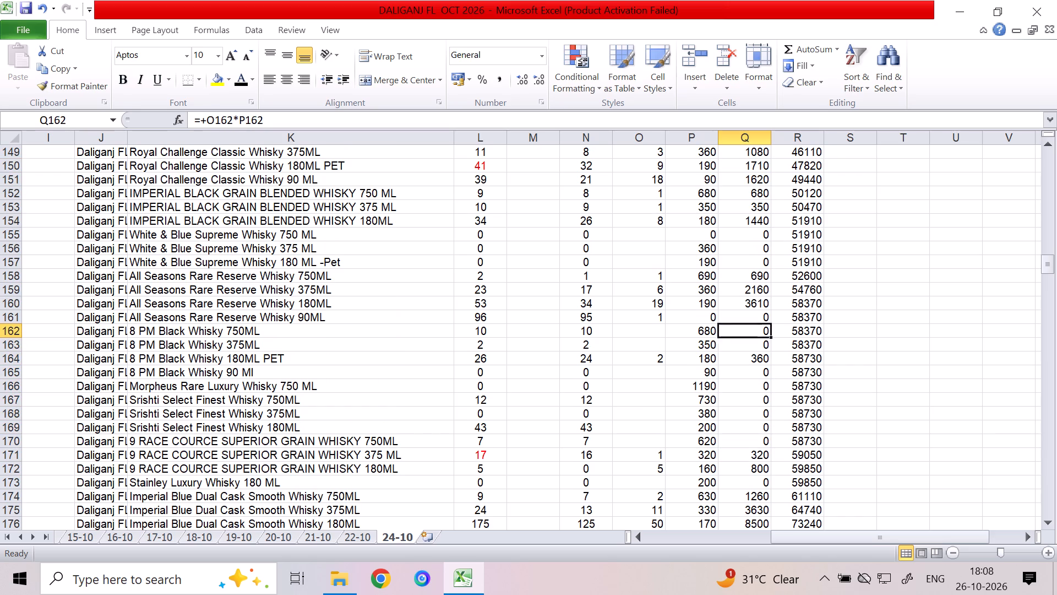
Check the column Q sale amounts from All Seasons Rare Reserve Whisky 90ML up to Royal Challenge Classic Whisky 375ML.
{"action": "key", "text": "Up"}
{"action": "key", "text": "Up"}
{"action": "key", "text": "Up"}
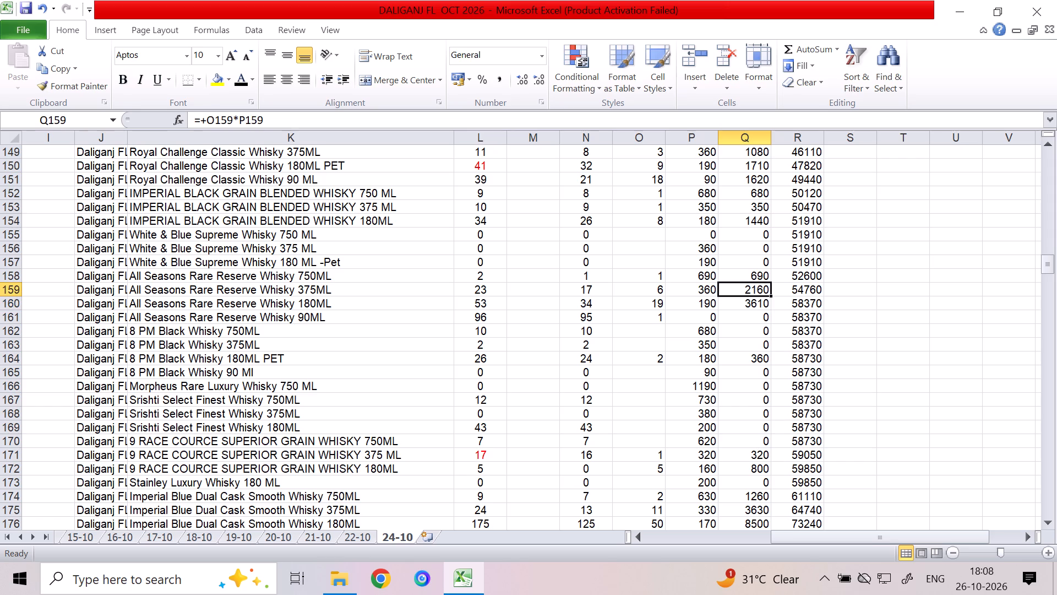
{"action": "key", "text": "Up"}
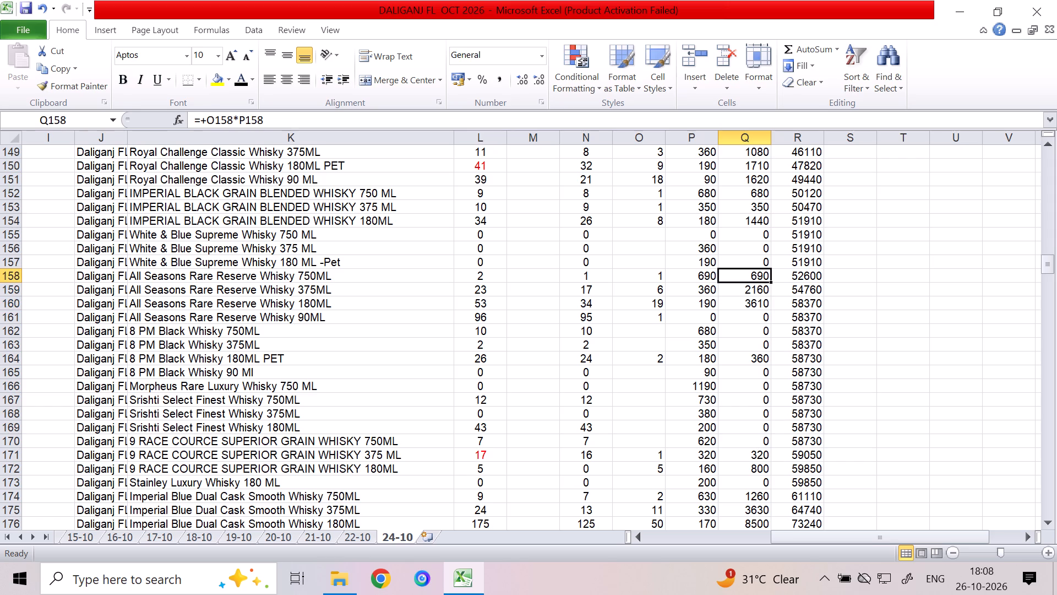
{"action": "key", "text": "Up"}
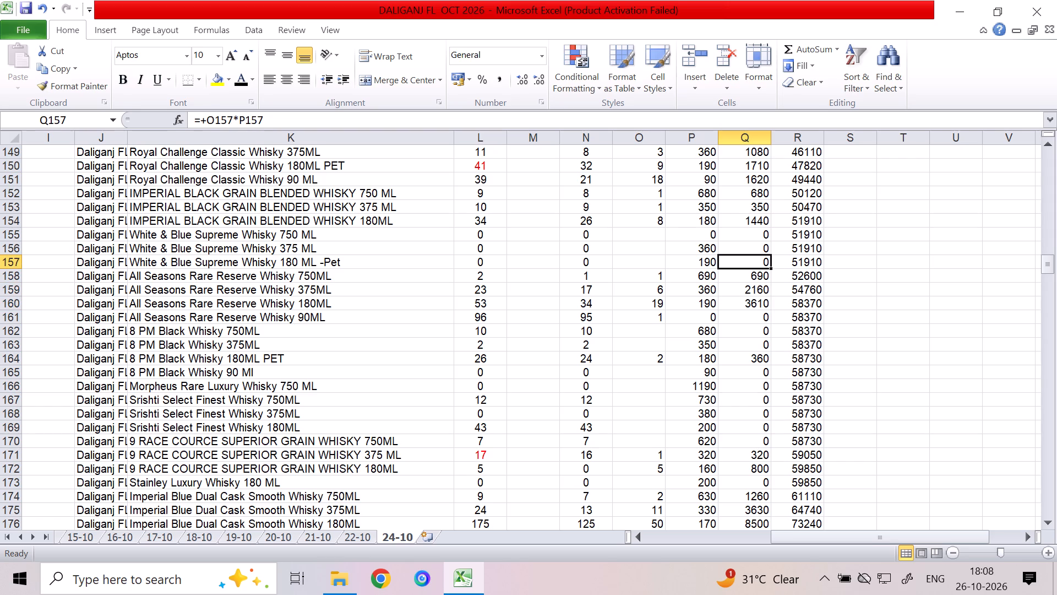
{"action": "key", "text": "Up"}
{"action": "key", "text": "Up"}
{"action": "key", "text": "Up"}
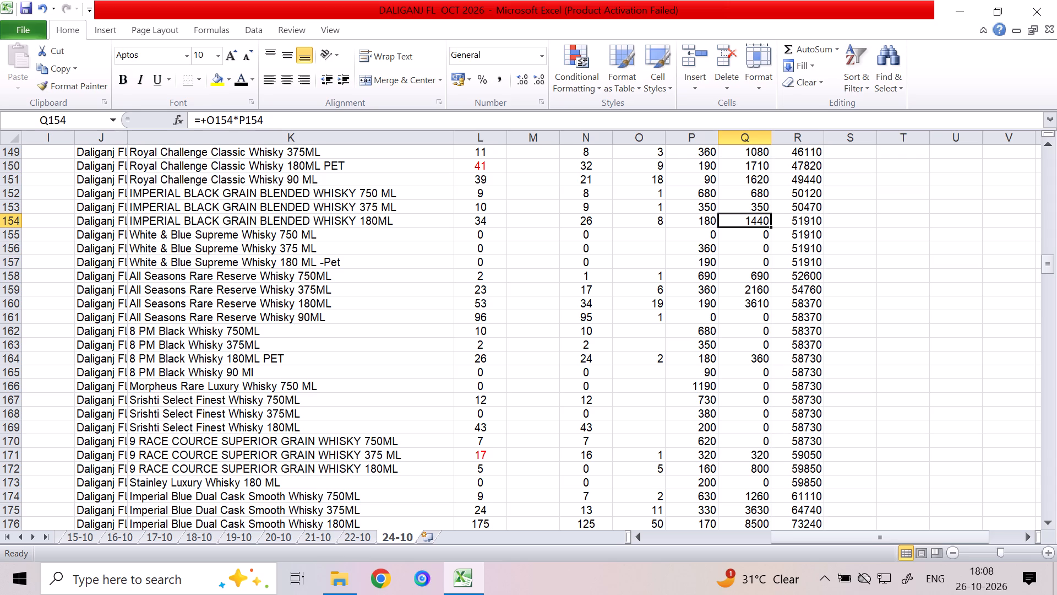
{"action": "key", "text": "Up"}
{"action": "key", "text": "Up"}
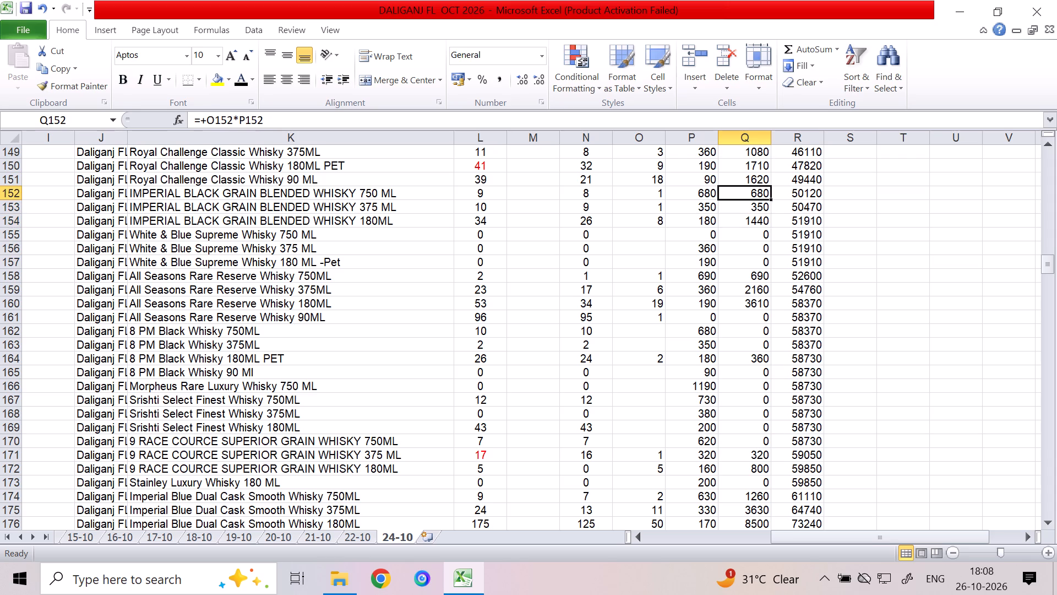
{"action": "key", "text": "Up"}
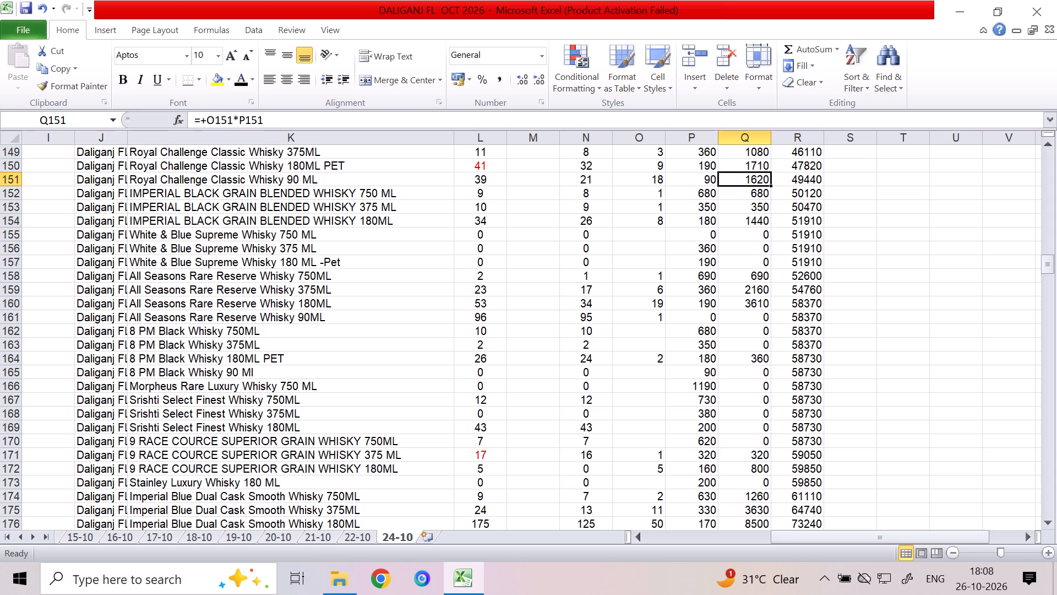
{"action": "key", "text": "Up"}
{"action": "key", "text": "Up"}
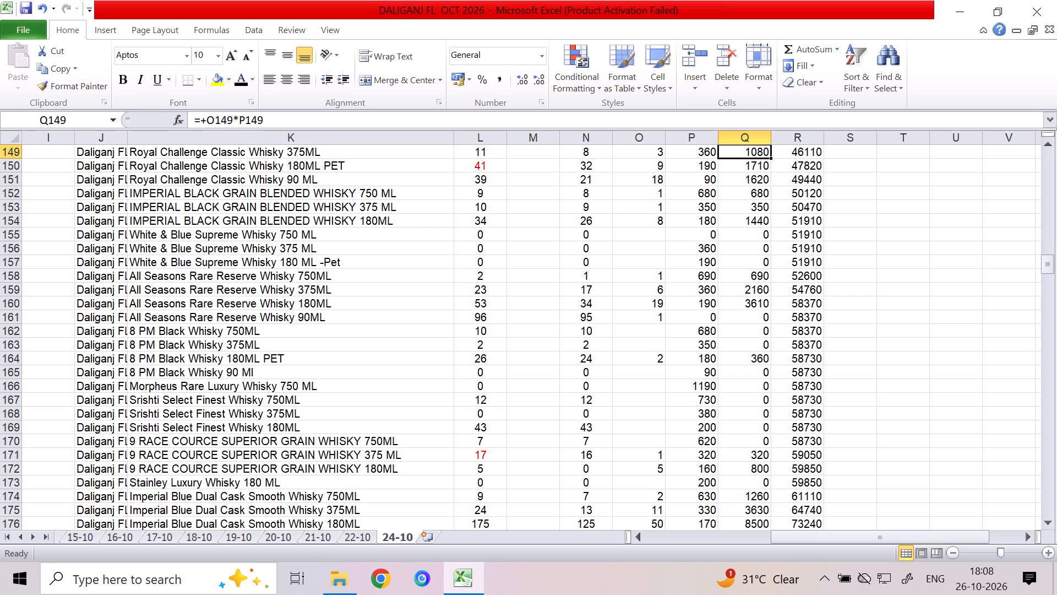
Check the column Q sale amounts from Royal Challenge Classic Whisky 750ML up through the SR B7 sizes to Royal Stag Deluxe Whisky 375ML.
{"action": "key", "text": "Up"}
{"action": "key", "text": "Up"}
{"action": "key", "text": "Up"}
{"action": "key", "text": "Down"}
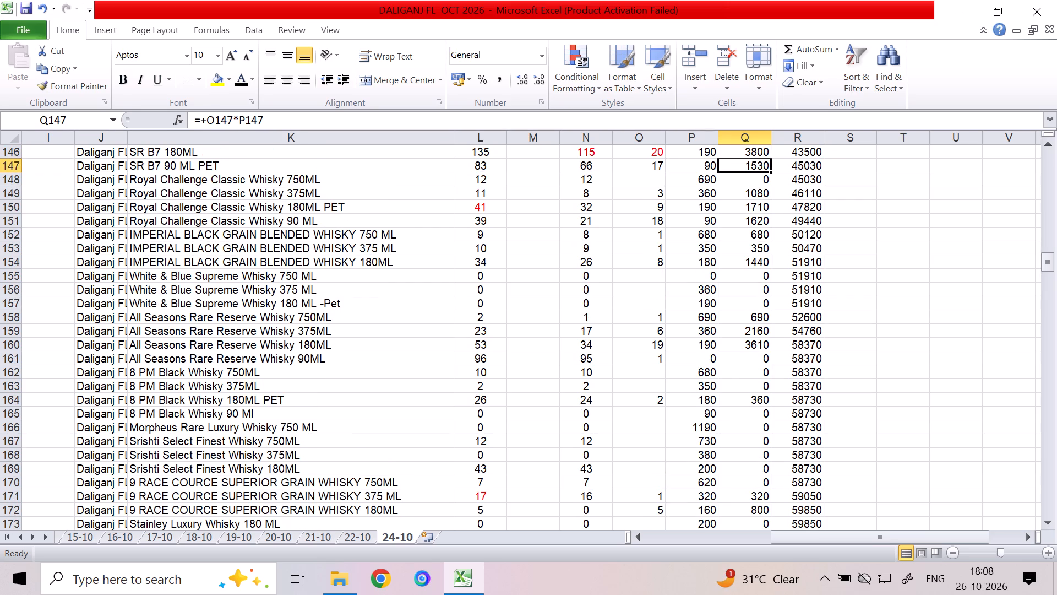
{"action": "key", "text": "Up"}
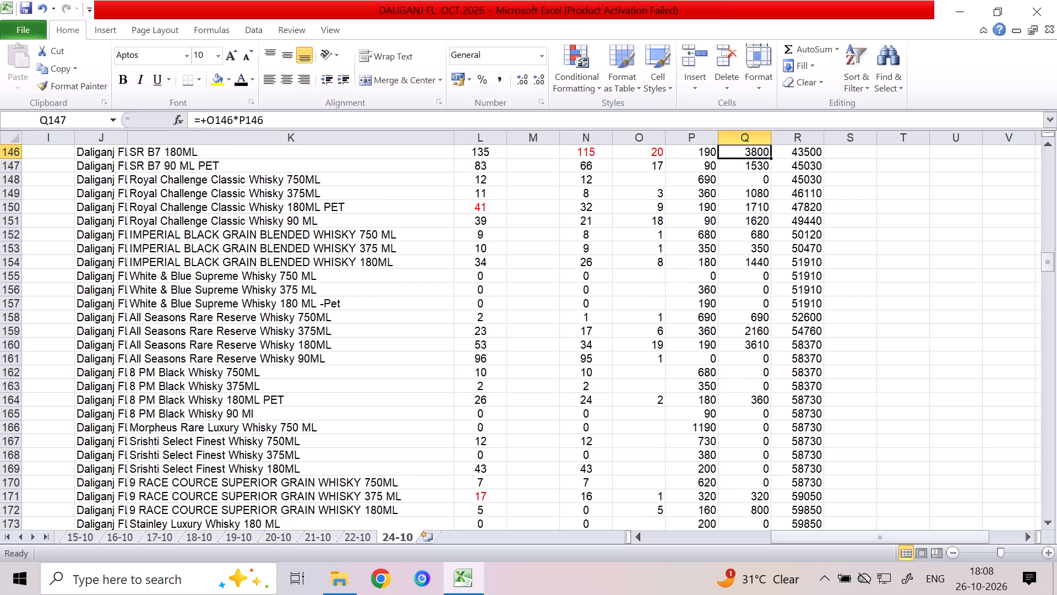
{"action": "key", "text": "Up"}
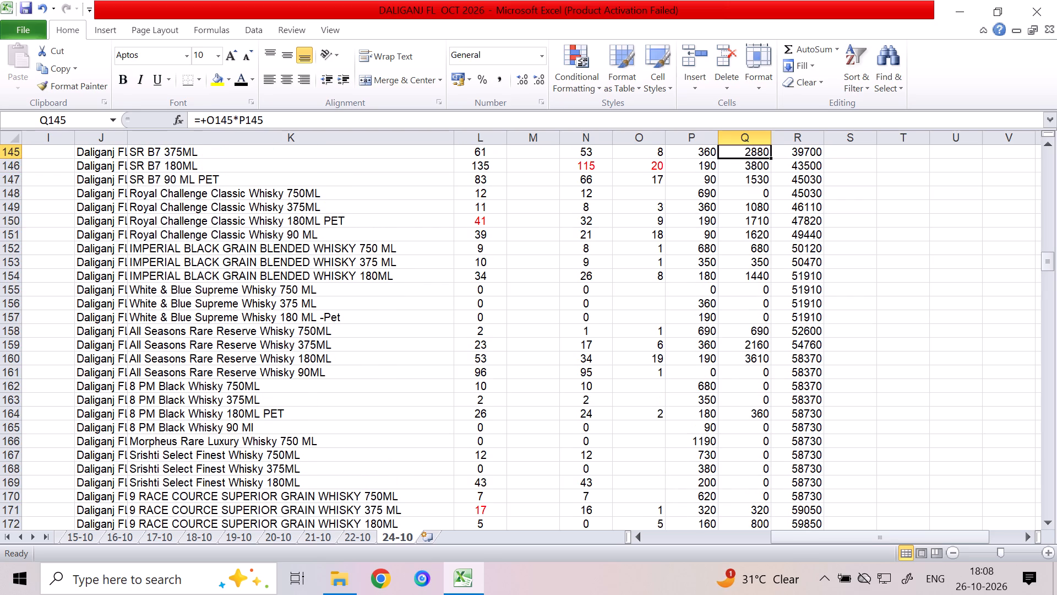
{"action": "key", "text": "Up"}
{"action": "key", "text": "Up"}
{"action": "key", "text": "Up"}
{"action": "key", "text": "Up"}
{"action": "key", "text": "Up"}
{"action": "key", "text": "Up"}
{"action": "key", "text": "Up"}
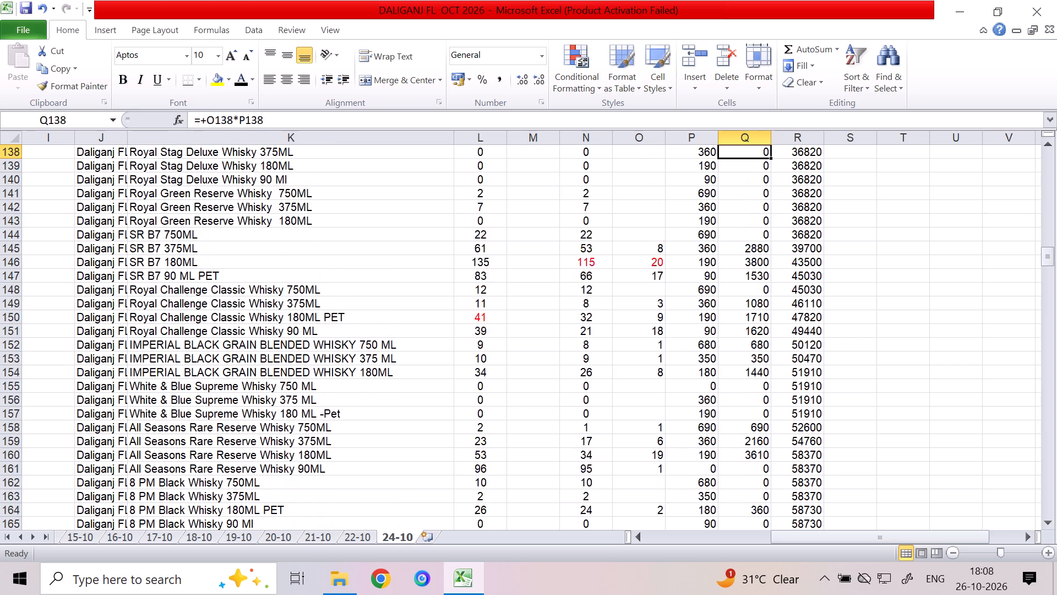
Check the column Q sale amounts from Royal Stag Deluxe Whisky 750ML up to Royal Stag Barrel Select Whisky 180 ML, including IGL'S Amazing Deluxe Craft Whisky.
{"action": "key", "text": "Up"}
{"action": "key", "text": "Up"}
{"action": "key", "text": "Up"}
{"action": "key", "text": "Up"}
{"action": "key", "text": "Up"}
{"action": "key", "text": "Up"}
{"action": "key", "text": "Down"}
{"action": "key", "text": "Down"}
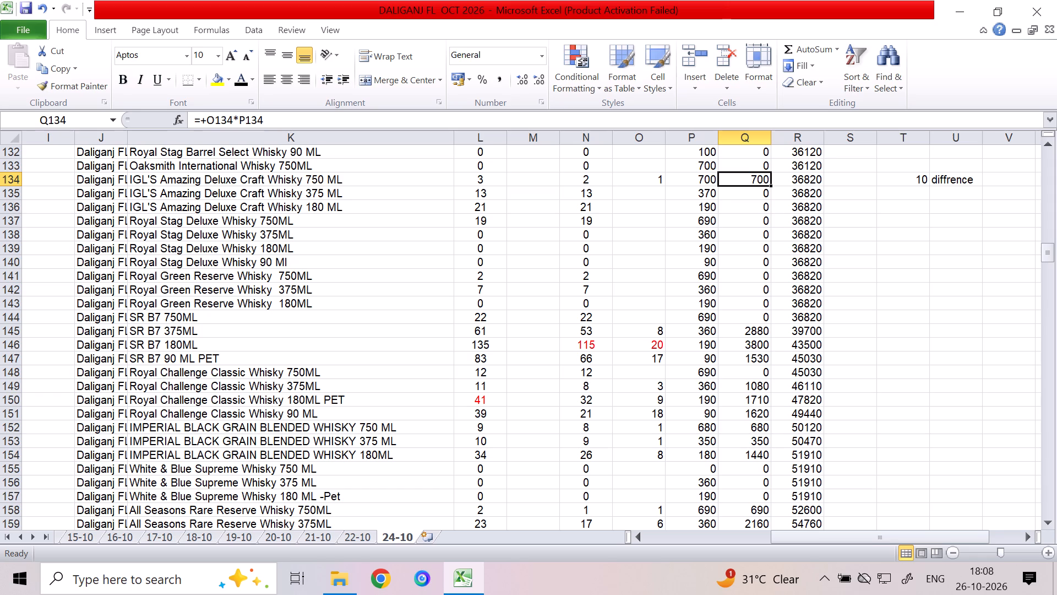
{"action": "key", "text": "Up"}
{"action": "key", "text": "Up"}
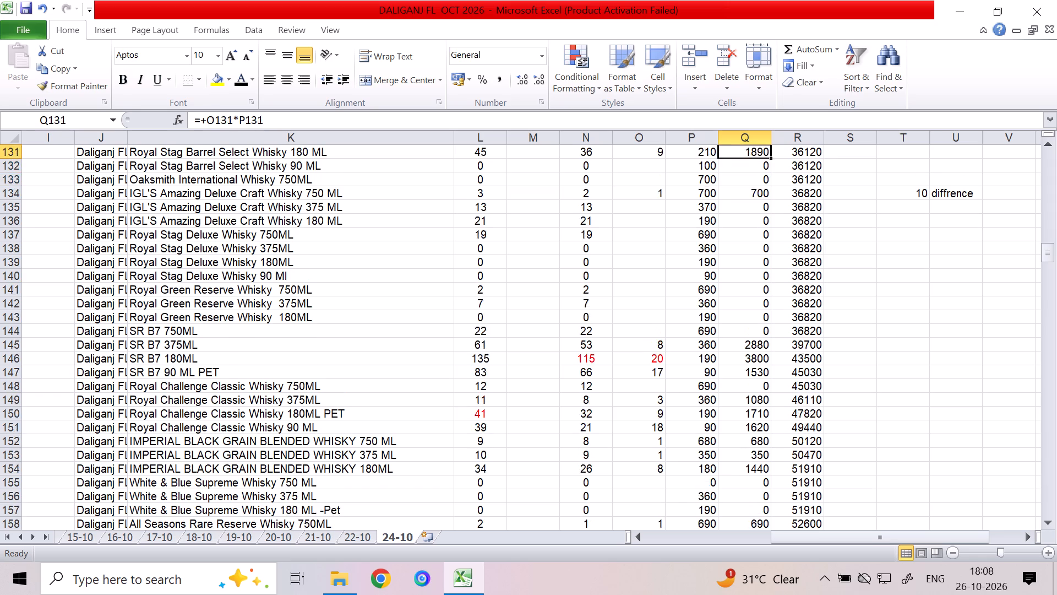
Check the column Q sale amounts for the Royal Stag Barrel Select Whisky sizes and the Alcobrew Single Oak Grain Whisky 180 ML rows.
{"action": "key", "text": "Up"}
{"action": "key", "text": "Up"}
{"action": "key", "text": "Up"}
{"action": "key", "text": "Down"}
{"action": "key", "text": "Down"}
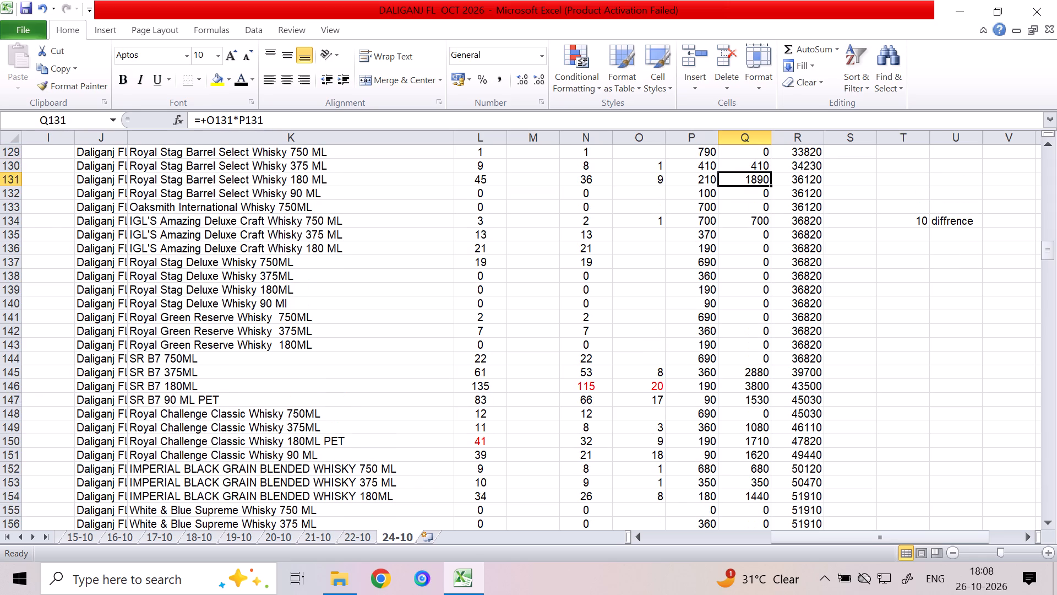
{"action": "key", "text": "Up"}
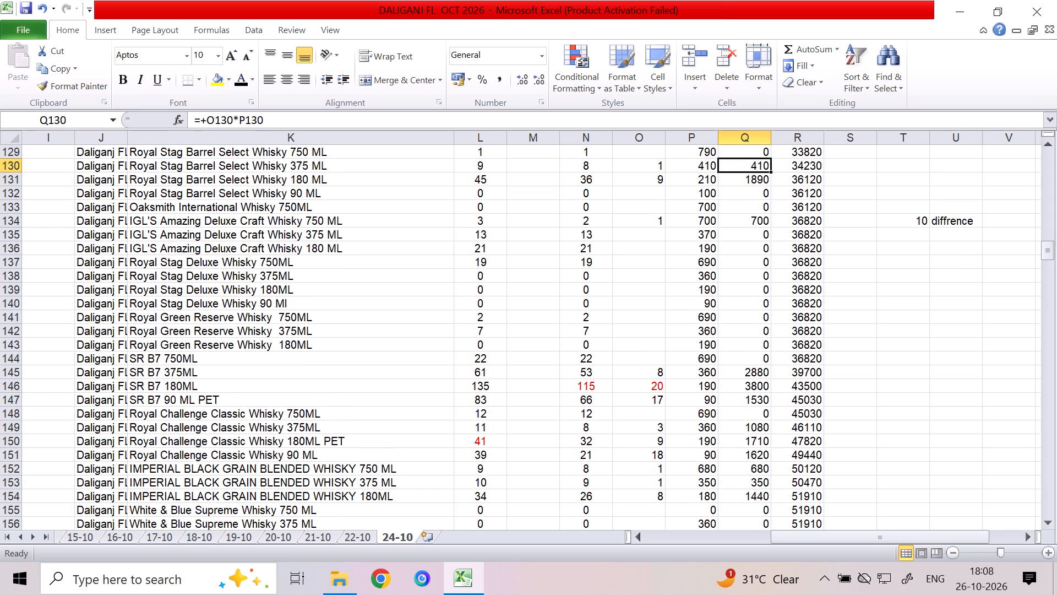
{"action": "key", "text": "Up"}
{"action": "key", "text": "Up"}
{"action": "key", "text": "Up"}
{"action": "key", "text": "Down"}
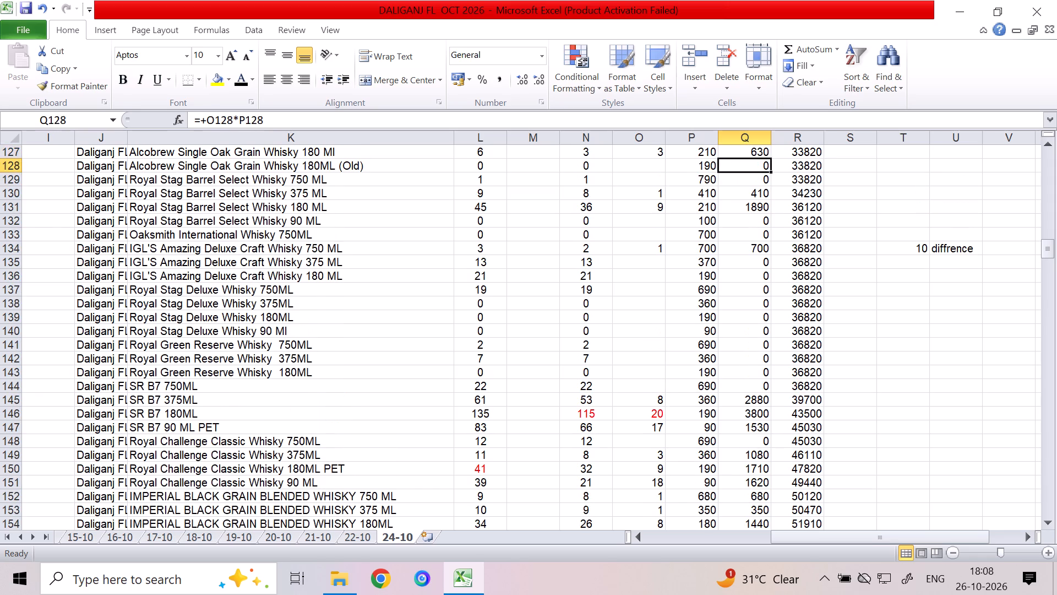
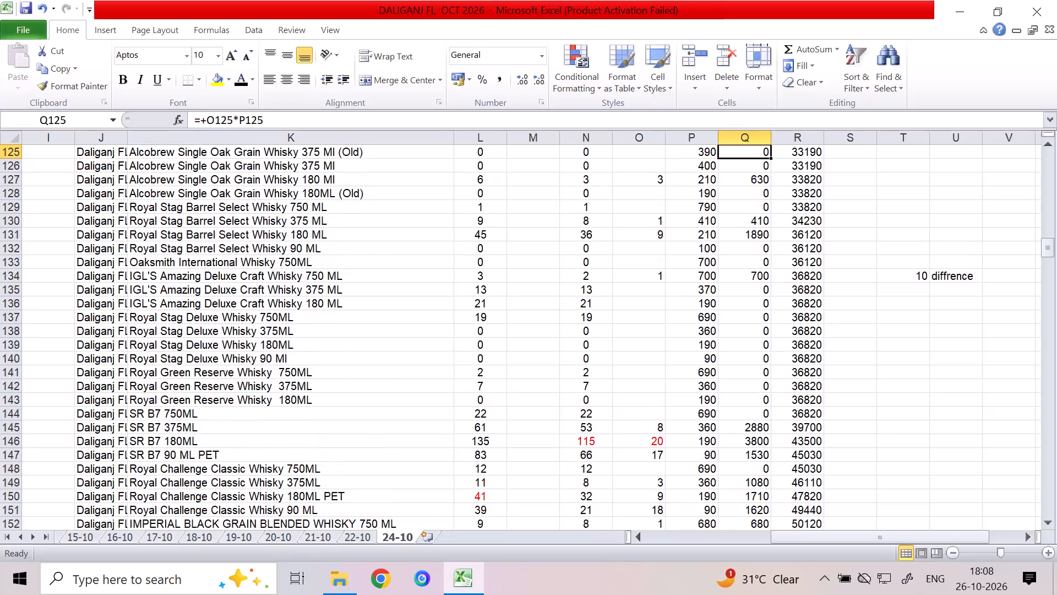
Check the column Q sale amounts from Alcobrew Single Oak Grain Whisky 375 ML up past XClamation Pre Whisky to Royal Stage Double Dark Whisky 375ML.
{"action": "key", "text": "Up"}
{"action": "key", "text": "Up"}
{"action": "key", "text": "Up"}
{"action": "key", "text": "Up"}
{"action": "key", "text": "Down"}
{"action": "key", "text": "Down"}
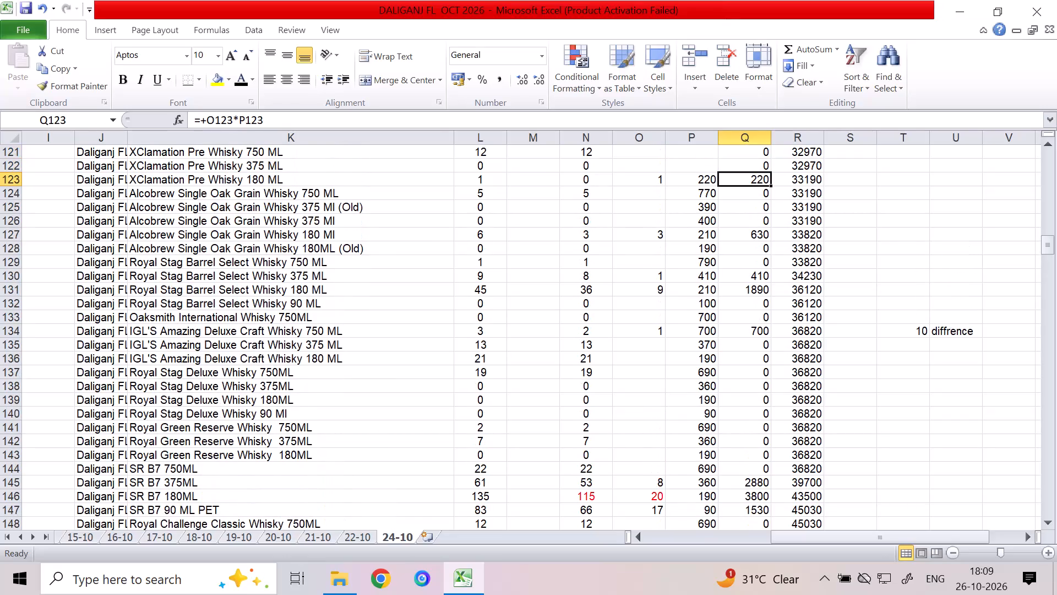
{"action": "key", "text": "Up"}
{"action": "key", "text": "Up"}
{"action": "key", "text": "Up"}
{"action": "key", "text": "Up"}
{"action": "key", "text": "Up"}
{"action": "key", "text": "Up"}
{"action": "key", "text": "Up"}
{"action": "key", "text": "Down"}
{"action": "key", "text": "Up"}
{"action": "key", "text": "Up"}
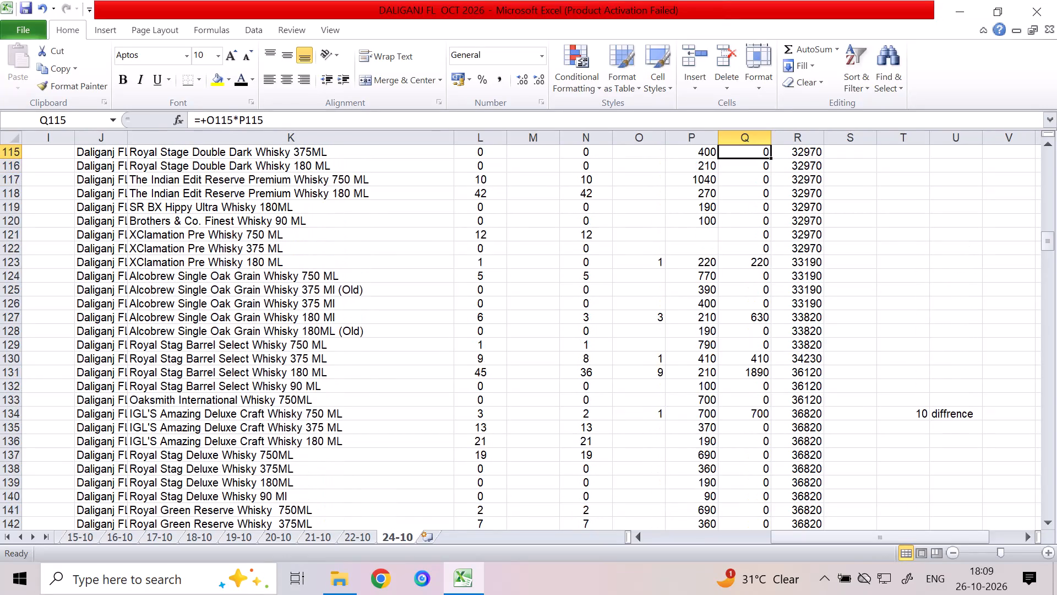
Check the column Q sale amounts from Royal Stage Double Dark Whisky 750 ML up to the Golfershot Select Oak Barrel Whisky sizes.
{"action": "key", "text": "Up"}
{"action": "key", "text": "Up"}
{"action": "key", "text": "Up"}
{"action": "key", "text": "Up"}
{"action": "key", "text": "Up"}
{"action": "key", "text": "Up"}
{"action": "key", "text": "Up"}
{"action": "key", "text": "Up"}
{"action": "key", "text": "Up"}
{"action": "key", "text": "Up"}
{"action": "key", "text": "Up"}
{"action": "key", "text": "Up"}
{"action": "key", "text": "Up"}
{"action": "key", "text": "Up"}
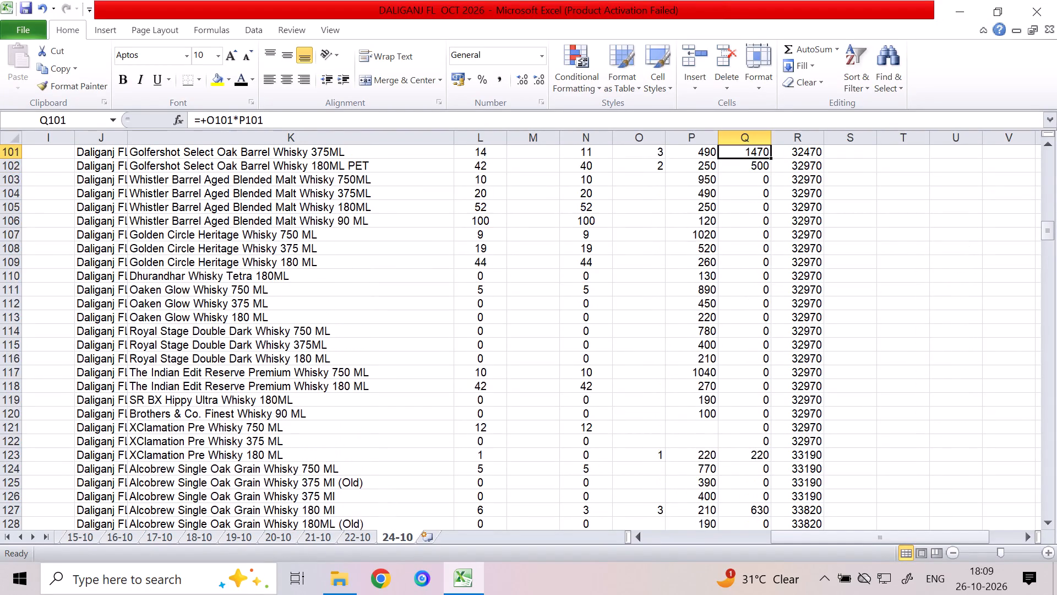
{"action": "key", "text": "Up"}
{"action": "key", "text": "Down"}
{"action": "key", "text": "Down"}
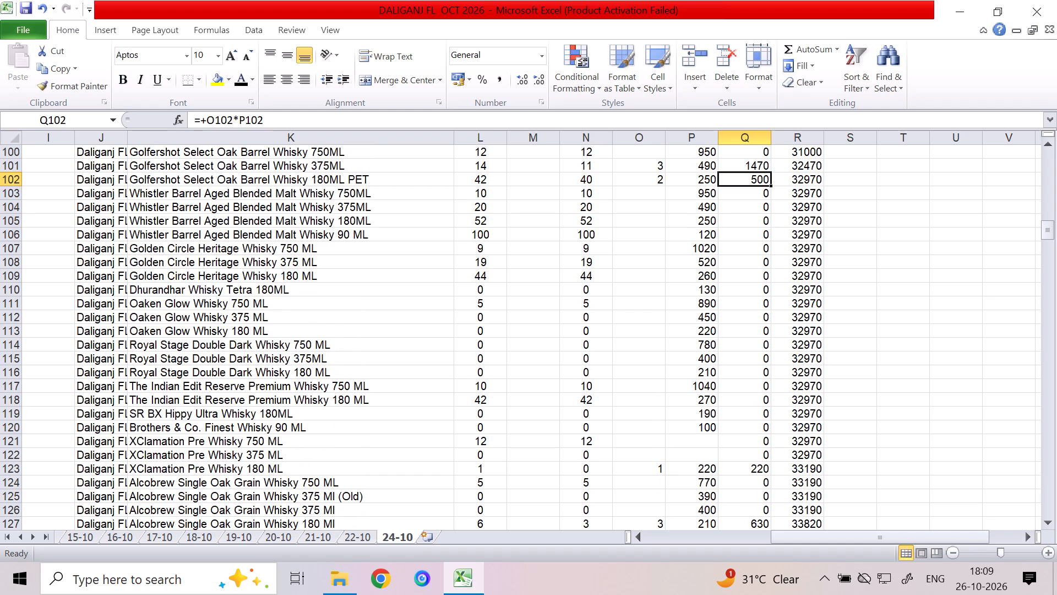
{"action": "key", "text": "Up"}
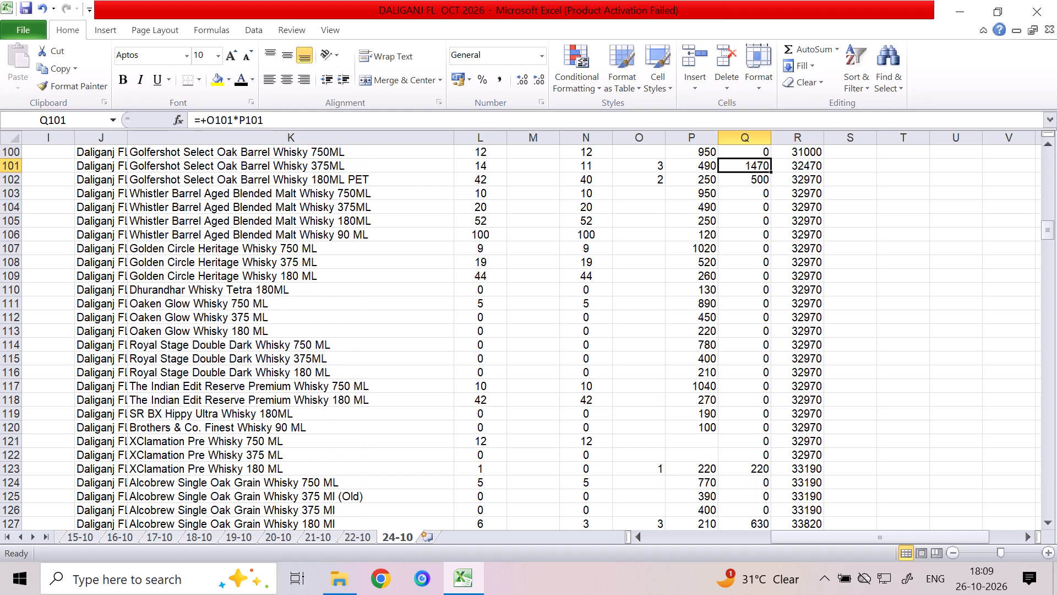
Check the column Q sale amounts from Golfershot Select Oak Barrel Whisky 750ML up through Signature Premier Grain Whisky to Blenders Pride Rare Premium Whisky 90ML.
{"action": "key", "text": "Up"}
{"action": "key", "text": "Up"}
{"action": "key", "text": "Up"}
{"action": "key", "text": "Up"}
{"action": "key", "text": "Up"}
{"action": "key", "text": "Down"}
{"action": "key", "text": "Down"}
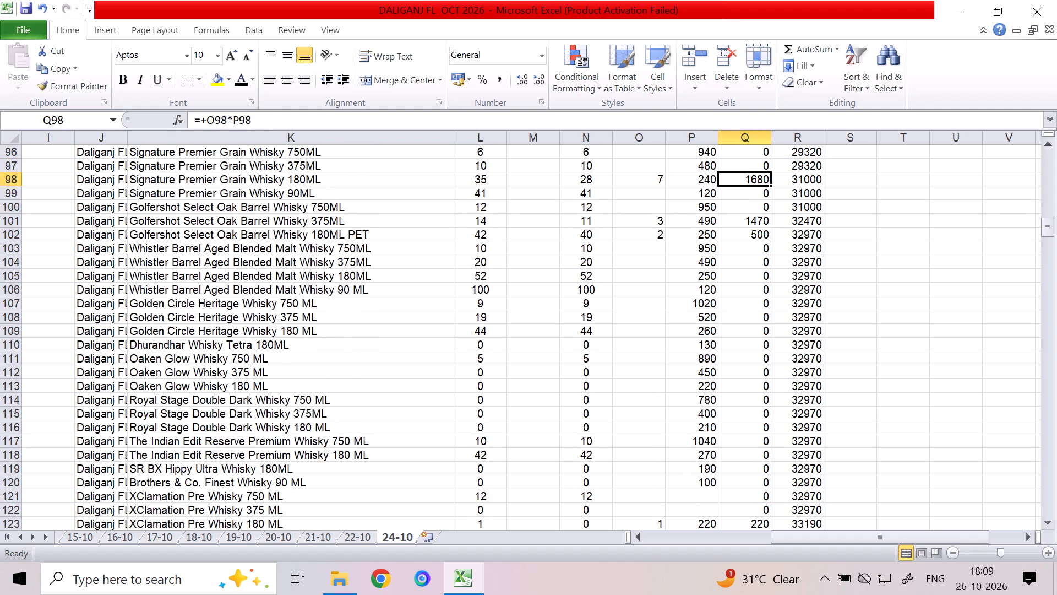
{"action": "key", "text": "Up"}
{"action": "key", "text": "Up"}
{"action": "key", "text": "Up"}
{"action": "key", "text": "Up"}
{"action": "key", "text": "Up"}
{"action": "key", "text": "Up"}
{"action": "key", "text": "Up"}
{"action": "key", "text": "Down"}
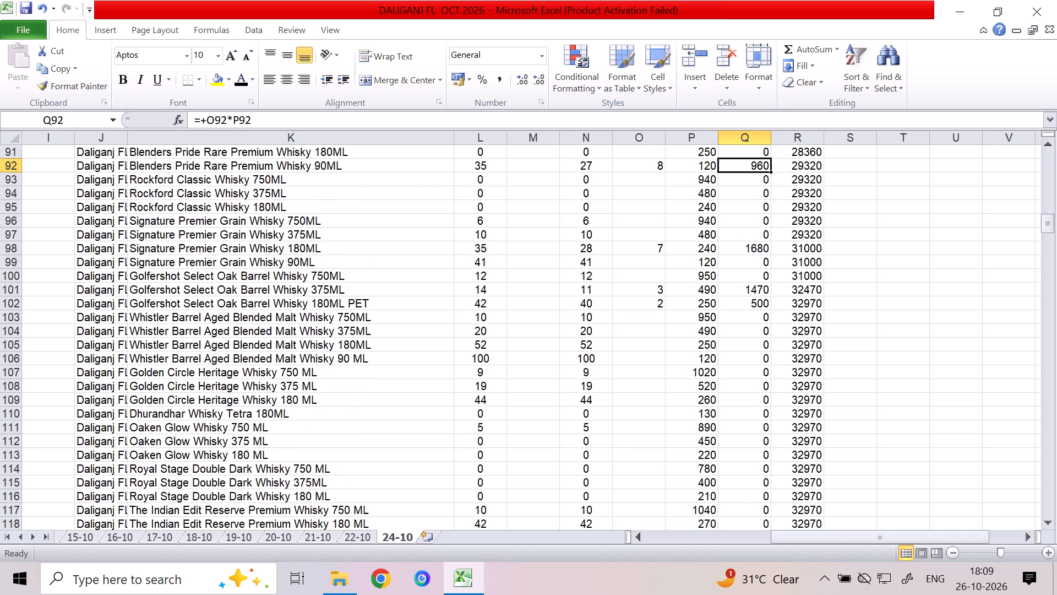
Check the column Q sale amounts from Blenders Pride Rare Premium Whisky 180ML up to Antiquity Blue Premium Whisky 750ML.
{"action": "key", "text": "Up"}
{"action": "key", "text": "Up"}
{"action": "key", "text": "Up"}
{"action": "key", "text": "Up"}
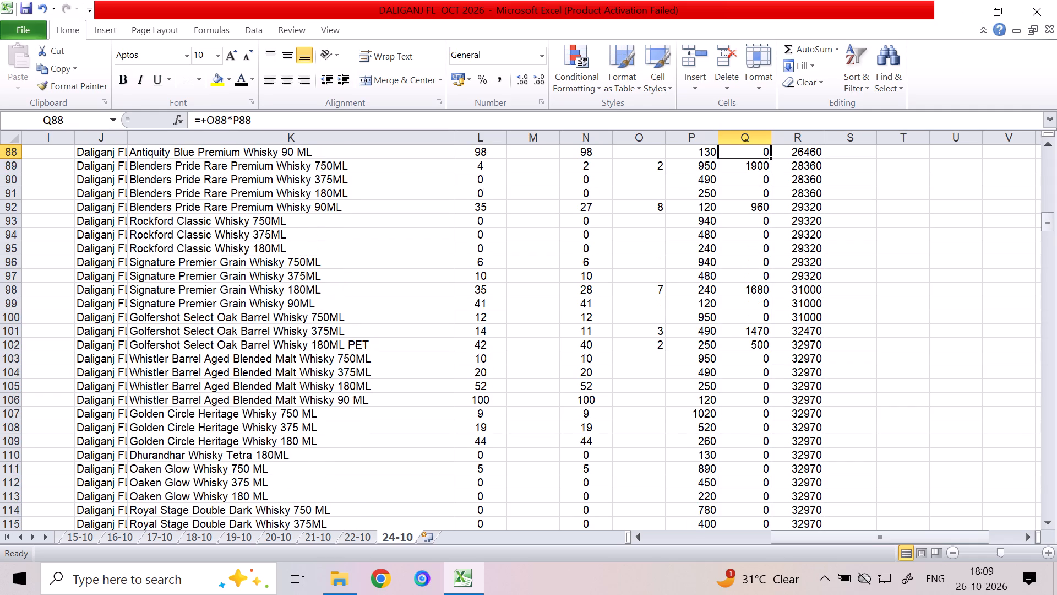
{"action": "key", "text": "Down"}
{"action": "key", "text": "Up"}
{"action": "key", "text": "Up"}
{"action": "key", "text": "Up"}
{"action": "key", "text": "Up"}
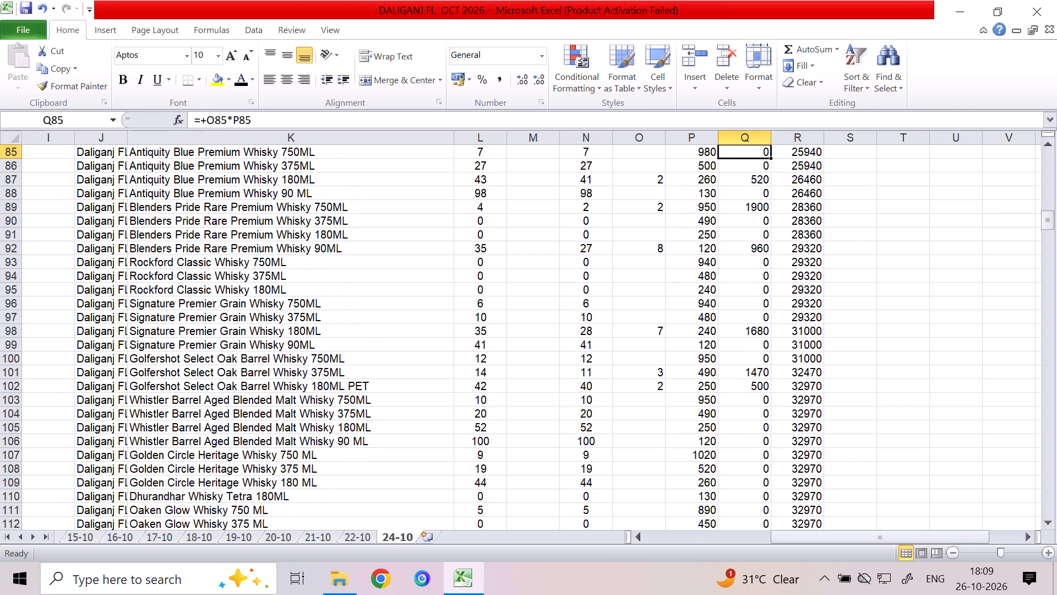
{"action": "key", "text": "Down"}
{"action": "key", "text": "Down"}
{"action": "key", "text": "Up"}
{"action": "key", "text": "Up"}
Check the column Q sale amounts from Blenders Pride 4 Elements 180ML up through Rockford Reserve Fine & Rare Whisky to Blenders Pride Reserve Whisky 180ML.
{"action": "key", "text": "Up"}
{"action": "key", "text": "Up"}
{"action": "key", "text": "Up"}
{"action": "key", "text": "Up"}
{"action": "key", "text": "Up"}
{"action": "key", "text": "Up"}
{"action": "key", "text": "Up"}
{"action": "key", "text": "Up"}
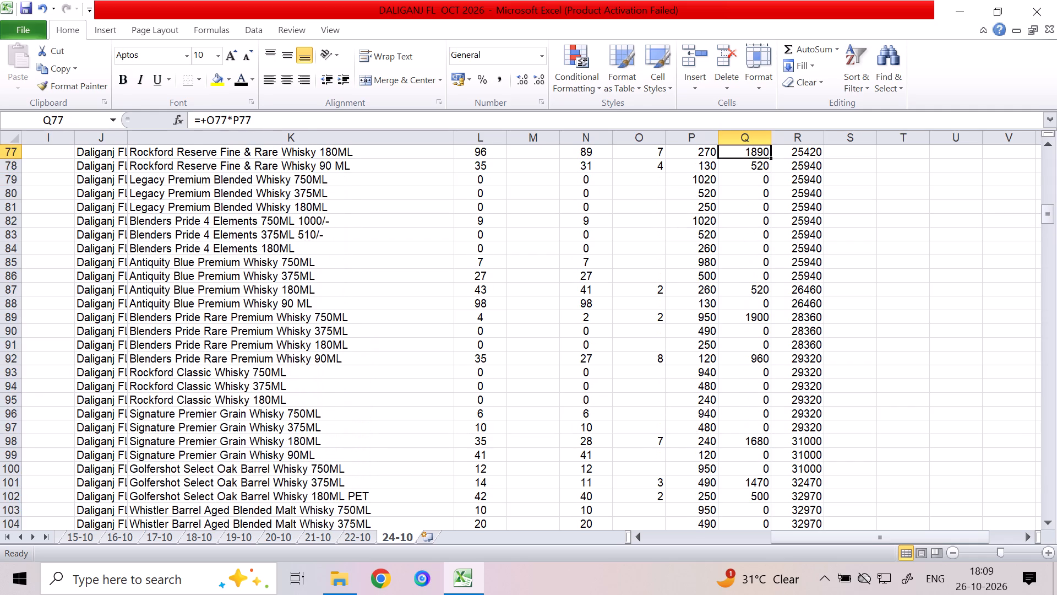
{"action": "key", "text": "Up"}
{"action": "key", "text": "Up"}
{"action": "key", "text": "Down"}
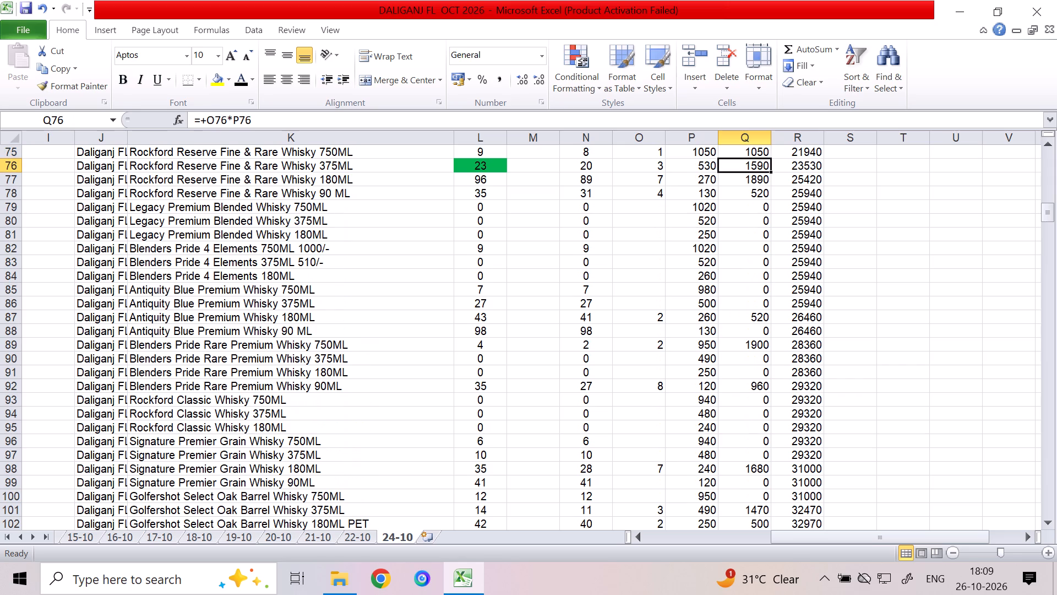
{"action": "key", "text": "Up"}
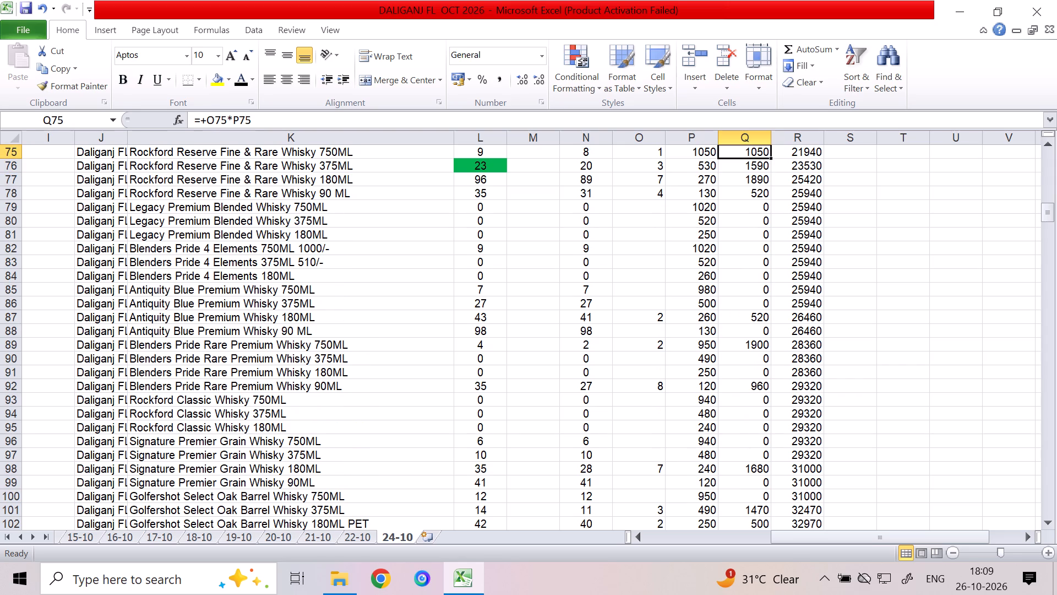
{"action": "key", "text": "Up"}
{"action": "key", "text": "Up"}
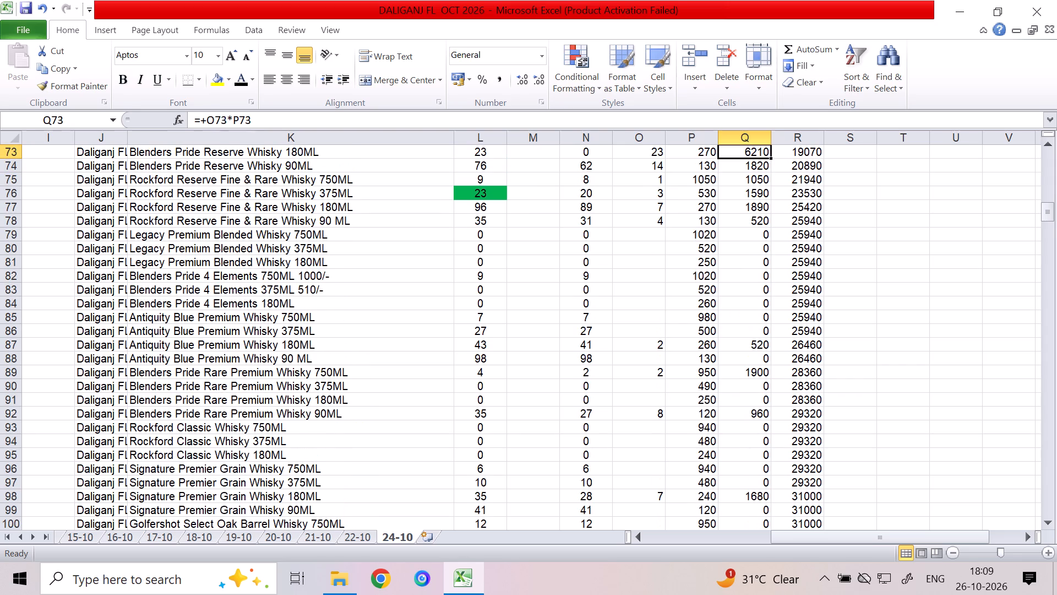
{"action": "key", "text": "Down"}
{"action": "key", "text": "Up"}
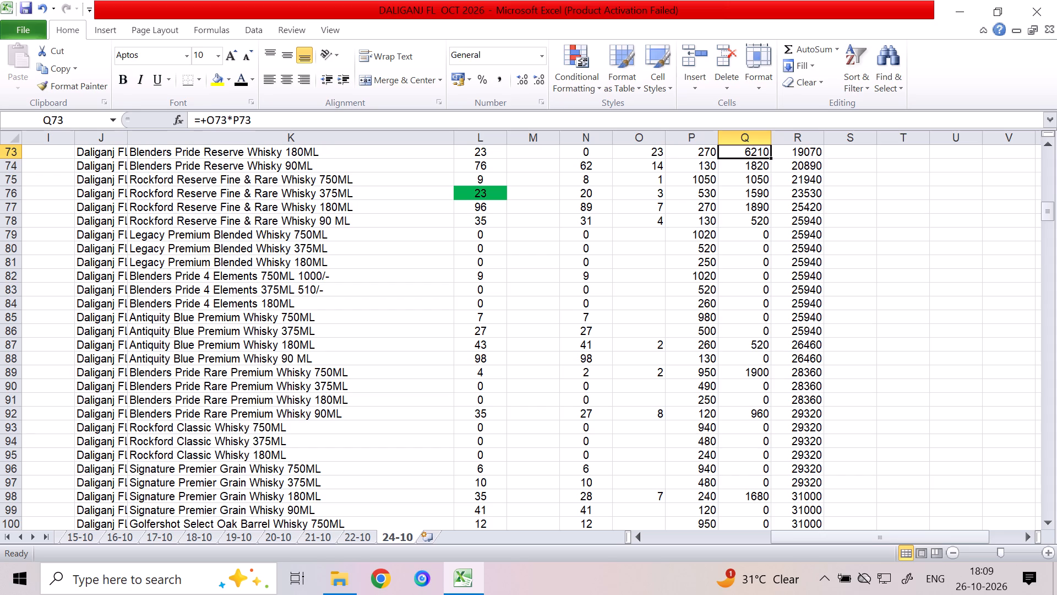
Check the column Q sale amounts from Blenders Pride Reserve Whisky 375ML up through Maqintosh Silver Edition Whisky to American Pride Gold Whisky 180ML.
{"action": "key", "text": "Up"}
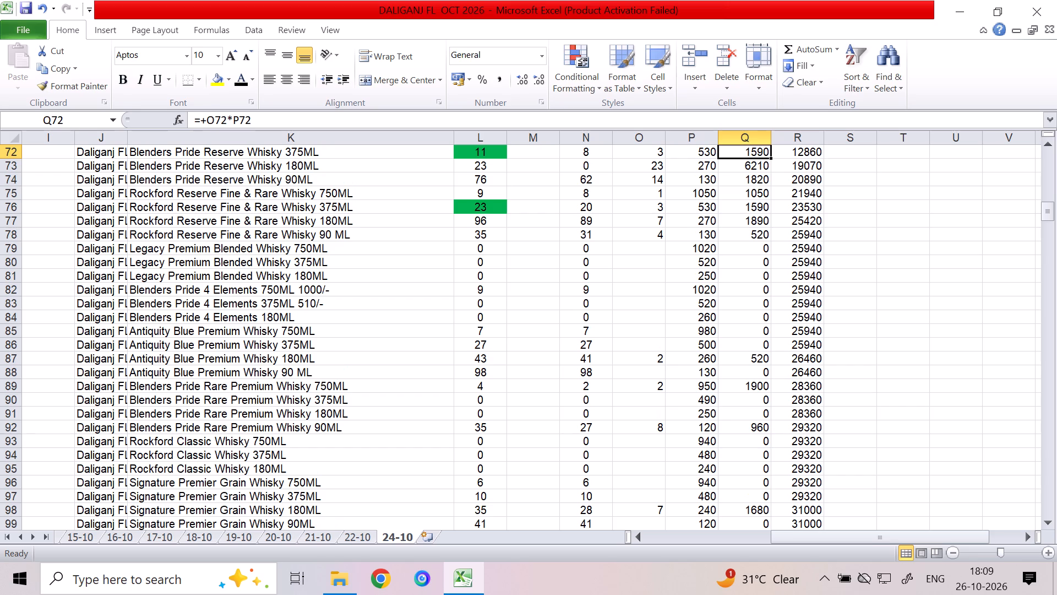
{"action": "key", "text": "Up"}
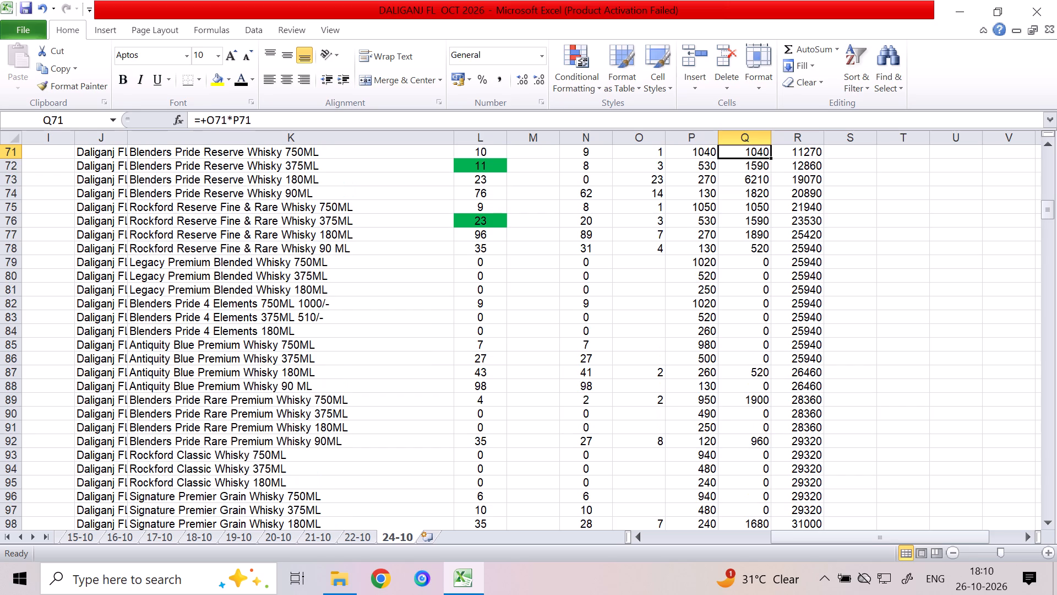
{"action": "key", "text": "Up"}
{"action": "key", "text": "Up"}
{"action": "key", "text": "Up"}
{"action": "key", "text": "Up"}
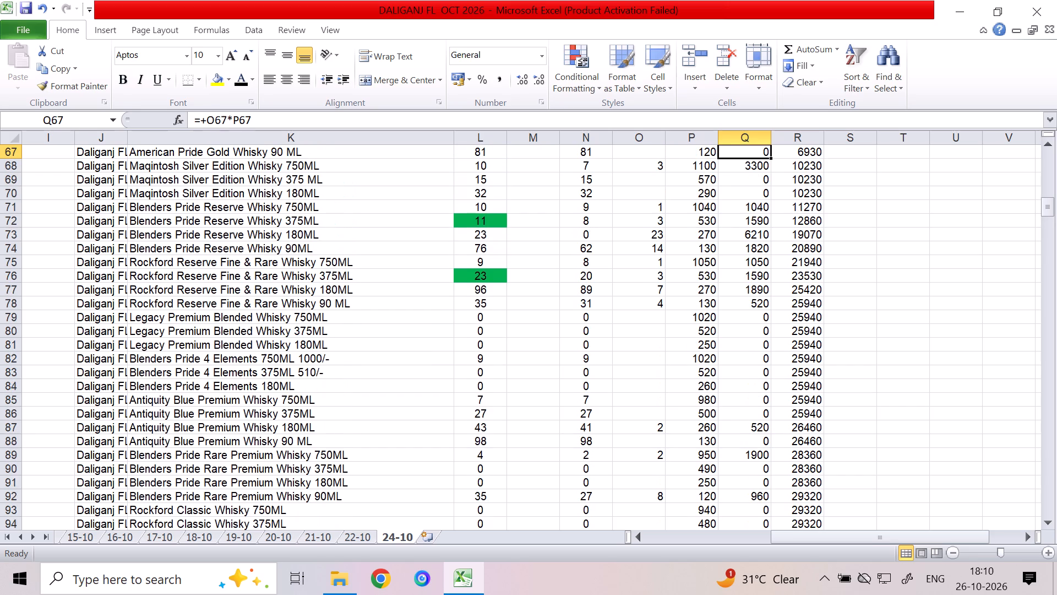
{"action": "key", "text": "Down"}
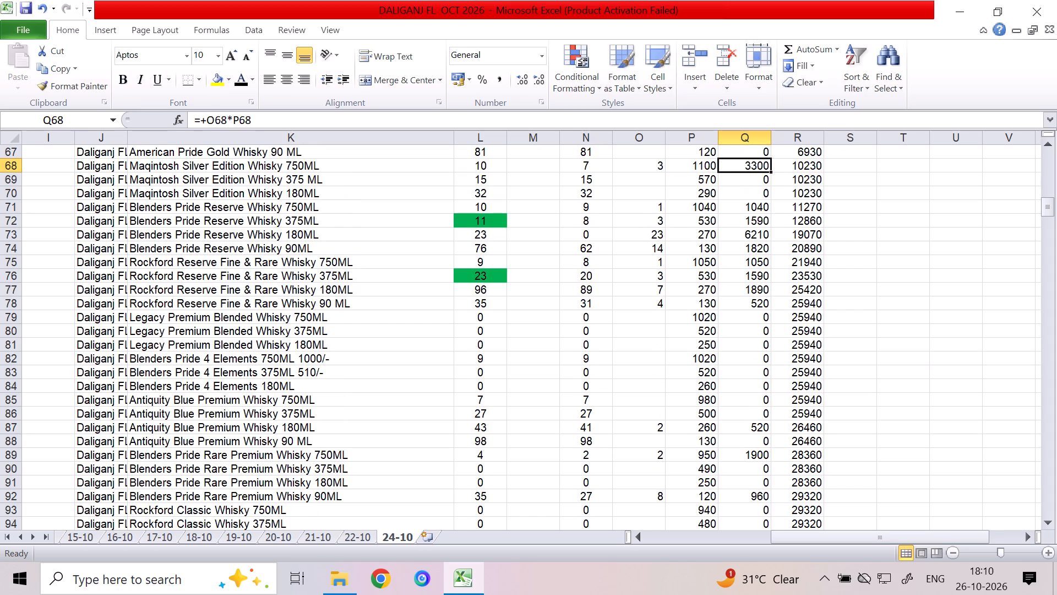
{"action": "key", "text": "Up"}
{"action": "key", "text": "Up"}
{"action": "key", "text": "Up"}
{"action": "key", "text": "Down"}
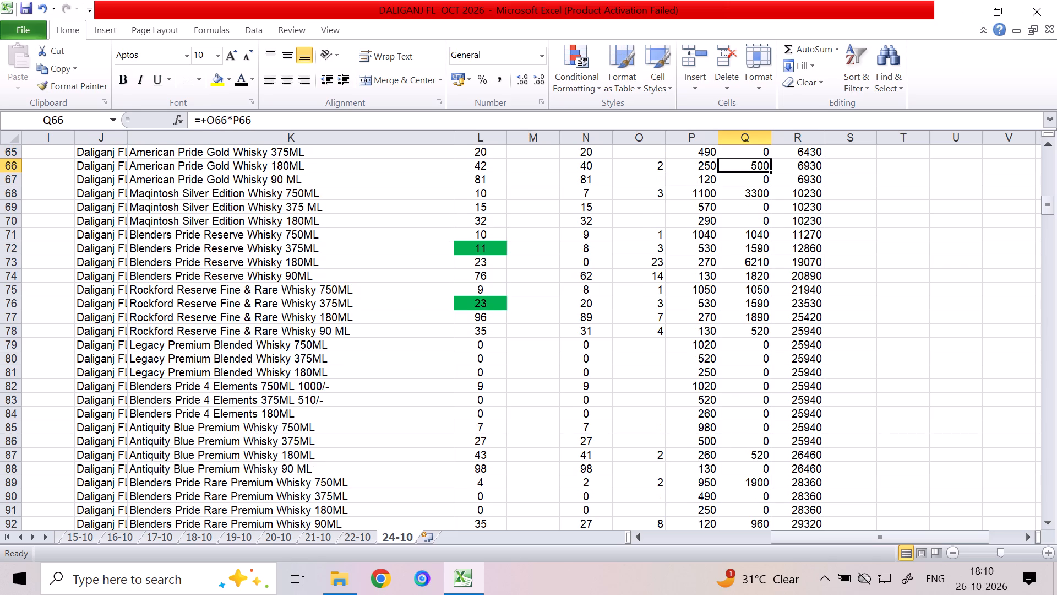
Check the column Q sale amounts between American Pride Gold Whisky 180ML and Vat 69 Whisky 750ML, going up the rows and back down.
{"action": "key", "text": "Up"}
{"action": "key", "text": "Up"}
{"action": "key", "text": "Up"}
{"action": "key", "text": "Up"}
{"action": "key", "text": "Up"}
{"action": "key", "text": "Up"}
{"action": "key", "text": "Up"}
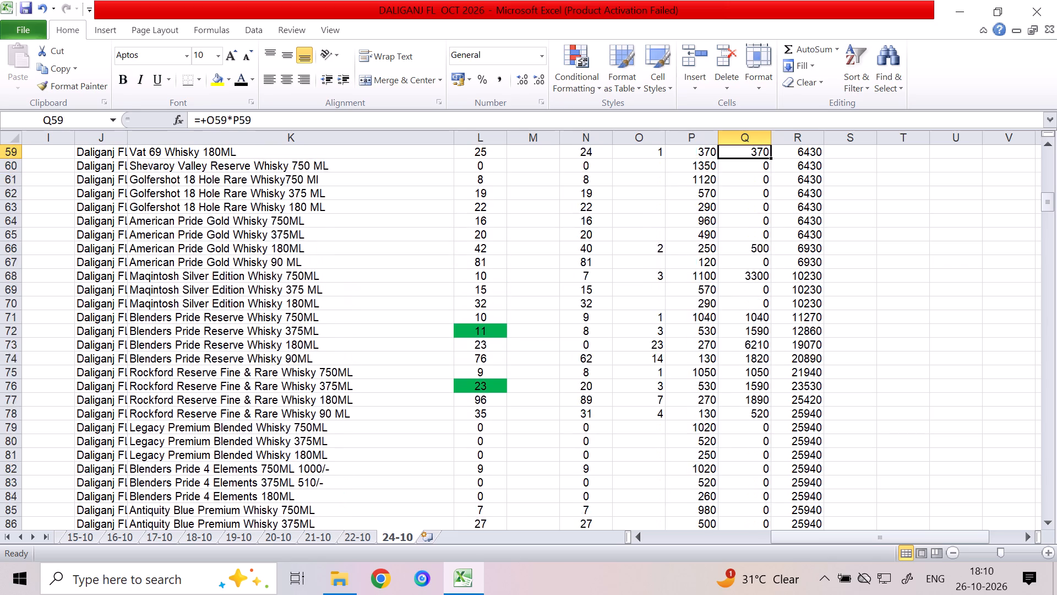
{"action": "key", "text": "Up"}
{"action": "key", "text": "Up"}
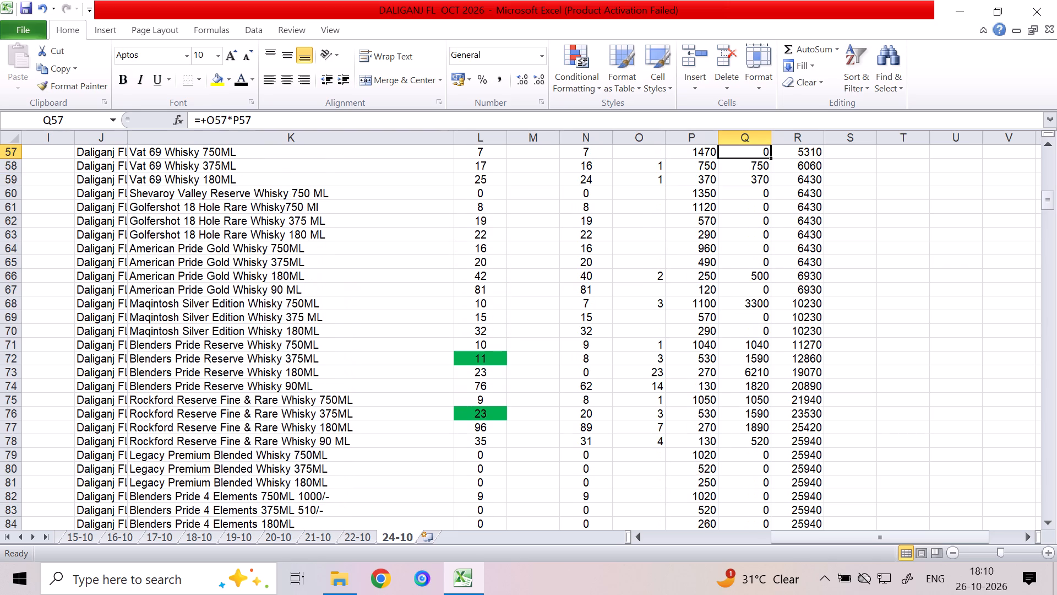
{"action": "key", "text": "Down"}
{"action": "key", "text": "Down"}
{"action": "key", "text": "Down"}
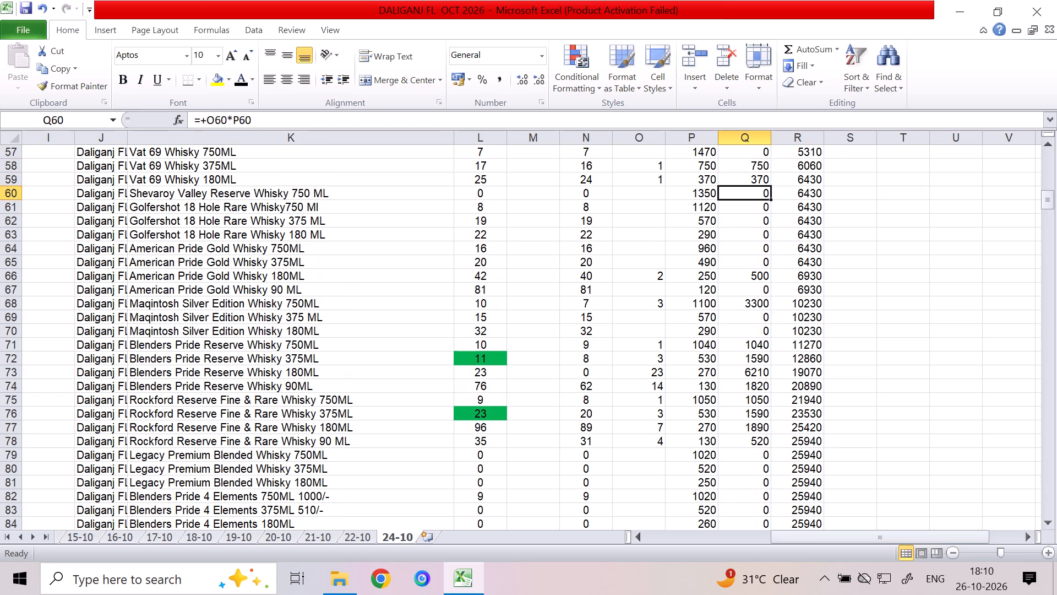
{"action": "key", "text": "Down"}
{"action": "key", "text": "Down"}
{"action": "key", "text": "Down"}
{"action": "key", "text": "Down"}
{"action": "key", "text": "Down"}
{"action": "key", "text": "Down"}
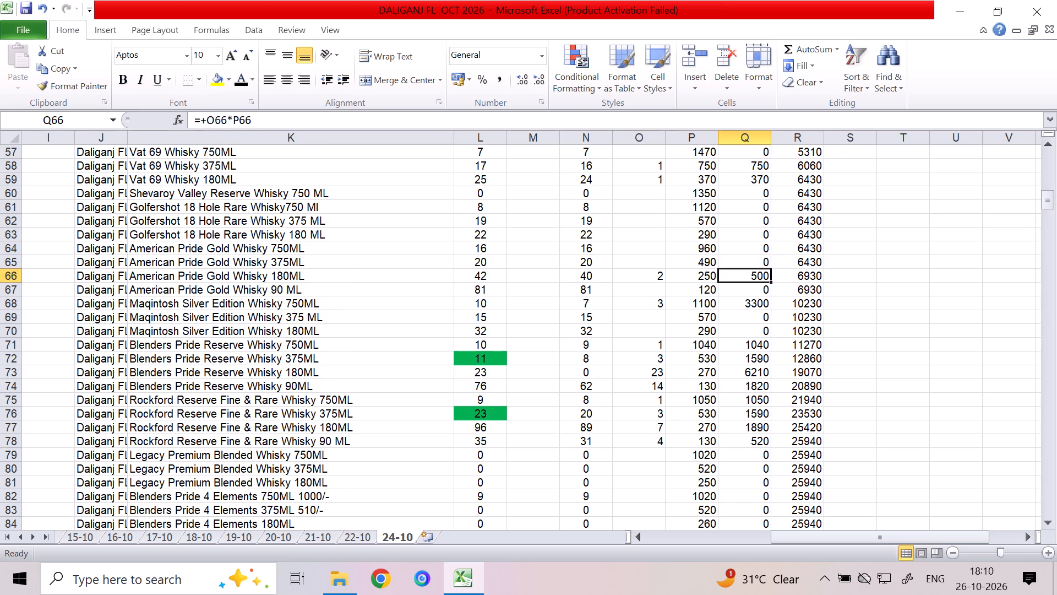
Check the column Q sale amounts from American Pride Gold Whisky 375ML up past the Vat 69 Whisky sizes to Black Dog Centenary Whisky 375ML.
{"action": "key", "text": "Up"}
{"action": "key", "text": "Up"}
{"action": "key", "text": "Up"}
{"action": "key", "text": "Up"}
{"action": "key", "text": "Up"}
{"action": "key", "text": "Up"}
{"action": "key", "text": "Up"}
{"action": "key", "text": "Up"}
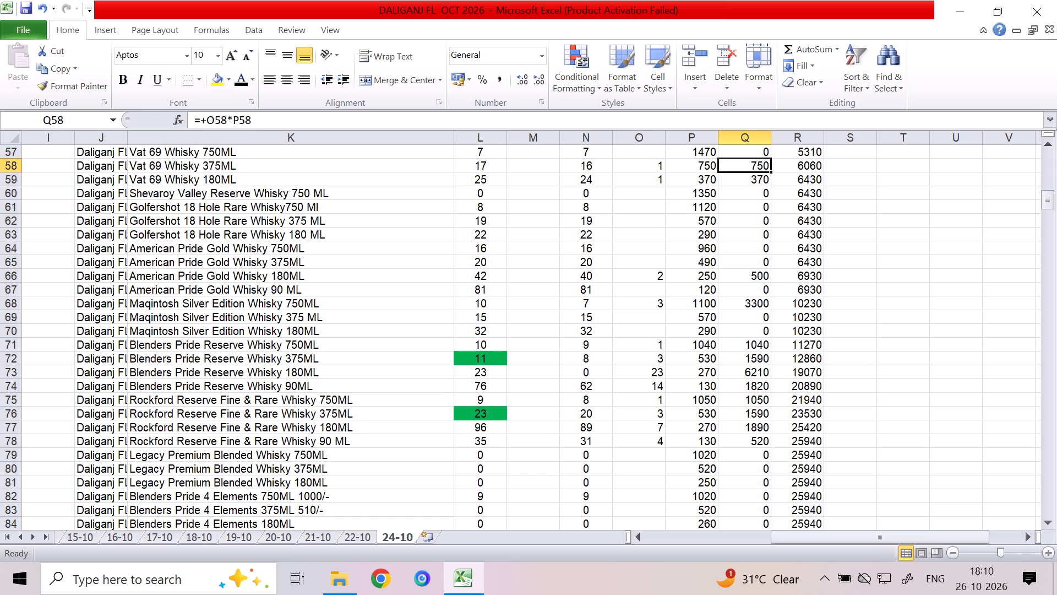
{"action": "key", "text": "Up"}
{"action": "key", "text": "Up"}
{"action": "key", "text": "Up"}
{"action": "key", "text": "Up"}
{"action": "key", "text": "Up"}
{"action": "key", "text": "Up"}
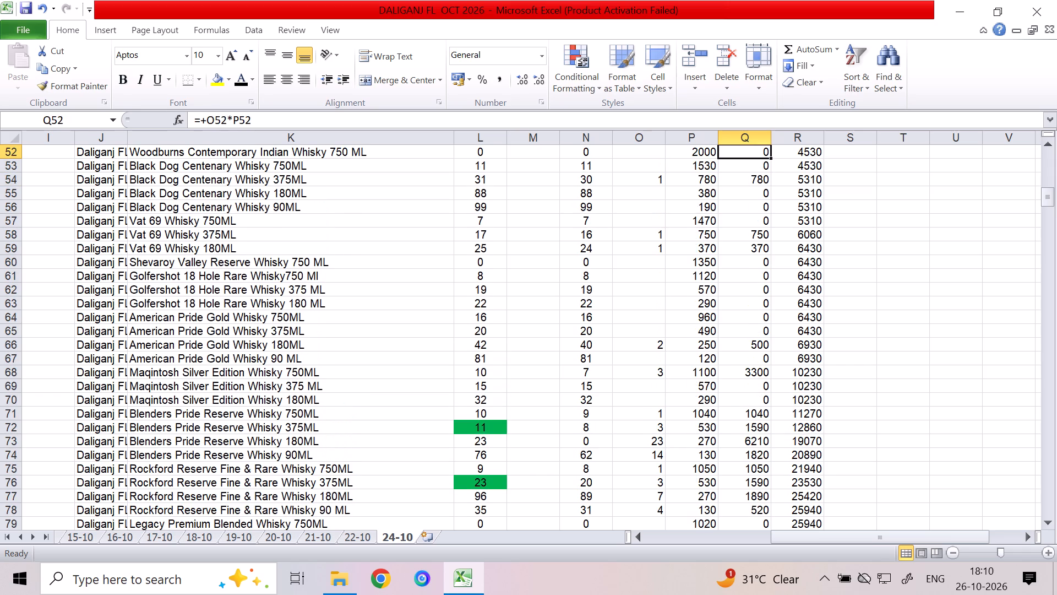
{"action": "key", "text": "Down"}
{"action": "key", "text": "Down"}
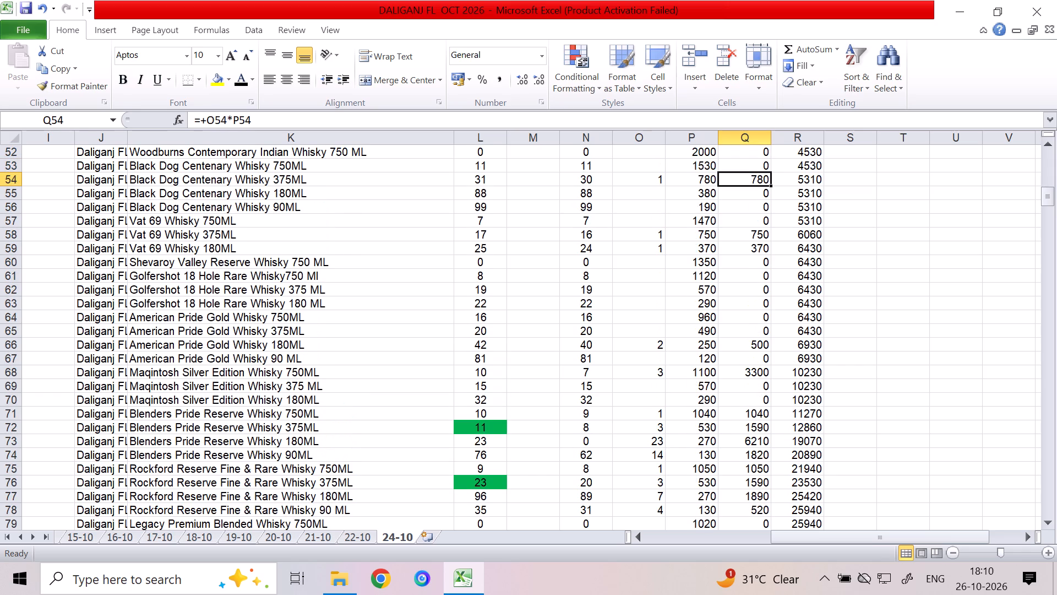
Check the column Q sale amounts from Black Dog Centenary Whisky 750ML up through Teachers Highland Whisky to 100 Pipers Deluxe Scotch Whisky 180 ML.
{"action": "key", "text": "Up"}
{"action": "key", "text": "Up"}
{"action": "key", "text": "Up"}
{"action": "key", "text": "Up"}
{"action": "key", "text": "Up"}
{"action": "key", "text": "Up"}
{"action": "key", "text": "Up"}
{"action": "key", "text": "Up"}
{"action": "key", "text": "Up"}
{"action": "key", "text": "Down"}
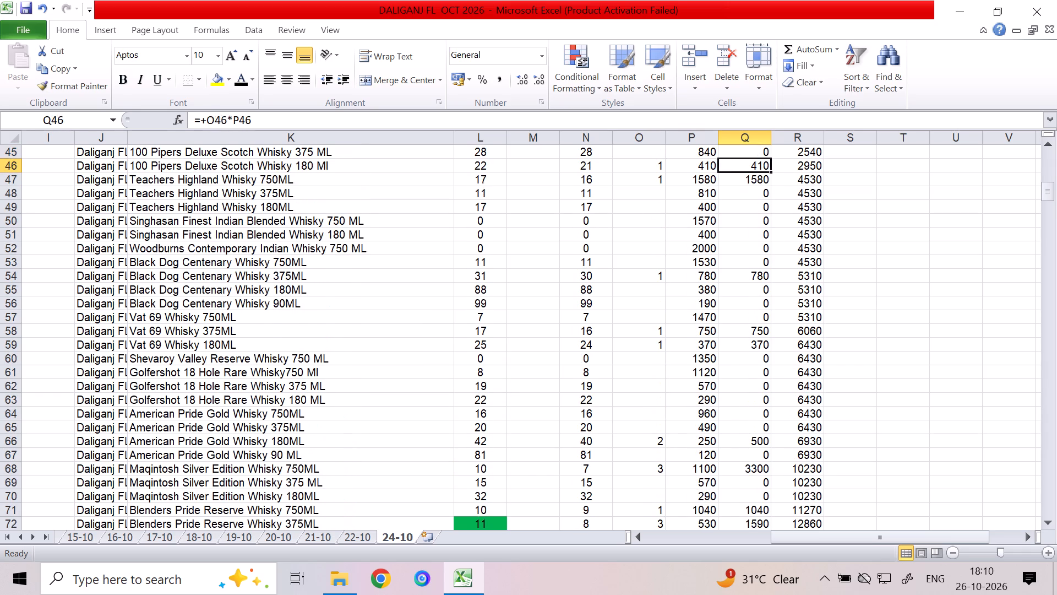
{"action": "key", "text": "Down"}
{"action": "key", "text": "Up"}
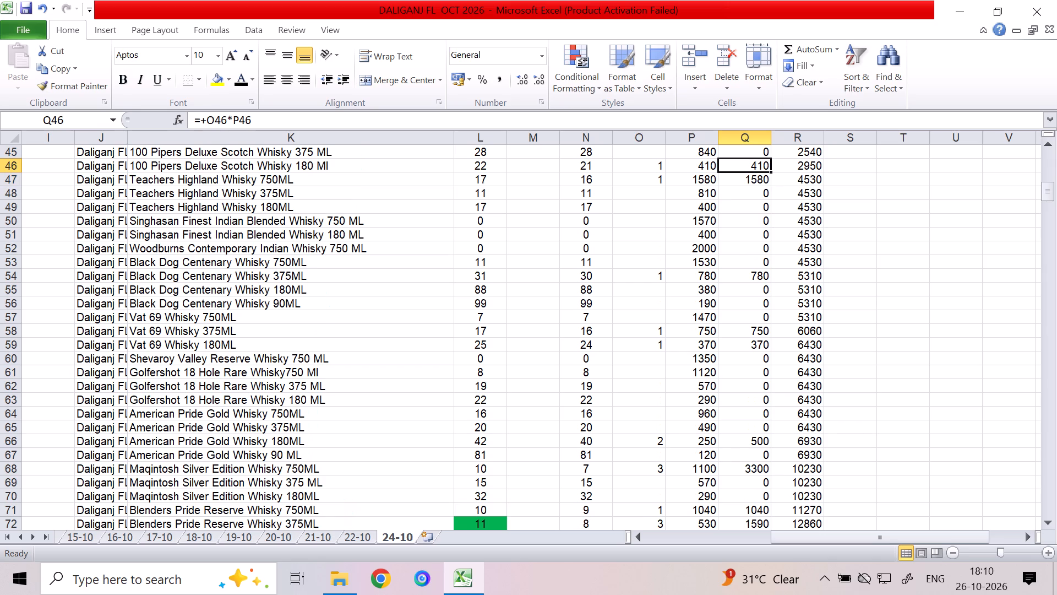
Check the column Q sale amounts from 100 Pipers Deluxe Scotch Whisky 375 ML up to Black & White Celebration Edition Blended Scotch Whisky 750ML.
{"action": "key", "text": "Up"}
{"action": "key", "text": "Up"}
{"action": "key", "text": "Up"}
{"action": "key", "text": "Up"}
{"action": "key", "text": "Up"}
{"action": "key", "text": "Up"}
{"action": "key", "text": "Up"}
{"action": "key", "text": "Up"}
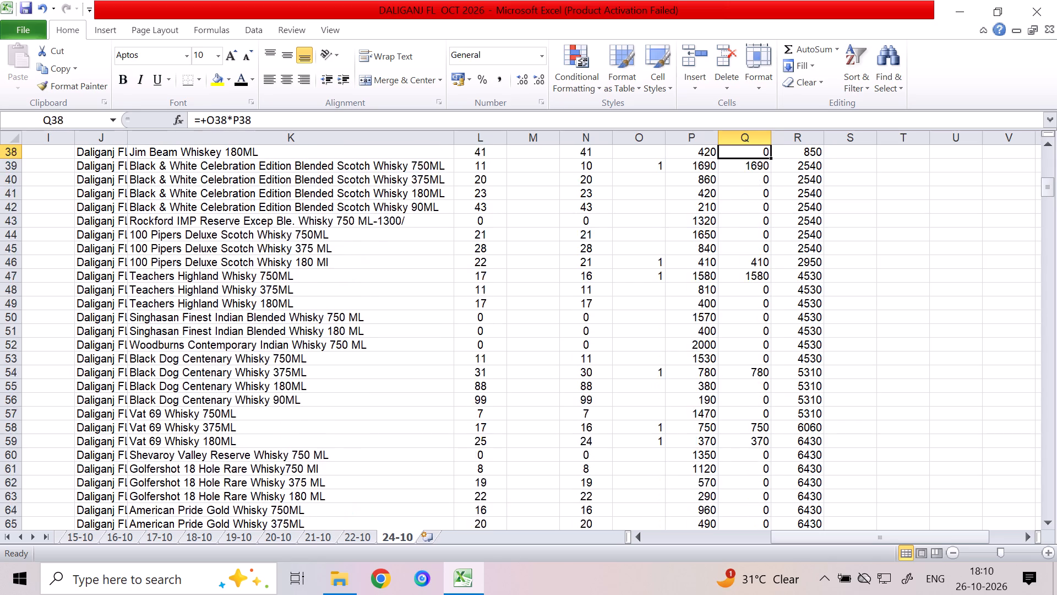
{"action": "key", "text": "Up"}
{"action": "key", "text": "Down"}
{"action": "key", "text": "Down"}
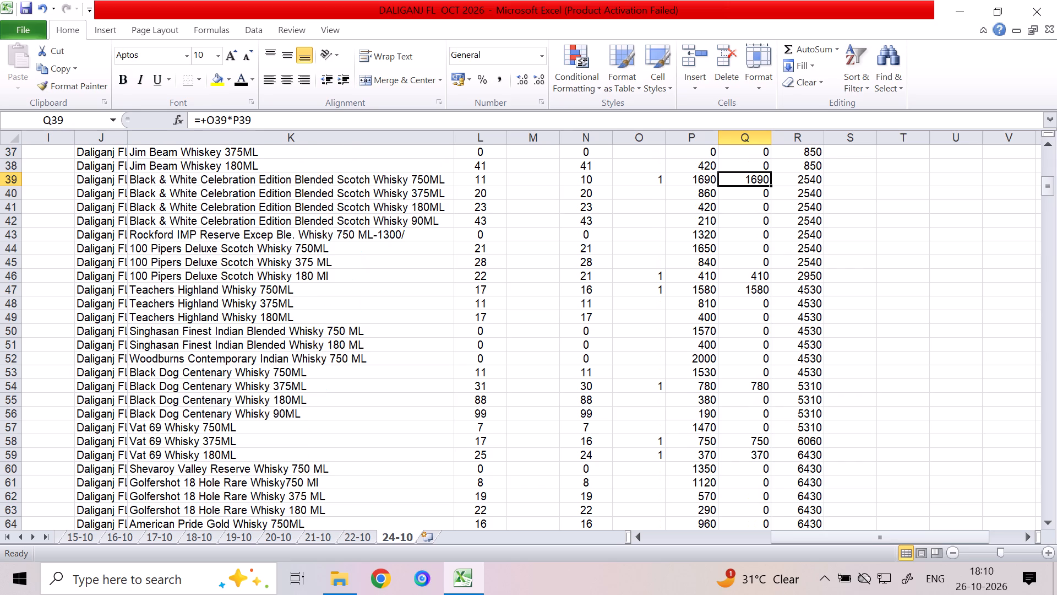
Check the column Q sale amounts from Black & White Celebration Edition 750ML up through Jim Beam and Dewar'S White Label to Glenwalk Blended Scotch Whisky 700 ML.
{"action": "key", "text": "Up"}
{"action": "key", "text": "Up"}
{"action": "key", "text": "Up"}
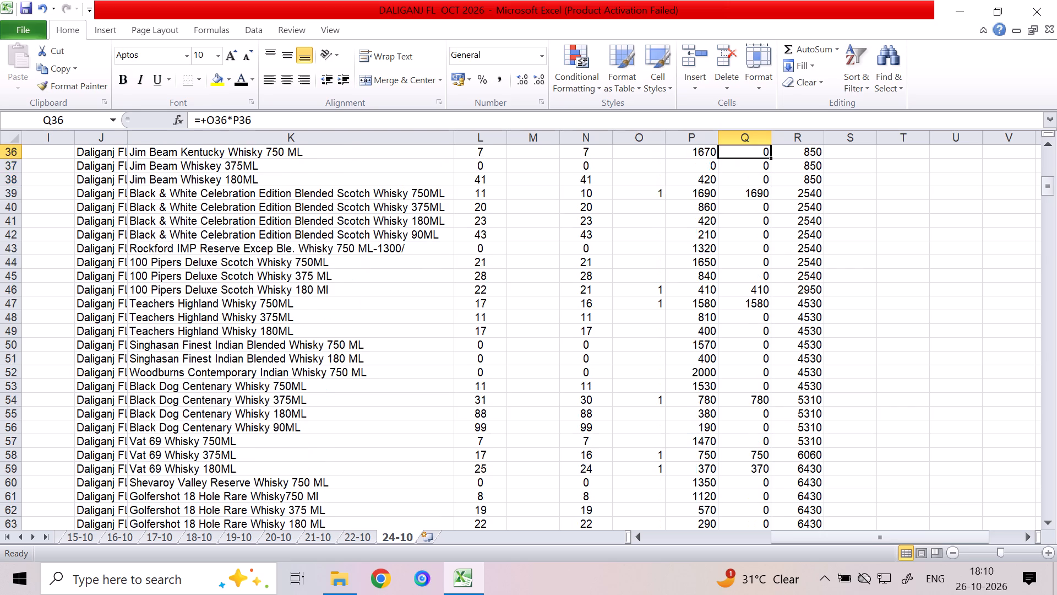
{"action": "key", "text": "Up"}
{"action": "key", "text": "Up"}
{"action": "key", "text": "Up"}
{"action": "key", "text": "Up"}
{"action": "key", "text": "Up"}
{"action": "key", "text": "Up"}
{"action": "key", "text": "Up"}
{"action": "key", "text": "Up"}
{"action": "key", "text": "Down"}
{"action": "key", "text": "Down"}
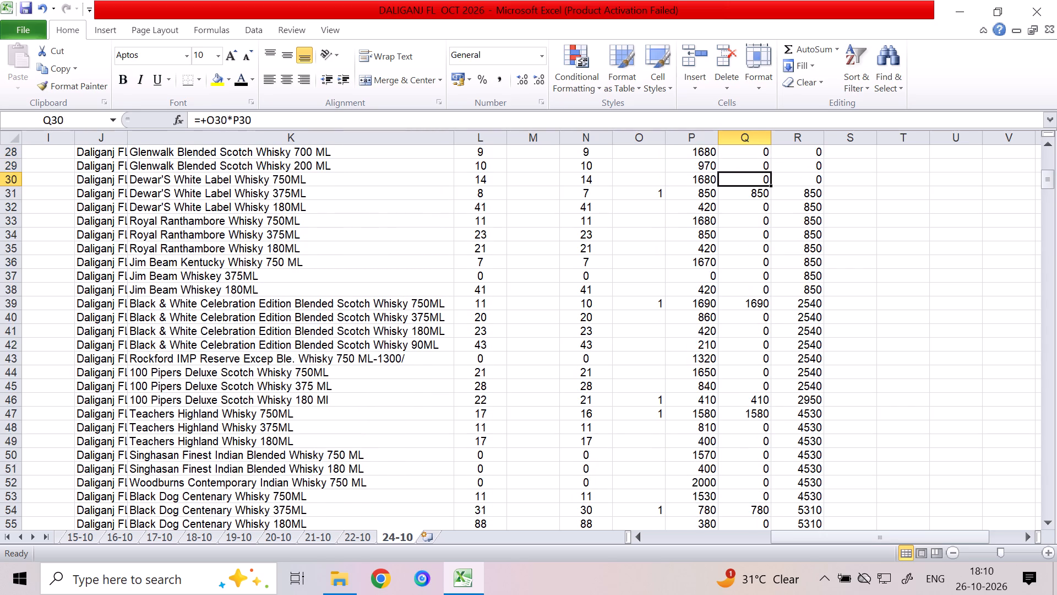
{"action": "key", "text": "Down"}
{"action": "key", "text": "Up"}
{"action": "key", "text": "Up"}
{"action": "key", "text": "Up"}
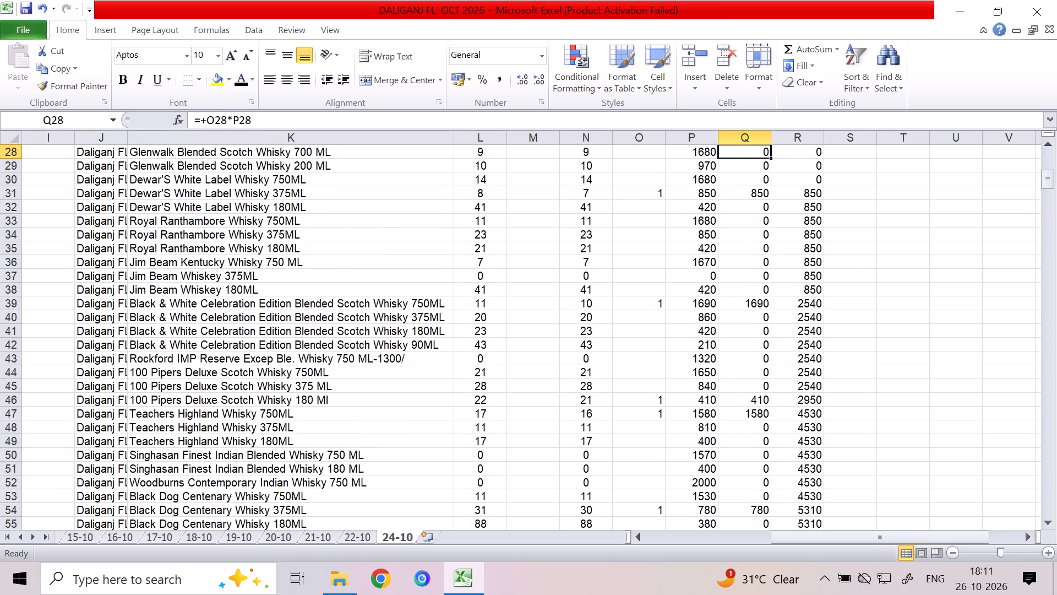
Check the column Q sale amounts from Glenwalk Blended Scotch Whisky 700 ML up to the top of the list at Teacher 50 Whisky 750ML.
{"action": "key", "text": "Up"}
{"action": "key", "text": "Up"}
{"action": "key", "text": "Up"}
{"action": "key", "text": "Up"}
{"action": "key", "text": "Up"}
{"action": "key", "text": "Up"}
{"action": "key", "text": "Up"}
{"action": "key", "text": "Up"}
{"action": "key", "text": "Up"}
{"action": "key", "text": "Up"}
{"action": "key", "text": "Up"}
{"action": "key", "text": "Up"}
{"action": "key", "text": "Up"}
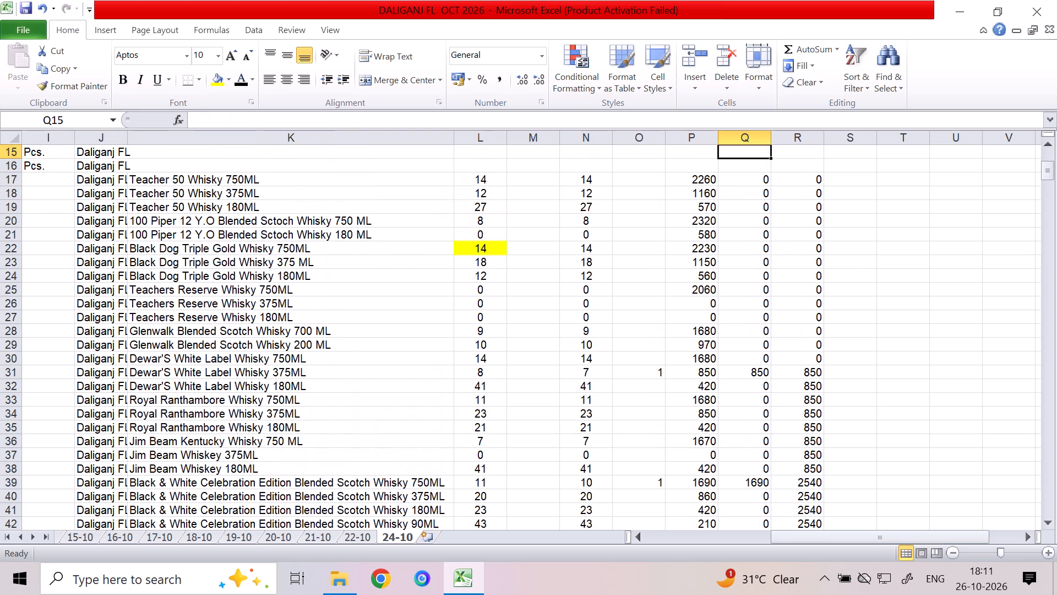
Check the column Q sale amounts from Teacher 50 Whisky 750ML back down to Jim Beam Whiskey 180ML.
{"action": "key", "text": "Down"}
{"action": "key", "text": "Down"}
{"action": "key", "text": "Down"}
{"action": "key", "text": "Down"}
{"action": "key", "text": "Down"}
{"action": "key", "text": "Down"}
{"action": "key", "text": "Down"}
{"action": "key", "text": "Down"}
{"action": "key", "text": "Down"}
{"action": "key", "text": "Down"}
{"action": "key", "text": "Down"}
{"action": "key", "text": "Down"}
{"action": "key", "text": "Down"}
{"action": "key", "text": "Down"}
{"action": "key", "text": "Down"}
{"action": "key", "text": "Down"}
{"action": "key", "text": "Down"}
{"action": "key", "text": "Down"}
{"action": "key", "text": "Down"}
{"action": "key", "text": "Down"}
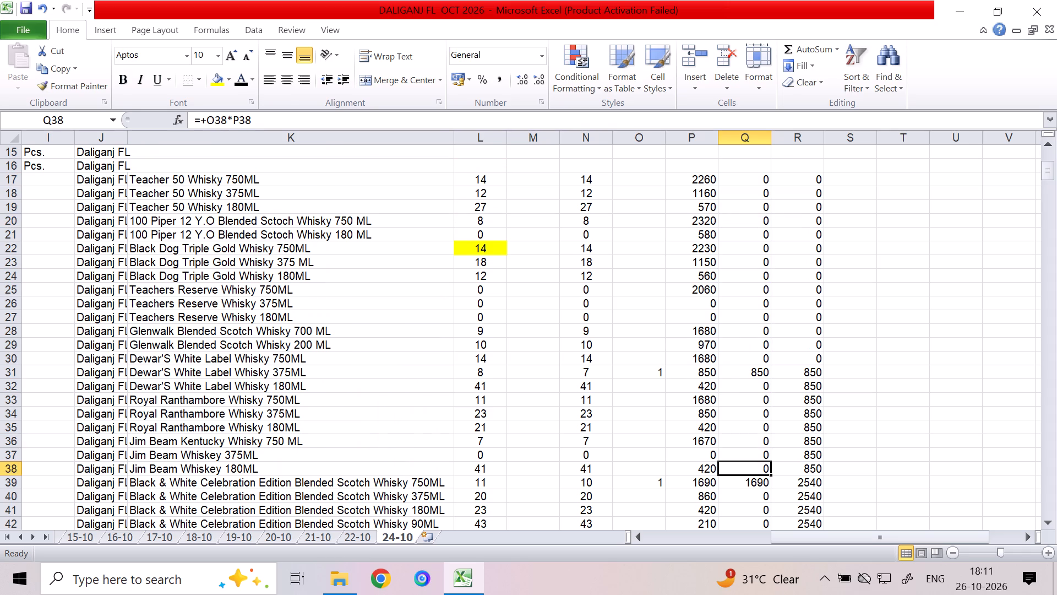
Review the column Q sale amounts from Jim Beam Whiskey 180ML down to IGL'S Amazing Deluxe Craft Whisky 375 ML.
{"action": "key", "text": "Down"}
{"action": "key", "text": "Down"}
{"action": "key", "text": "Down"}
{"action": "key", "text": "Down"}
{"action": "key", "text": "Down"}
{"action": "key", "text": "Down"}
{"action": "key", "text": "Down"}
{"action": "key", "text": "Down"}
{"action": "key", "text": "Down"}
{"action": "key", "text": "Down"}
{"action": "key", "text": "Down"}
{"action": "key", "text": "Down"}
{"action": "key", "text": "Down"}
{"action": "key", "text": "Down"}
{"action": "key", "text": "Down"}
{"action": "key", "text": "Down"}
{"action": "key", "text": "Down"}
{"action": "key", "text": "Down"}
{"action": "key", "text": "Down"}
{"action": "key", "text": "Down"}
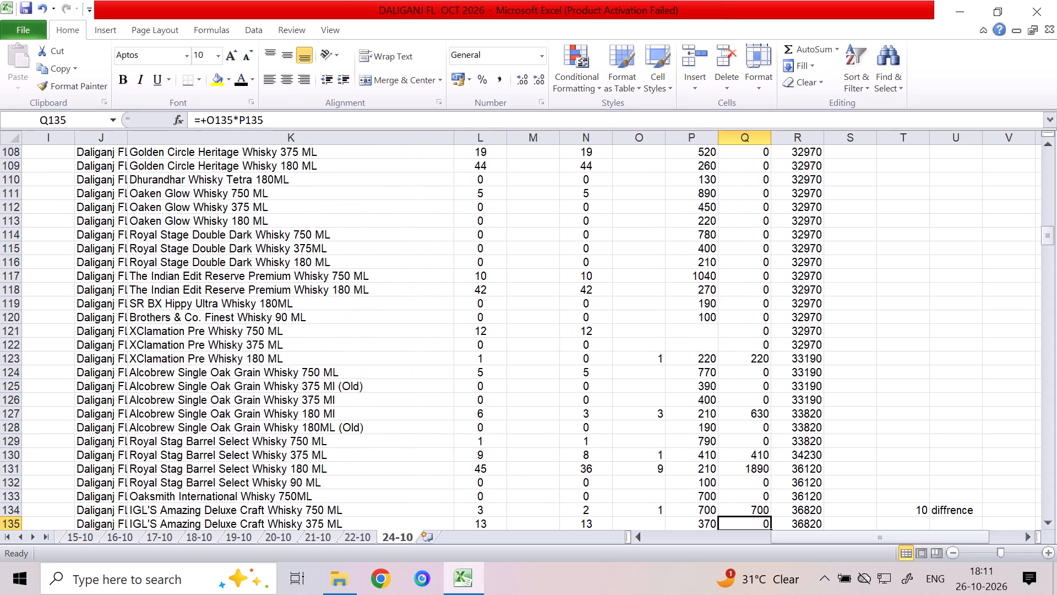
Check the column Q sale amounts from IGL'S Amazing Deluxe Craft Whisky 375 ML down to Royal Green Reserve Whisky 180ML.
{"action": "key", "text": "Down"}
{"action": "key", "text": "Down"}
{"action": "key", "text": "Down"}
{"action": "key", "text": "Down"}
{"action": "key", "text": "Down"}
{"action": "key", "text": "Down"}
{"action": "key", "text": "Down"}
{"action": "key", "text": "Down"}
{"action": "key", "text": "Down"}
{"action": "key", "text": "Down"}
{"action": "key", "text": "Down"}
{"action": "key", "text": "Down"}
{"action": "key", "text": "Down"}
{"action": "key", "text": "Down"}
{"action": "key", "text": "Down"}
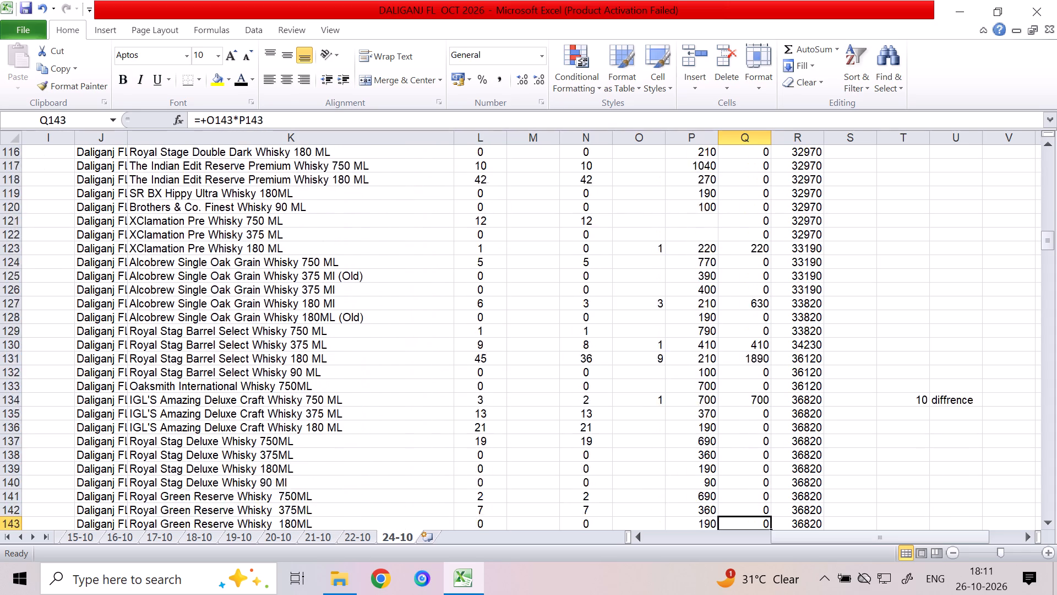
Review the running totals and reconciliation figures beside them from Royal Green Reserve Whisky 180ML down to Johnnie Walker Gold Lable Reserve 750 ML.
{"action": "key", "text": "Right"}
{"action": "key", "text": "Down"}
{"action": "key", "text": "Right"}
{"action": "key", "text": "Down"}
{"action": "key", "text": "Down"}
{"action": "key", "text": "Down"}
{"action": "key", "text": "Down"}
{"action": "key", "text": "Down"}
{"action": "key", "text": "Down"}
{"action": "key", "text": "Down"}
{"action": "key", "text": "Down"}
{"action": "key", "text": "Down"}
{"action": "key", "text": "Down"}
{"action": "key", "text": "Down"}
{"action": "key", "text": "Down"}
{"action": "key", "text": "Down"}
{"action": "key", "text": "Down"}
{"action": "key", "text": "Down"}
{"action": "key", "text": "Down"}
{"action": "key", "text": "Down"}
{"action": "key", "text": "Down"}
{"action": "key", "text": "Down"}
{"action": "key", "text": "Down"}
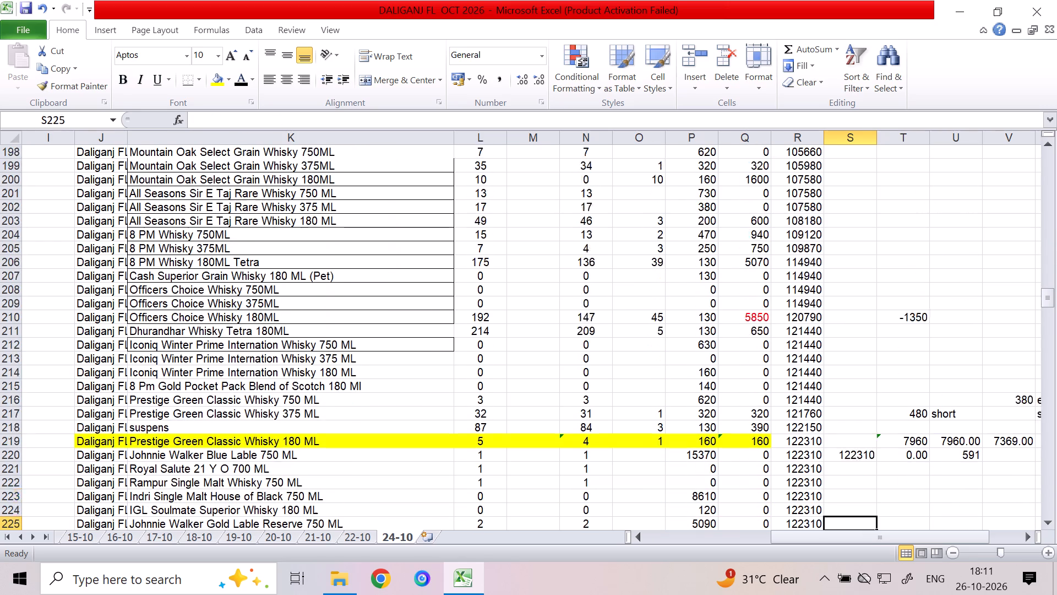
Review the rows from Johnnie Walker Gold Lable Reserve 750 ML down to Chivas Regal 18 Yo Blended Scotch Whisky 750 Ml along column T.
{"action": "key", "text": "Right"}
{"action": "key", "text": "Down"}
{"action": "key", "text": "Down"}
{"action": "key", "text": "Down"}
{"action": "key", "text": "Down"}
{"action": "key", "text": "Down"}
{"action": "key", "text": "Down"}
{"action": "key", "text": "Down"}
{"action": "key", "text": "Down"}
{"action": "key", "text": "Down"}
{"action": "key", "text": "Down"}
{"action": "key", "text": "Up"}
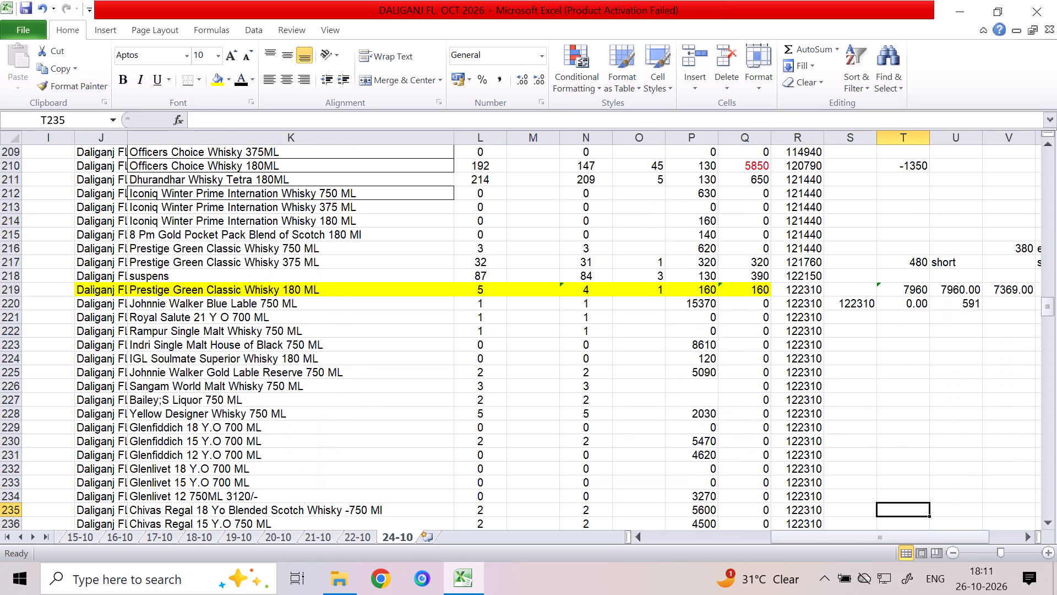
Review the rows from Chivas Regal 18 Yo back up to Sangam World Malt Whisky 750 ML, moving across to the column O sold quantities.
{"action": "key", "text": "Left"}
{"action": "key", "text": "Left"}
{"action": "key", "text": "Up"}
{"action": "key", "text": "Left"}
{"action": "key", "text": "Up"}
{"action": "key", "text": "Left"}
{"action": "key", "text": "Up"}
{"action": "key", "text": "Left"}
{"action": "key", "text": "Up"}
{"action": "key", "text": "Up"}
{"action": "key", "text": "Up"}
{"action": "key", "text": "Up"}
{"action": "key", "text": "Up"}
{"action": "key", "text": "Up"}
{"action": "key", "text": "Up"}
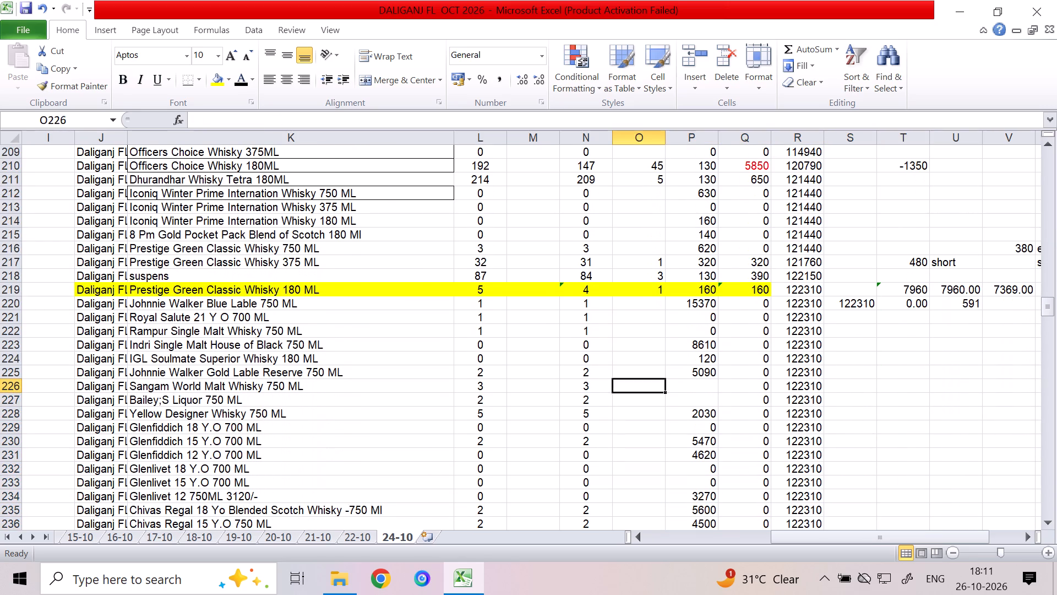
Check the sold quantities and column N stock formulas between Sangam World Malt Whisky 750 ML, Prestige Green Classic Whisky 180 ML and Rampur Single Malt.
{"action": "key", "text": "Up"}
{"action": "key", "text": "Up"}
{"action": "key", "text": "Up"}
{"action": "key", "text": "Up"}
{"action": "key", "text": "Up"}
{"action": "key", "text": "Up"}
{"action": "key", "text": "Left"}
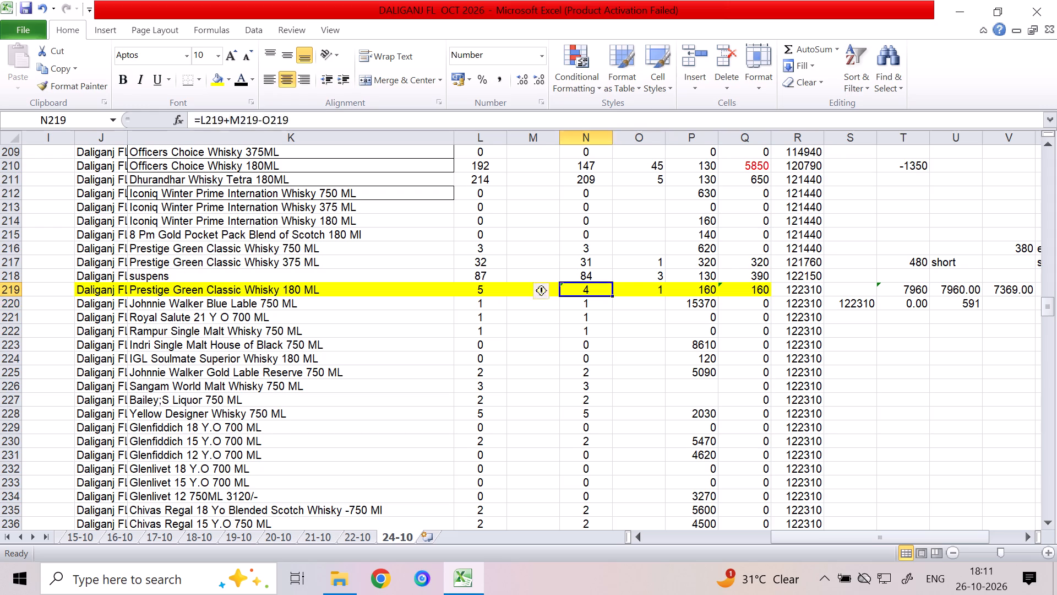
{"action": "key", "text": "Left"}
{"action": "key", "text": "Down"}
{"action": "key", "text": "Down"}
{"action": "key", "text": "Right"}
{"action": "key", "text": "Down"}
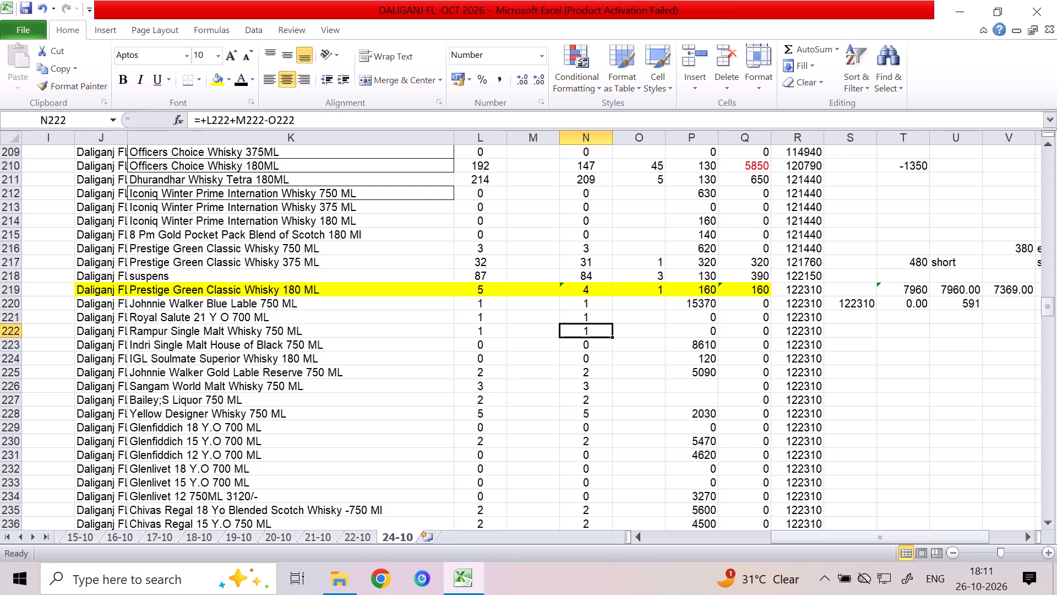
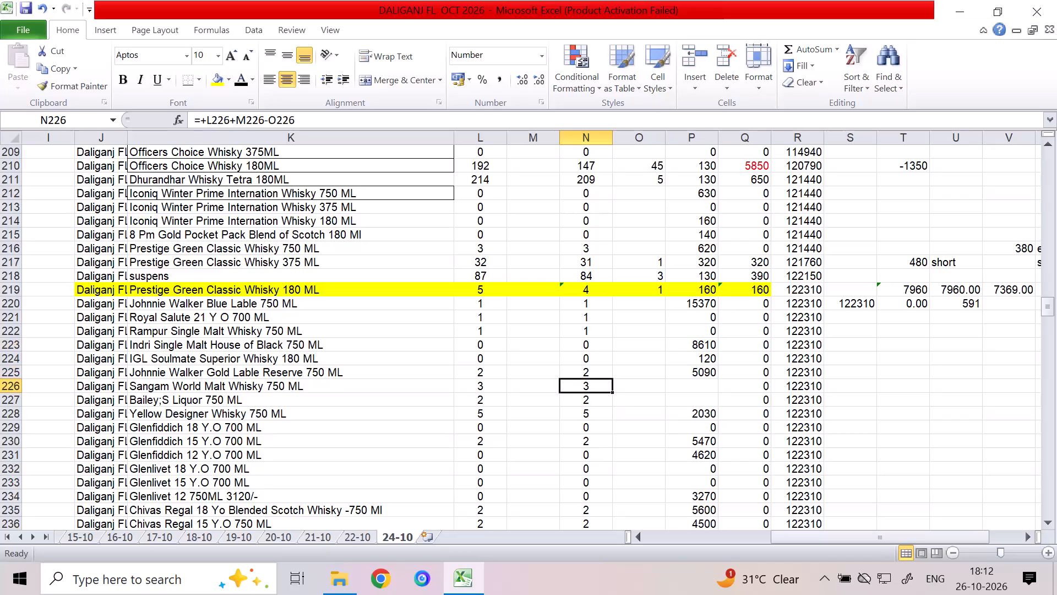
Enter a sold quantity of 2 in column O for Johnnie Walker Gold Lable Reserve 750 ML.
{"action": "key", "text": "Up"}
{"action": "key", "text": "Down"}
{"action": "key", "text": "Up"}
{"action": "key", "text": "Left"}
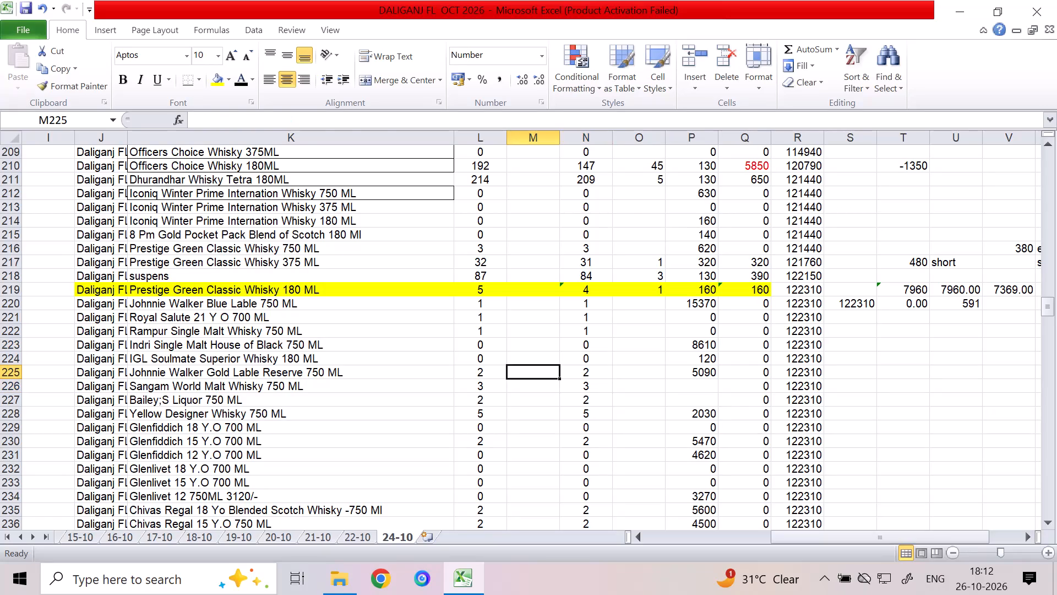
{"action": "key", "text": "Left"}
{"action": "key", "text": "Left"}
{"action": "key", "text": "Right"}
{"action": "key", "text": "Right"}
{"action": "key", "text": "Right"}
{"action": "key", "text": "Right"}
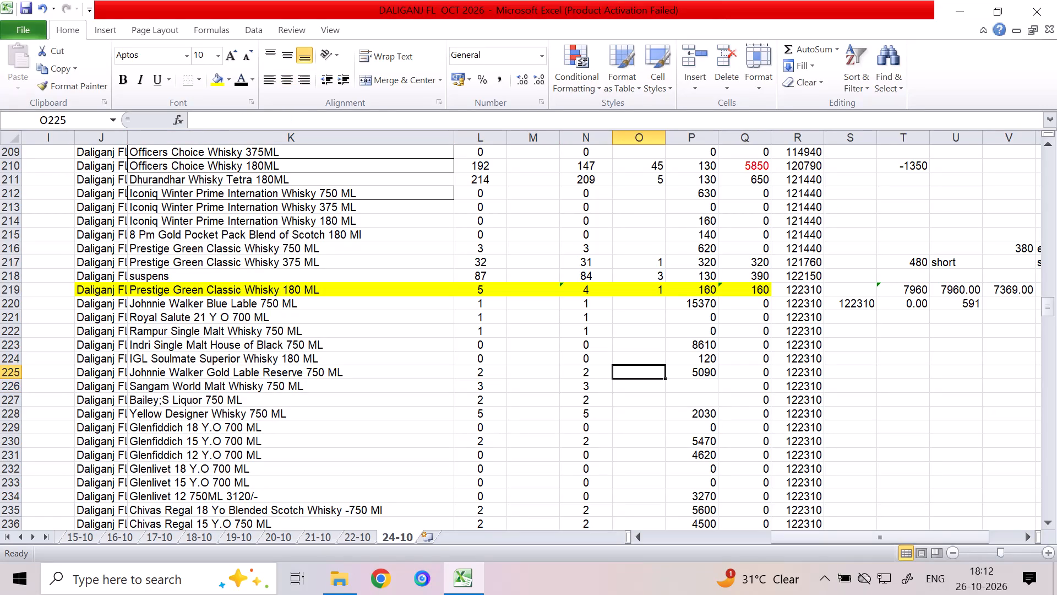
{"action": "key", "text": "2"}
{"action": "key", "text": "Down"}
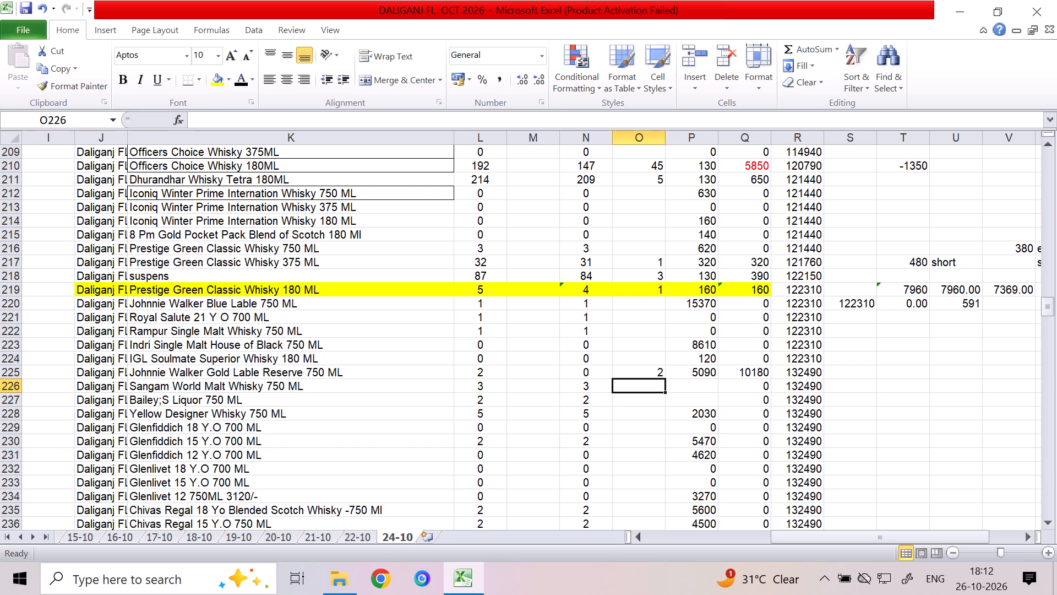
Enter a sold quantity of 1 for Glenfiddich 15 Y.O 700 ML.
{"action": "key", "text": "Down"}
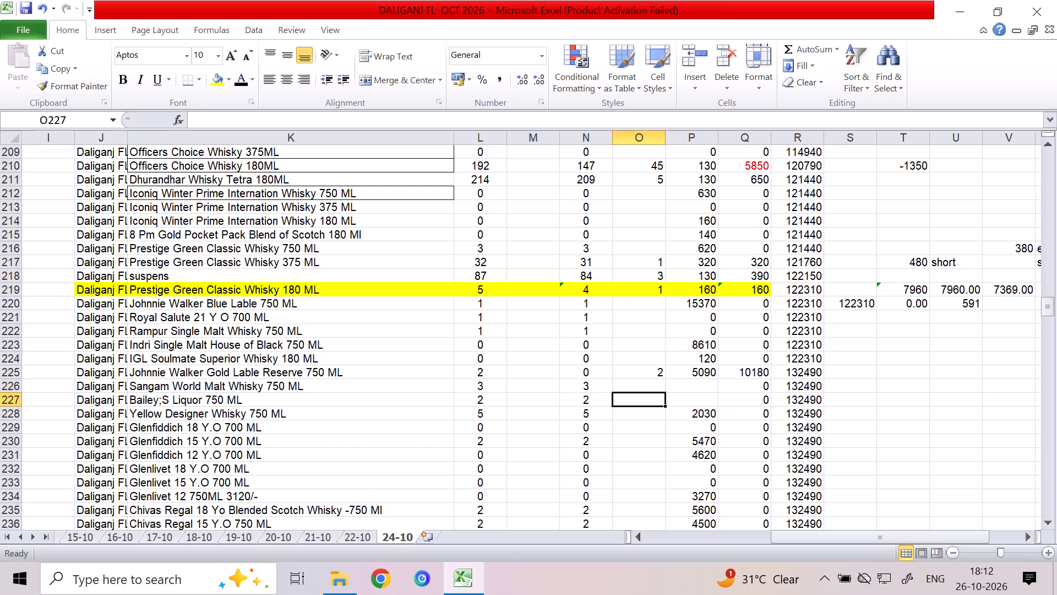
{"action": "key", "text": "Down"}
{"action": "key", "text": "Down"}
{"action": "key", "text": "Down"}
{"action": "key", "text": "Down"}
{"action": "key", "text": "Down"}
{"action": "key", "text": "Down"}
{"action": "key", "text": "Down"}
{"action": "key", "text": "Down"}
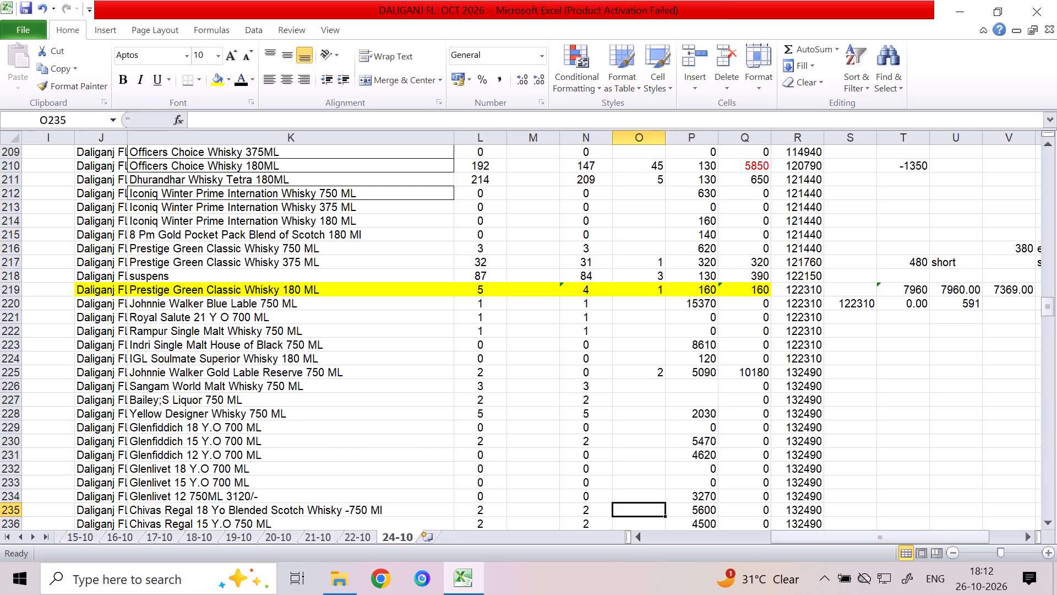
{"action": "key", "text": "Down"}
{"action": "key", "text": "Down"}
{"action": "key", "text": "Down"}
{"action": "key", "text": "Down"}
{"action": "key", "text": "Down"}
{"action": "key", "text": "Up"}
{"action": "key", "text": "Up"}
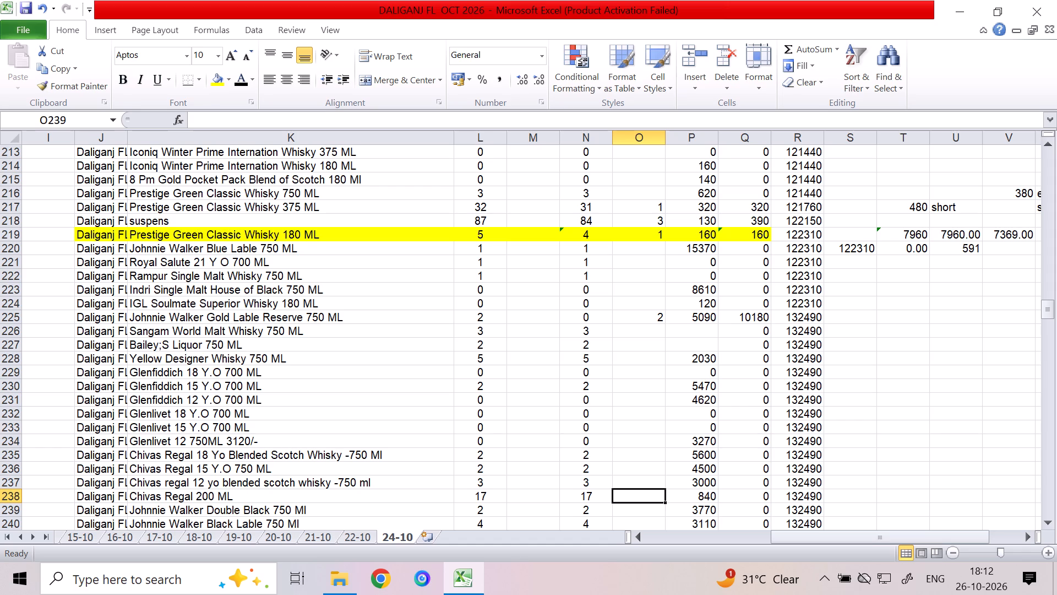
{"action": "key", "text": "Up"}
{"action": "key", "text": "Up"}
{"action": "key", "text": "Left"}
{"action": "key", "text": "Up"}
{"action": "key", "text": "Left"}
{"action": "key", "text": "Up"}
{"action": "key", "text": "Left"}
{"action": "key", "text": "Up"}
{"action": "key", "text": "Left"}
{"action": "key", "text": "Up"}
{"action": "key", "text": "Up"}
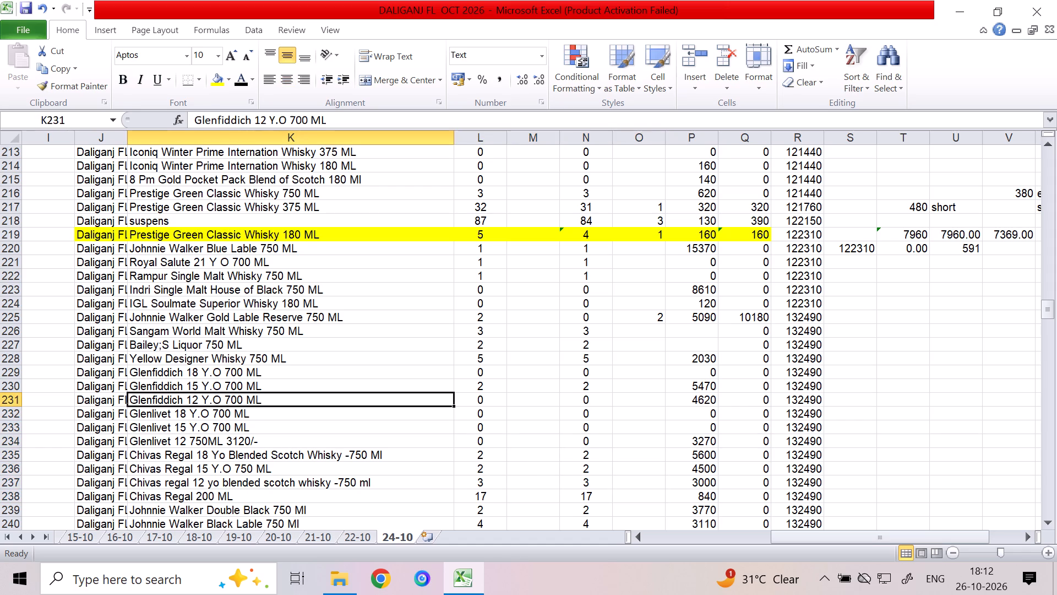
{"action": "key", "text": "Up"}
{"action": "key", "text": "Right"}
{"action": "key", "text": "Right"}
{"action": "key", "text": "Right"}
{"action": "key", "text": "Right"}
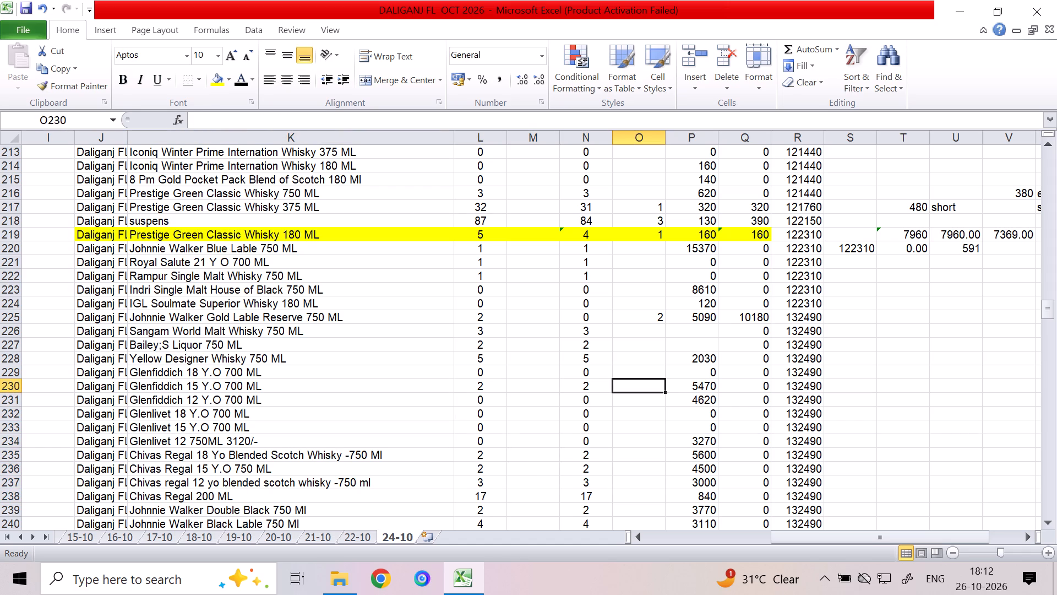
{"action": "key", "text": "1"}
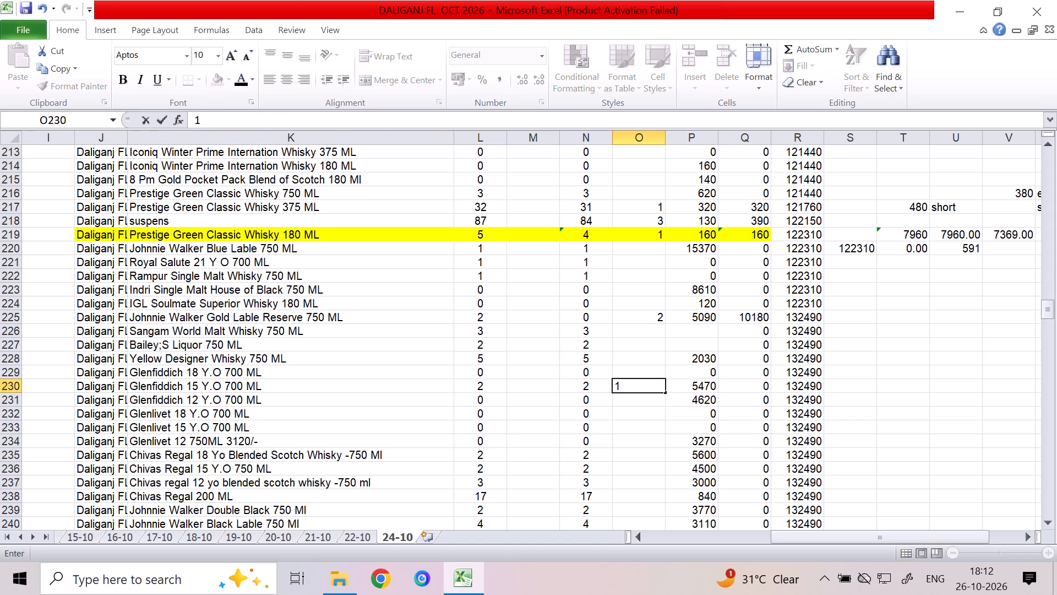
{"action": "key", "text": "Down"}
{"action": "key", "text": "Up"}
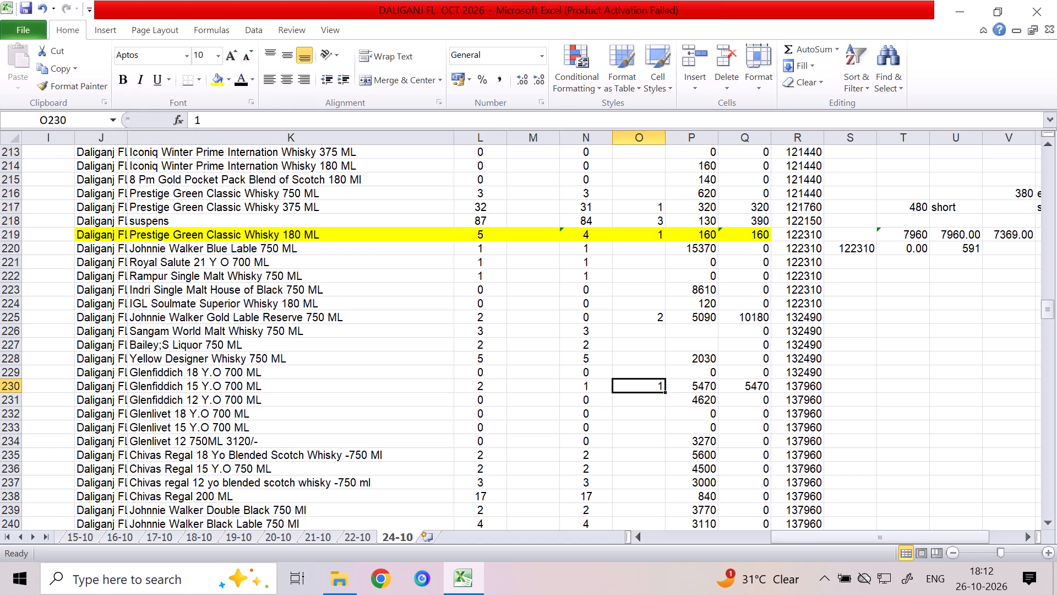
Enter a sold quantity of 1 for Chivas Regal 200 ML.
{"action": "key", "text": "Down"}
{"action": "key", "text": "Down"}
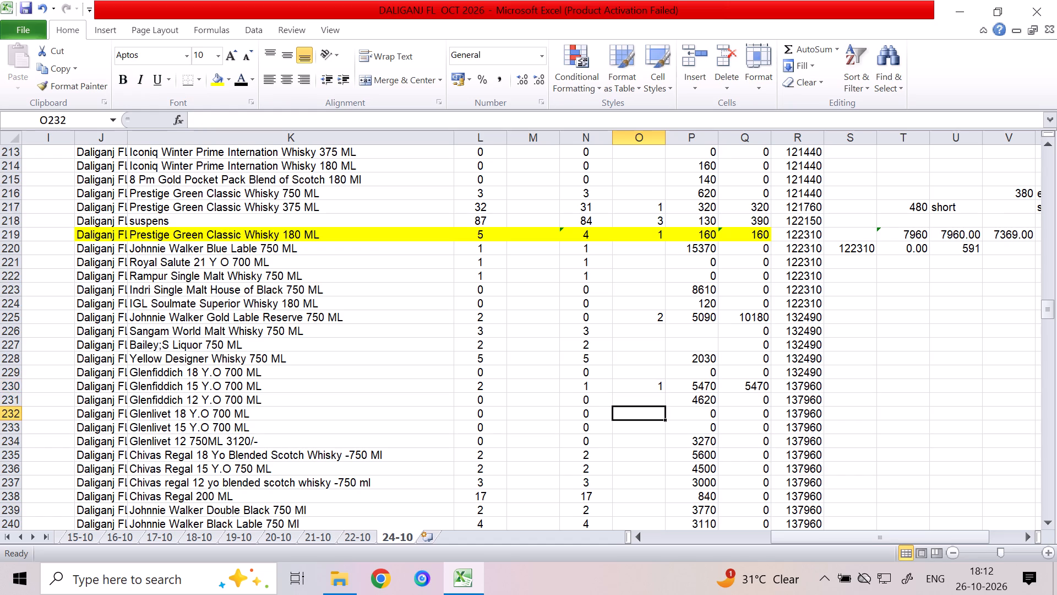
{"action": "key", "text": "Down"}
{"action": "key", "text": "Down"}
{"action": "key", "text": "Down"}
{"action": "key", "text": "Down"}
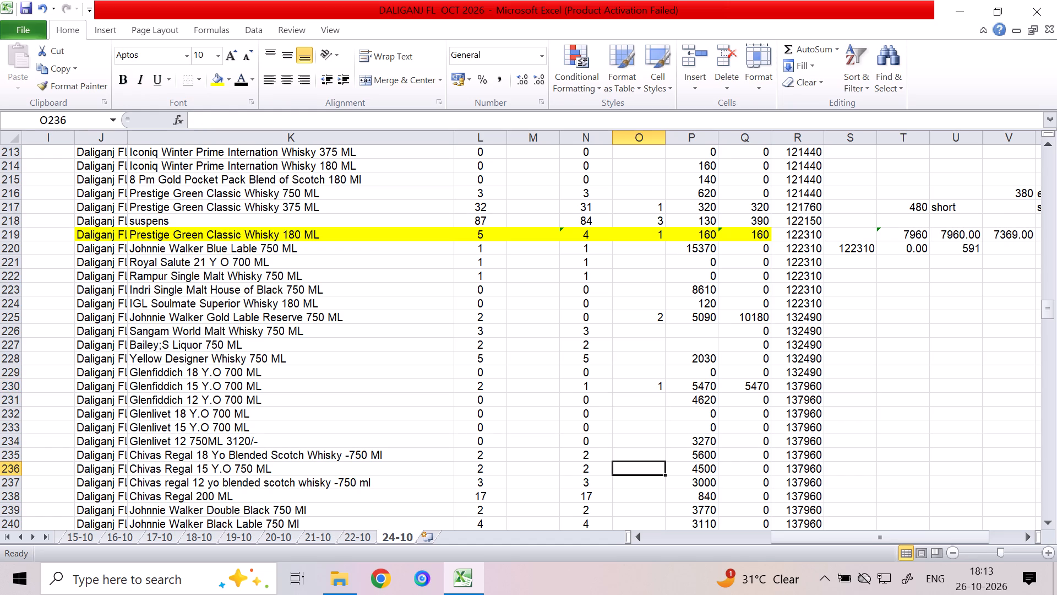
{"action": "key", "text": "Down"}
{"action": "key", "text": "Down"}
{"action": "key", "text": "Down"}
{"action": "key", "text": "Down"}
{"action": "key", "text": "Down"}
{"action": "key", "text": "Down"}
{"action": "key", "text": "Down"}
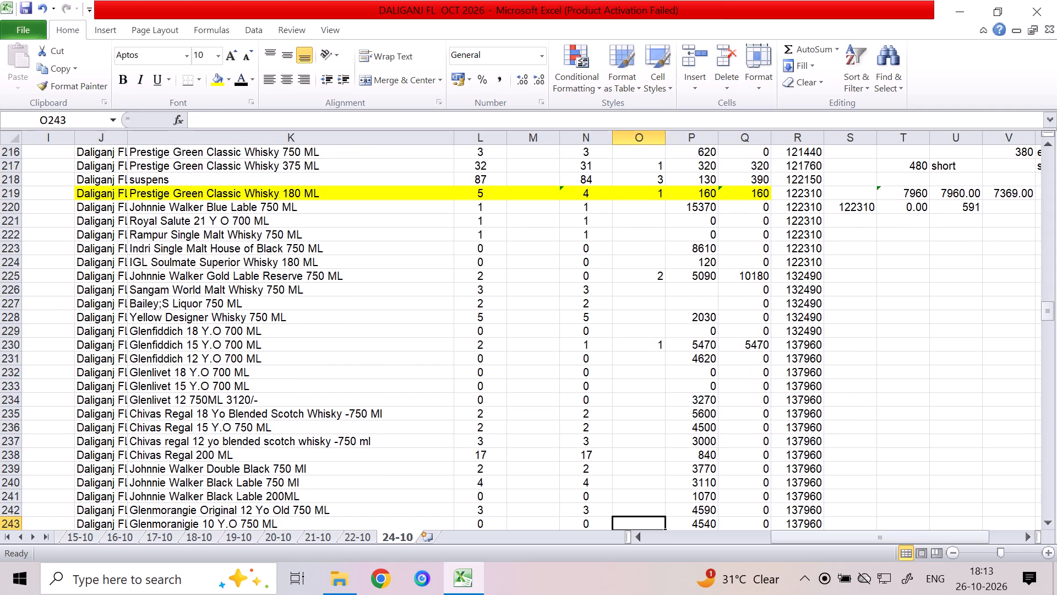
{"action": "key", "text": "Up"}
{"action": "key", "text": "Up"}
{"action": "key", "text": "Up"}
{"action": "key", "text": "Up"}
{"action": "key", "text": "Up"}
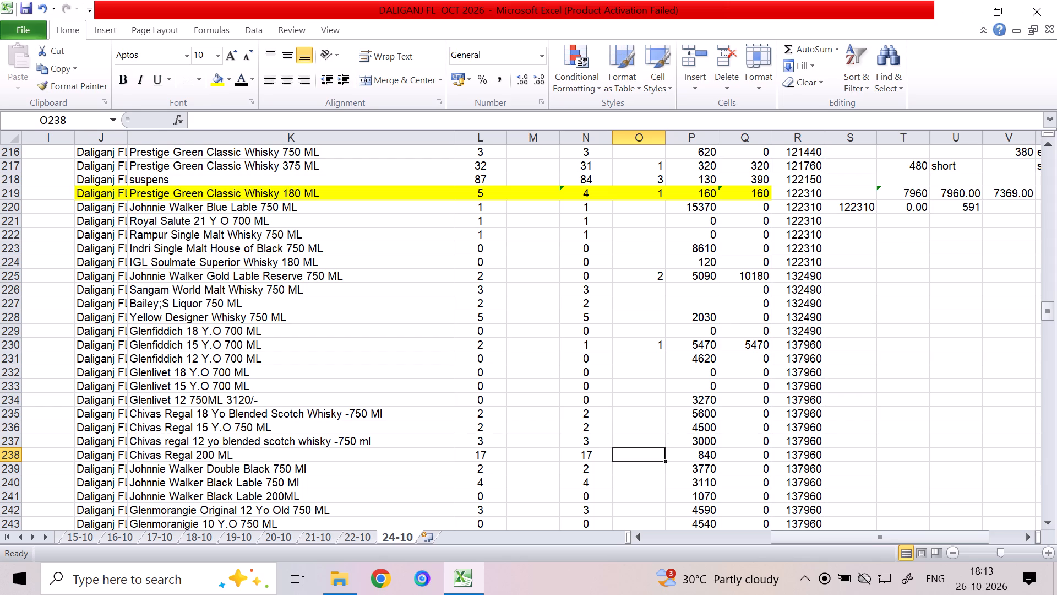
{"action": "key", "text": "1"}
{"action": "key", "text": "Down"}
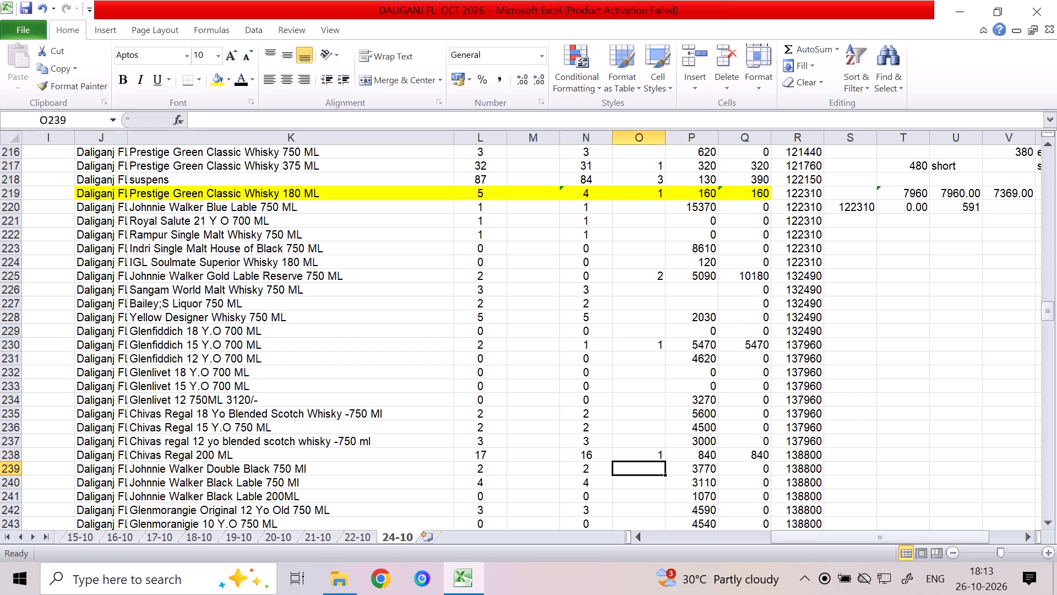
Enter a sold quantity of 1 for Jack Daniels Quality 375 ML.
{"action": "key", "text": "Down"}
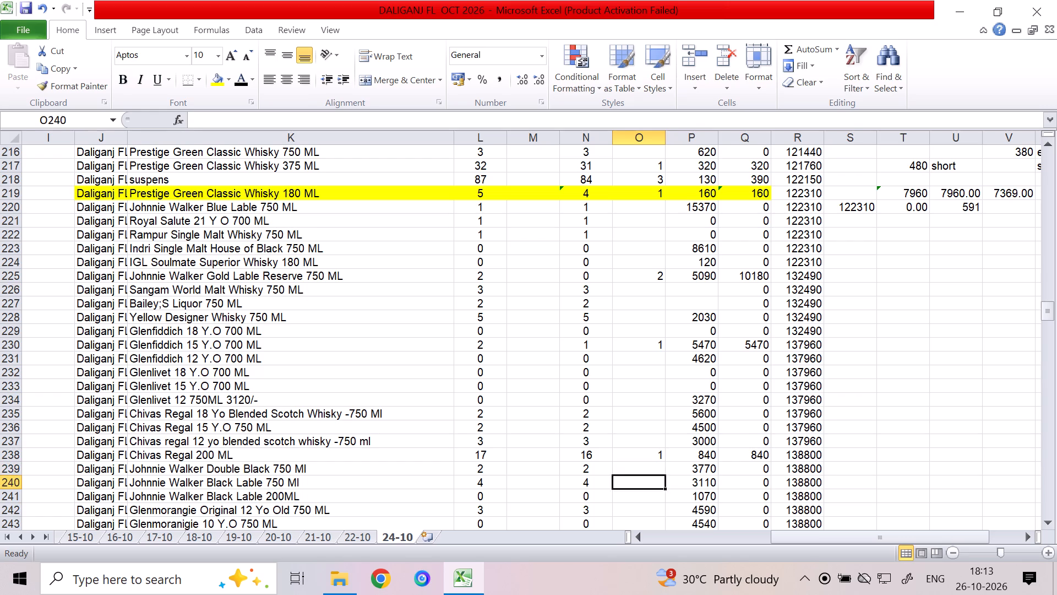
{"action": "key", "text": "Down"}
{"action": "key", "text": "Down"}
{"action": "key", "text": "Down"}
{"action": "key", "text": "Down"}
{"action": "key", "text": "Down"}
{"action": "key", "text": "Down"}
{"action": "key", "text": "Down"}
{"action": "key", "text": "Down"}
{"action": "key", "text": "Down"}
{"action": "key", "text": "Down"}
{"action": "key", "text": "Down"}
{"action": "key", "text": "Down"}
{"action": "key", "text": "Down"}
{"action": "key", "text": "Down"}
{"action": "key", "text": "Down"}
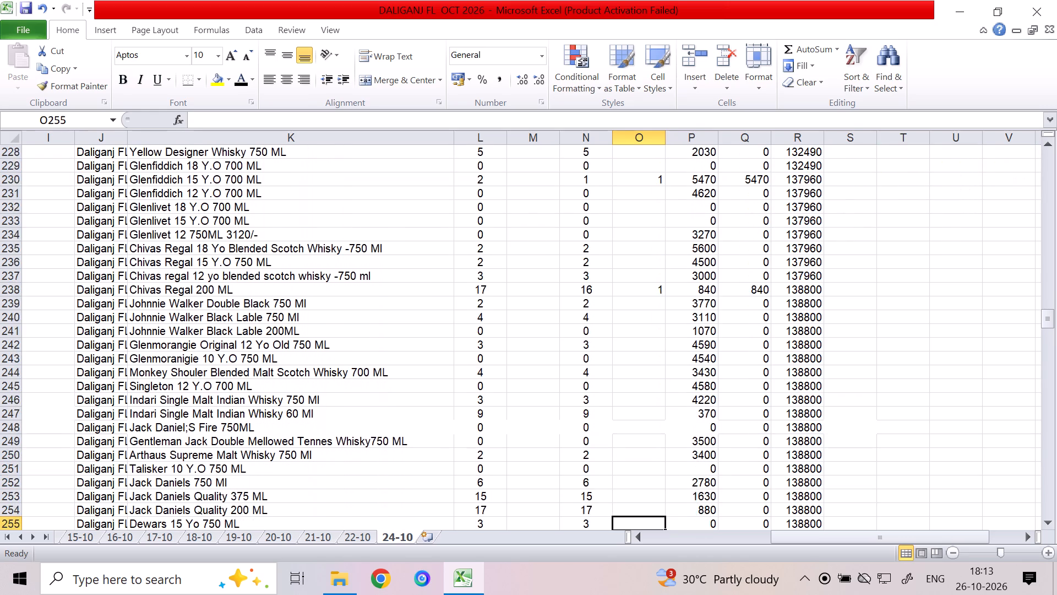
{"action": "key", "text": "Down"}
{"action": "key", "text": "Down"}
{"action": "key", "text": "Up"}
{"action": "key", "text": "Up"}
{"action": "key", "text": "Up"}
{"action": "key", "text": "Up"}
{"action": "key", "text": "1"}
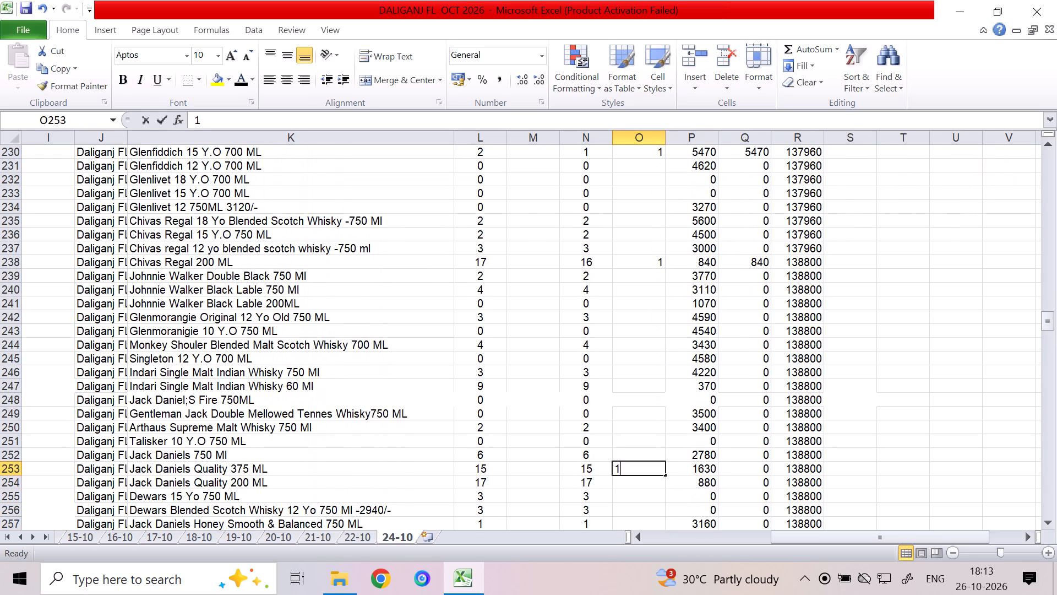
{"action": "key", "text": "Down"}
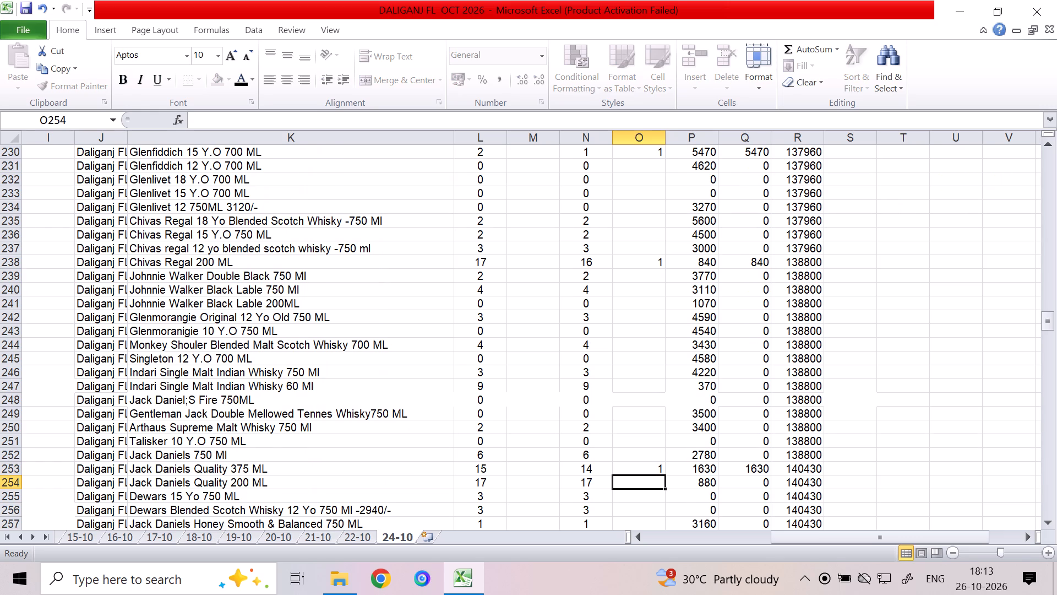
Enter a sold quantity of 4 for Johnnie Walker Red Lable 200 ML.
{"action": "key", "text": "Down"}
{"action": "key", "text": "Down"}
{"action": "key", "text": "Down"}
{"action": "key", "text": "Down"}
{"action": "key", "text": "Down"}
{"action": "key", "text": "Down"}
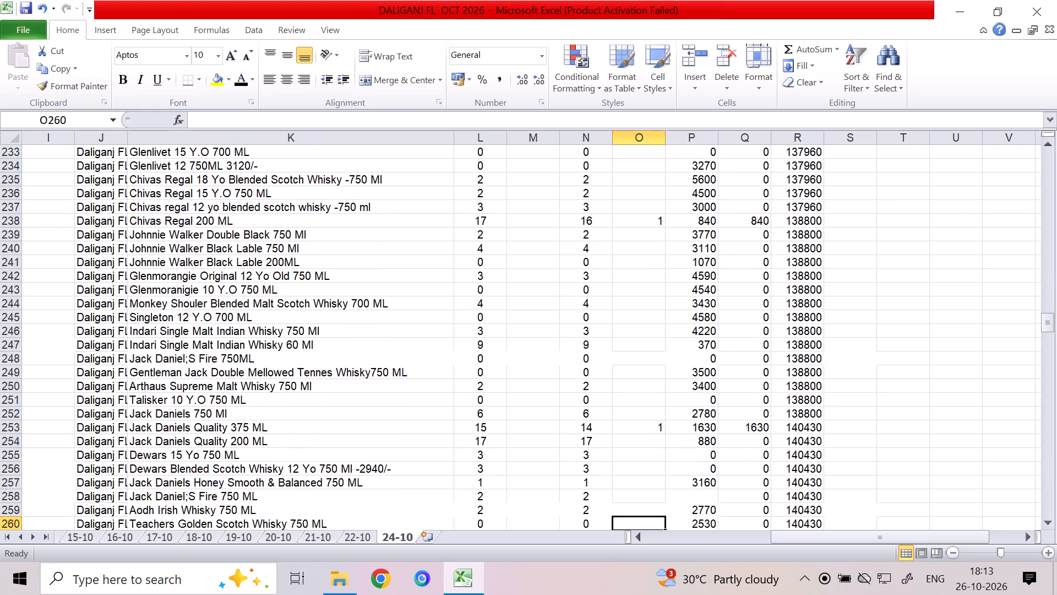
{"action": "key", "text": "Down"}
{"action": "key", "text": "Down"}
{"action": "key", "text": "Down"}
{"action": "key", "text": "Down"}
{"action": "key", "text": "Down"}
{"action": "key", "text": "Down"}
{"action": "key", "text": "Up"}
{"action": "key", "text": "Up"}
{"action": "key", "text": "Up"}
{"action": "key", "text": "Down"}
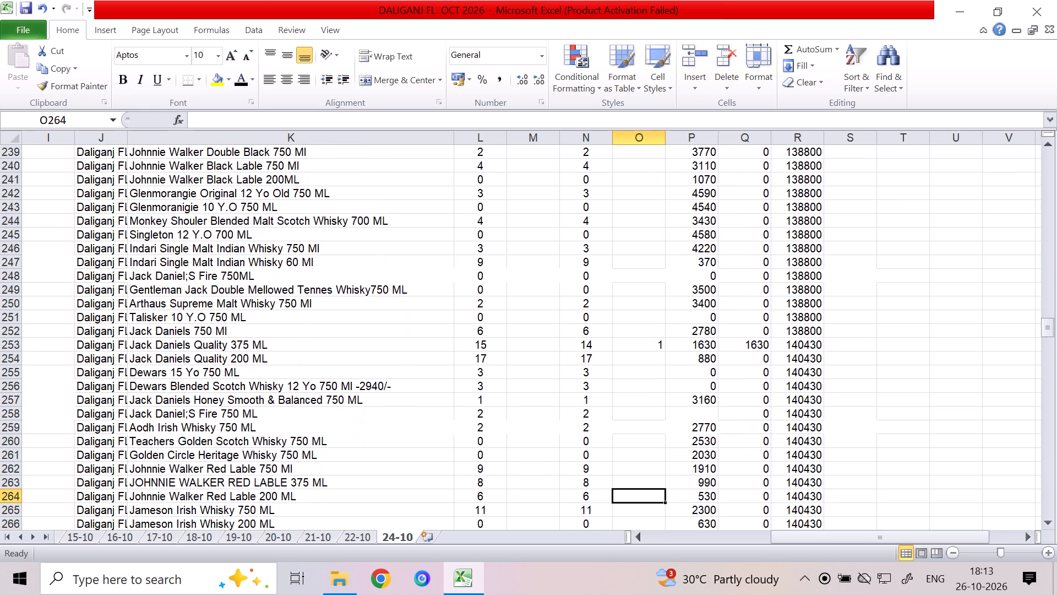
{"action": "key", "text": "Up"}
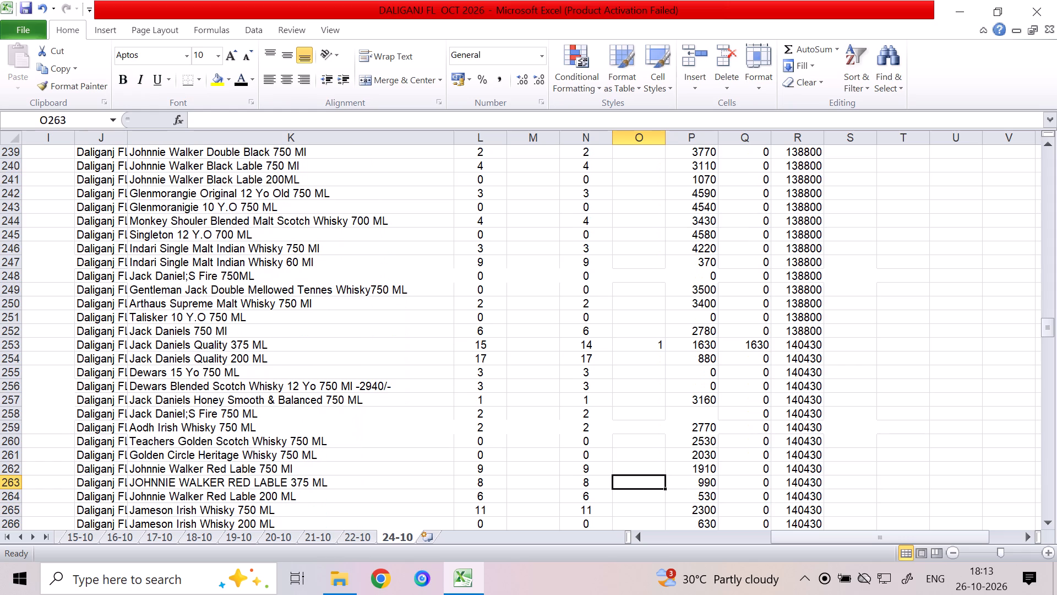
{"action": "key", "text": "Down"}
{"action": "key", "text": "4"}
{"action": "key", "text": "Down"}
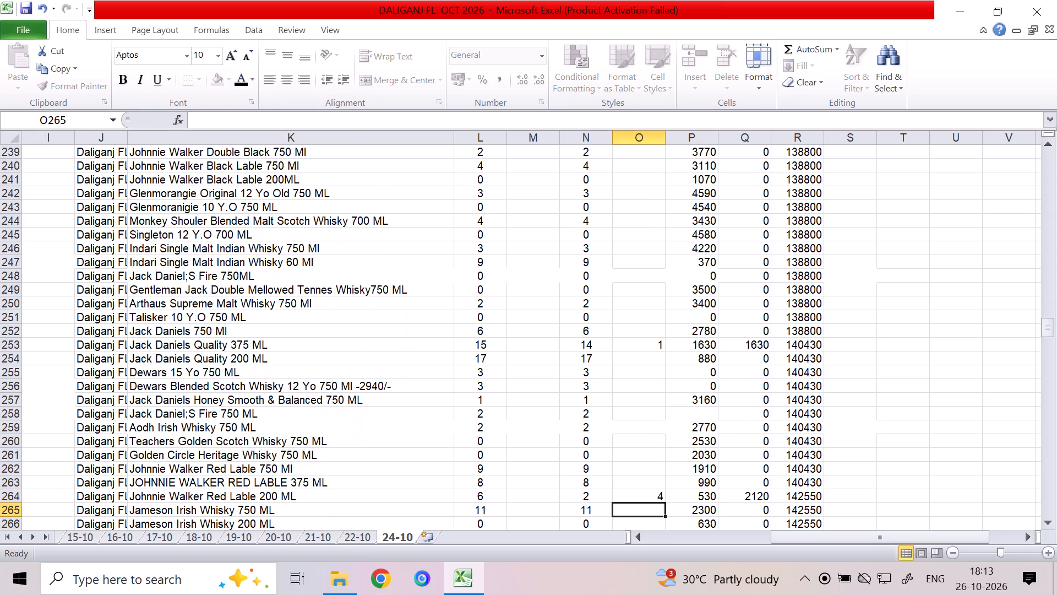
Enter a sold quantity of 1 each for Ballantine's Finest 750 ML and Ballantine's finest 200 ML.
{"action": "key", "text": "Down"}
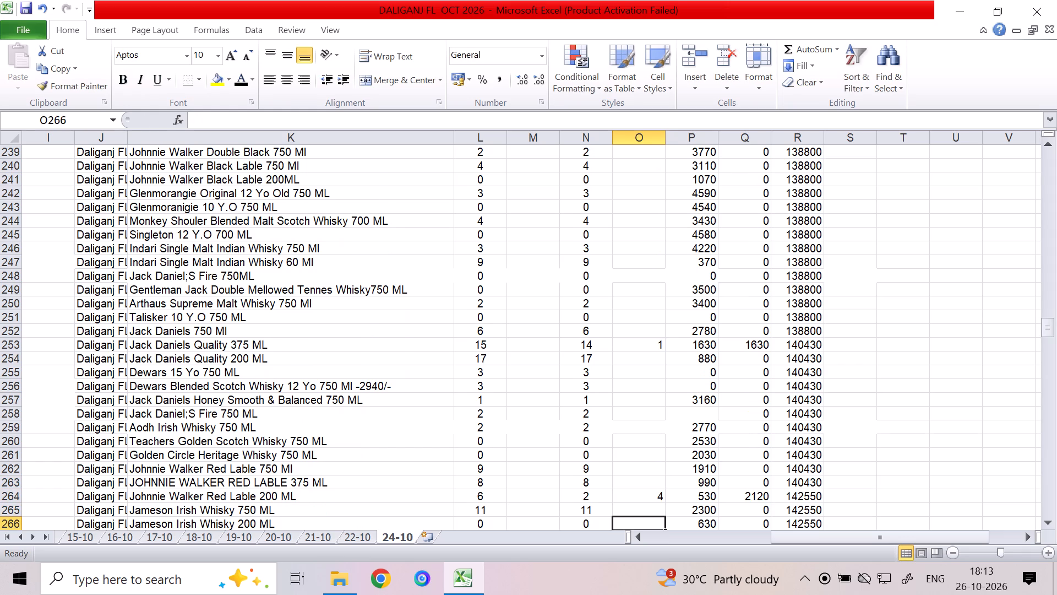
{"action": "key", "text": "Down"}
{"action": "key", "text": "Down"}
{"action": "key", "text": "Down"}
{"action": "key", "text": "Up"}
{"action": "key", "text": "Up"}
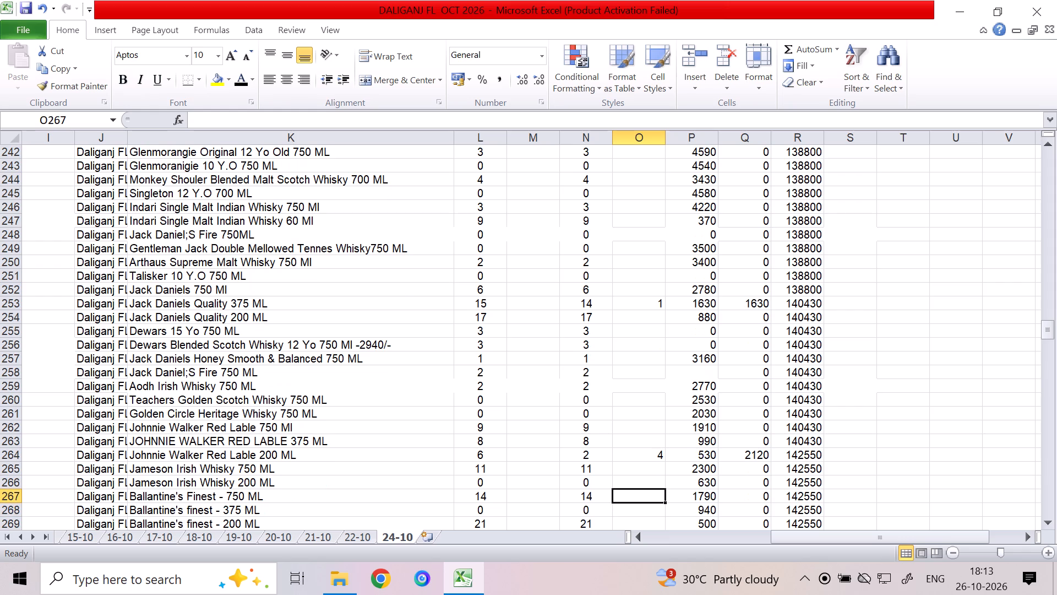
{"action": "key", "text": "1"}
{"action": "key", "text": "Down"}
{"action": "key", "text": "Down"}
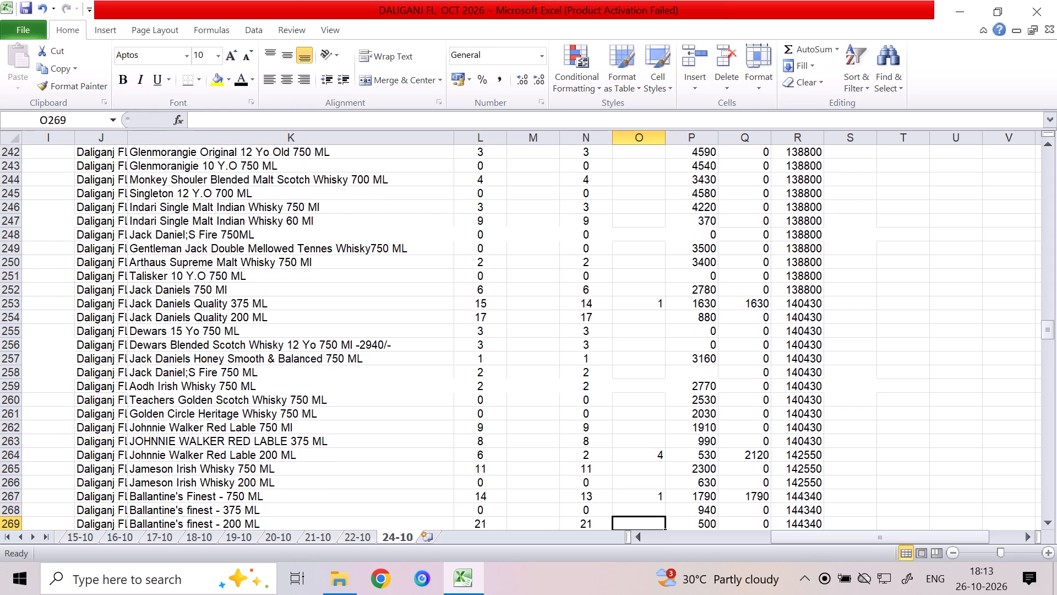
{"action": "key", "text": "1"}
{"action": "key", "text": "Down"}
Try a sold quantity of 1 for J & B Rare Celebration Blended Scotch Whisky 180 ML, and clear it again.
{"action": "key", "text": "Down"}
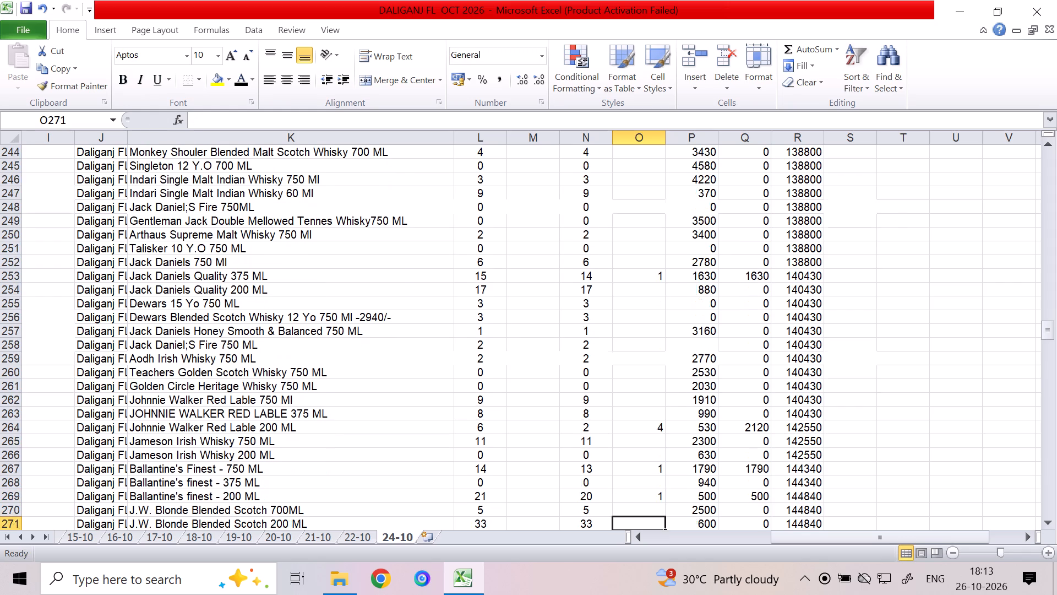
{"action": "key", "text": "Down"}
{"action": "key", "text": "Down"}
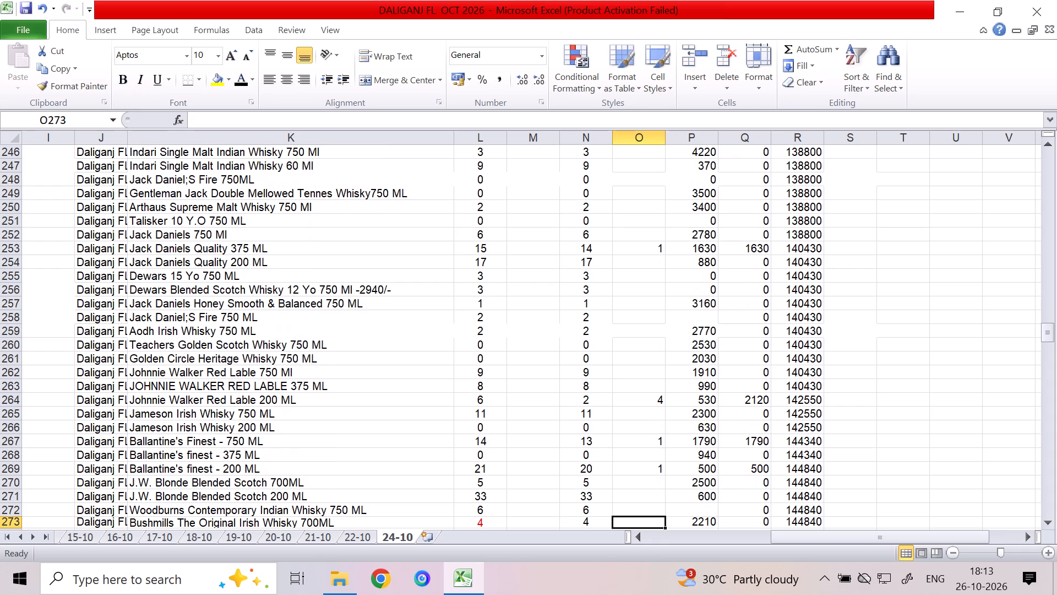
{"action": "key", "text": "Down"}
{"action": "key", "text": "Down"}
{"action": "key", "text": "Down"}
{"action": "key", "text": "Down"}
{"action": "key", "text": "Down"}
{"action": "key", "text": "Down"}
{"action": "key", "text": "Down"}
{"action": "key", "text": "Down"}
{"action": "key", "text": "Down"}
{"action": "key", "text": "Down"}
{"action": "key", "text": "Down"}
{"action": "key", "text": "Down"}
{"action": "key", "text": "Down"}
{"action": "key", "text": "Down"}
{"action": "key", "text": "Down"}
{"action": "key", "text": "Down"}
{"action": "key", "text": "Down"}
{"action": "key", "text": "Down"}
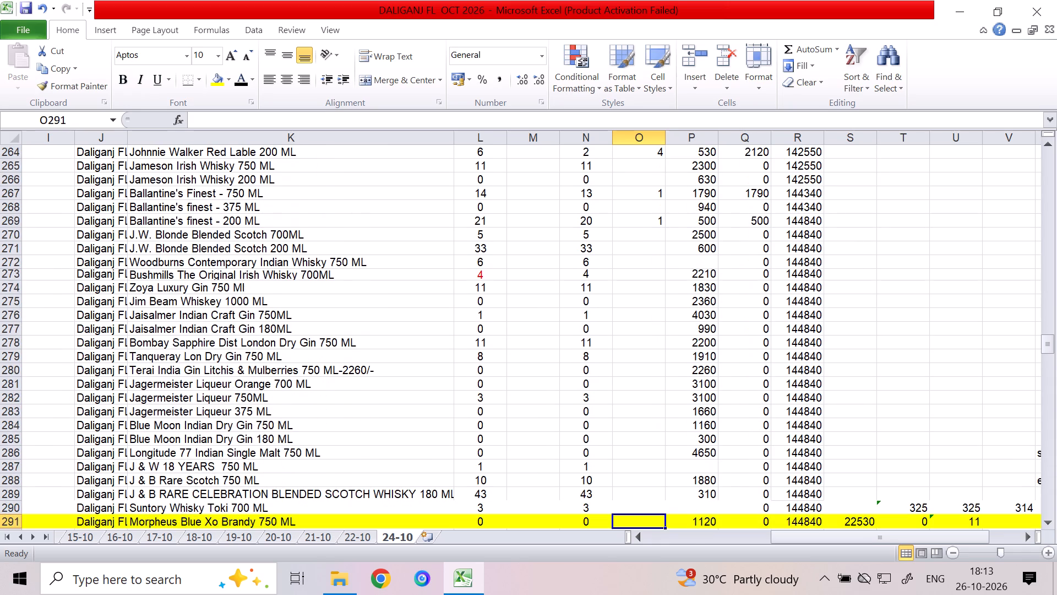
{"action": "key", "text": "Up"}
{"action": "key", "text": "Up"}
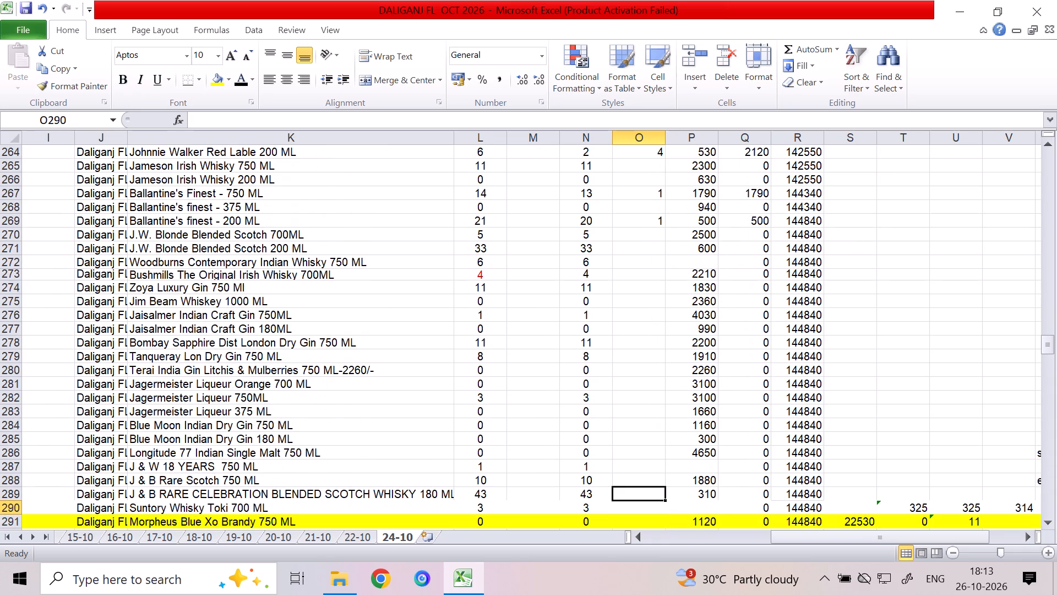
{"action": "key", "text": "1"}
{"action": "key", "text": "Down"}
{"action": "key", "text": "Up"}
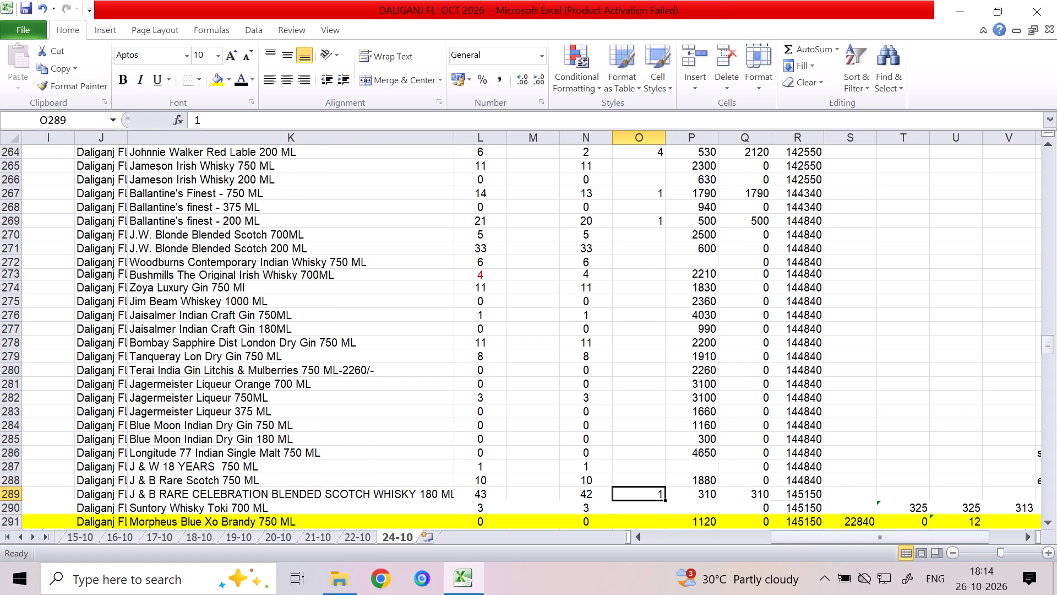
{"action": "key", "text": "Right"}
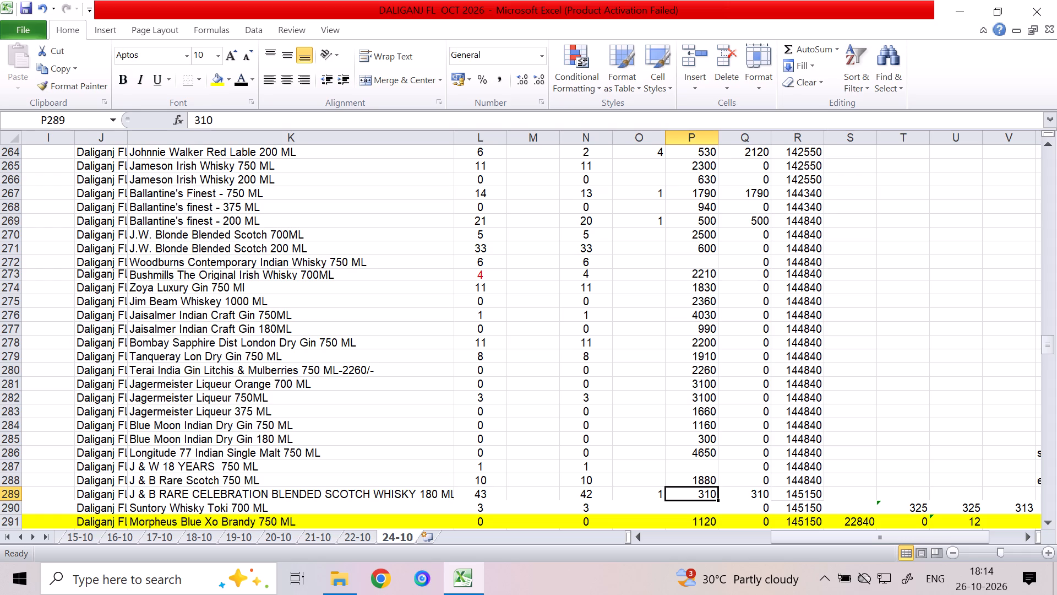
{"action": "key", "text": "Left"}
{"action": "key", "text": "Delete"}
Enter a sold quantity of 1 for J & B Rare Scotch 750 ML.
{"action": "key", "text": "Up"}
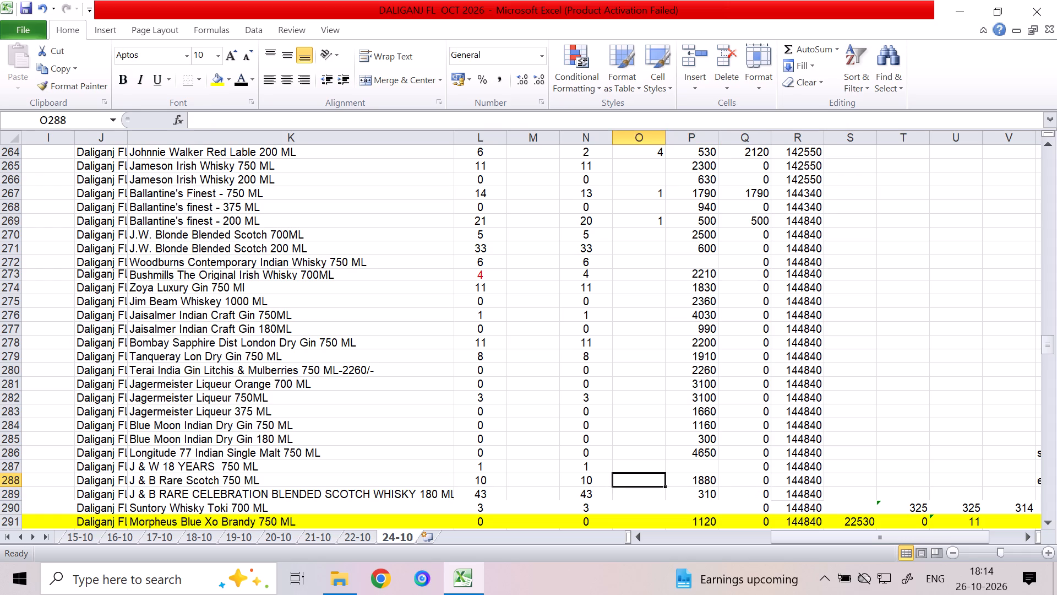
{"action": "key", "text": "Left"}
{"action": "key", "text": "Left"}
{"action": "key", "text": "Left"}
{"action": "key", "text": "Left"}
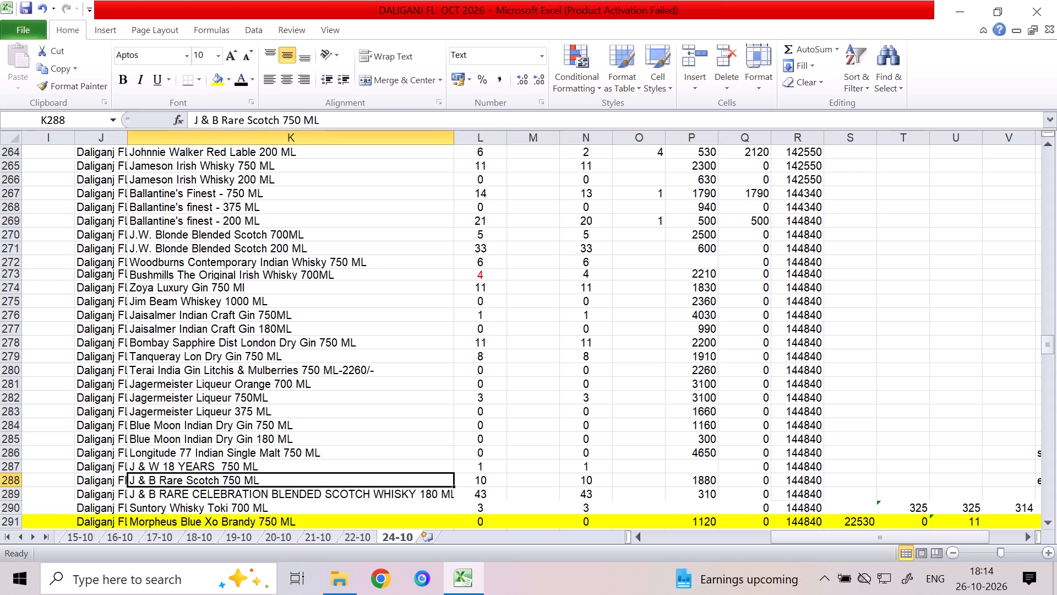
{"action": "key", "text": "Down"}
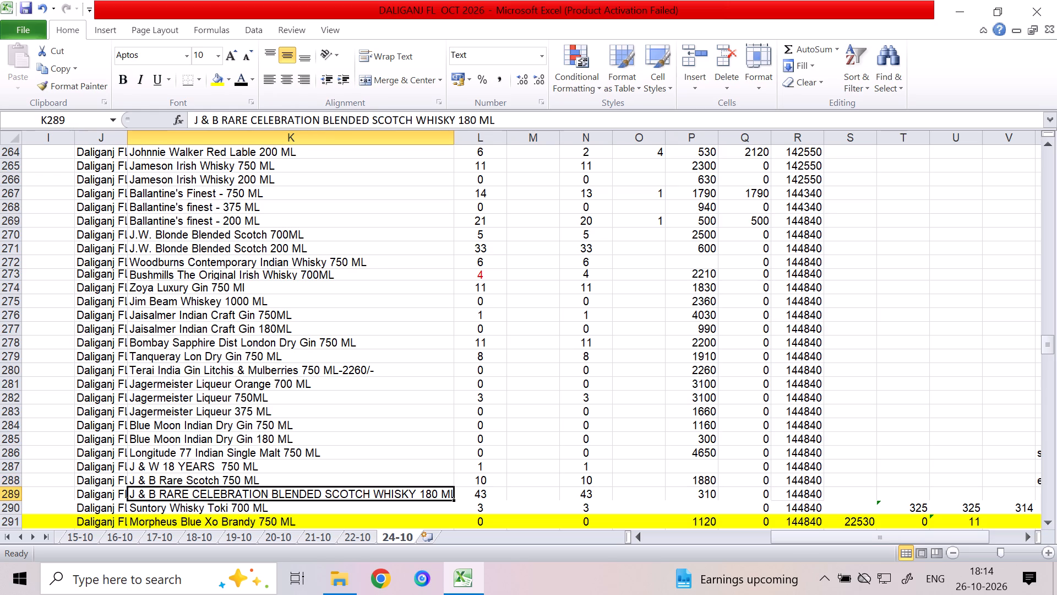
{"action": "key", "text": "Up"}
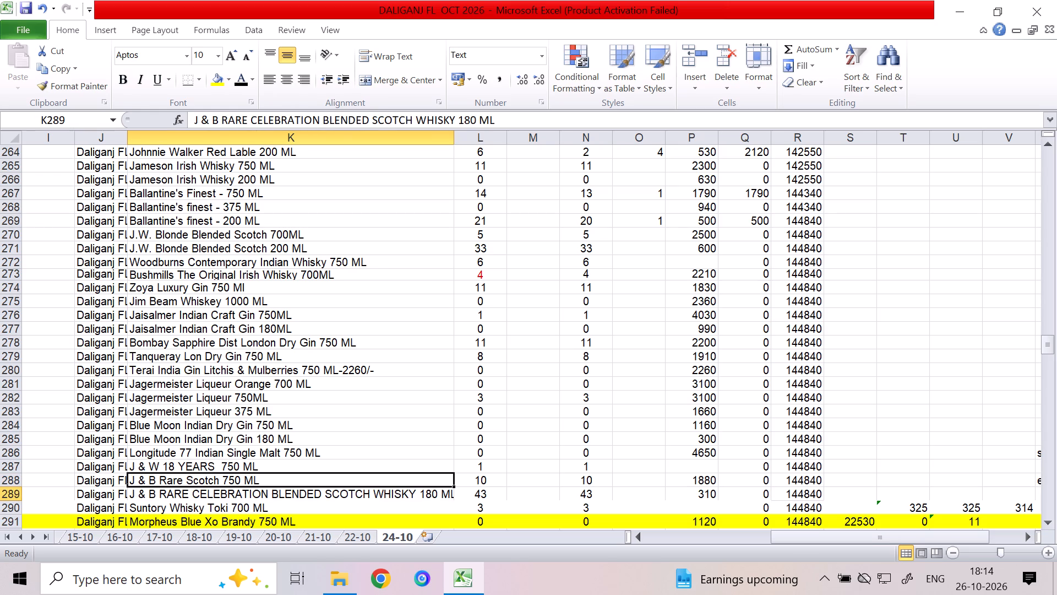
{"action": "key", "text": "Down"}
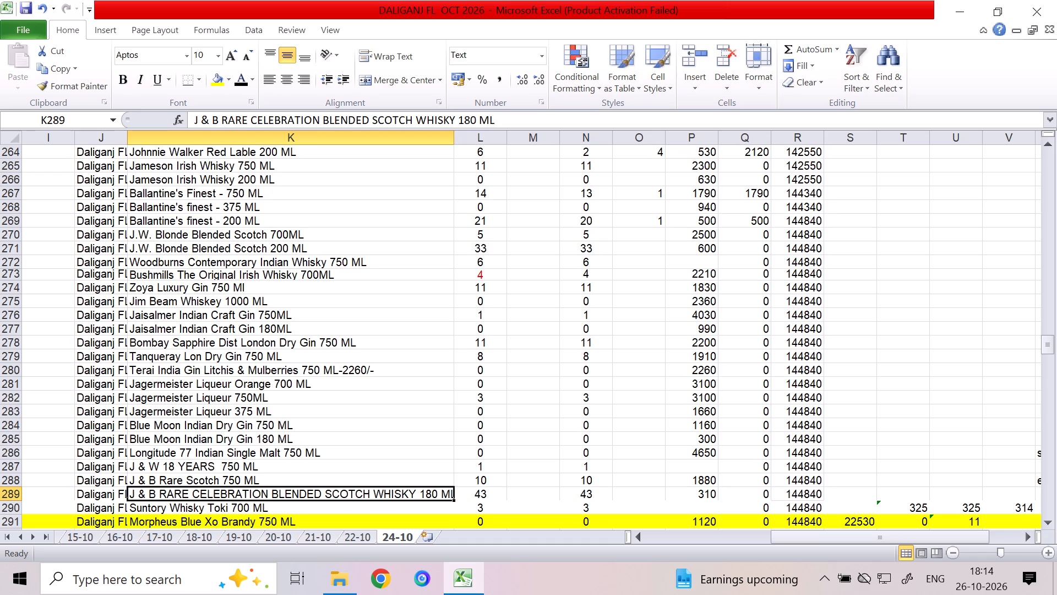
{"action": "key", "text": "Right"}
{"action": "key", "text": "Right"}
{"action": "key", "text": "Right"}
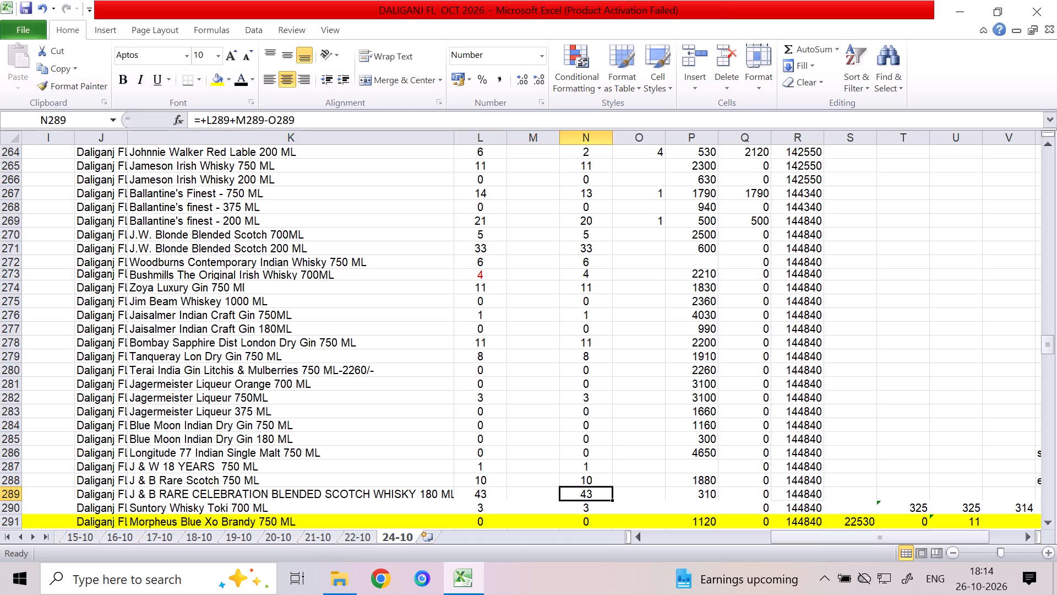
{"action": "key", "text": "Right"}
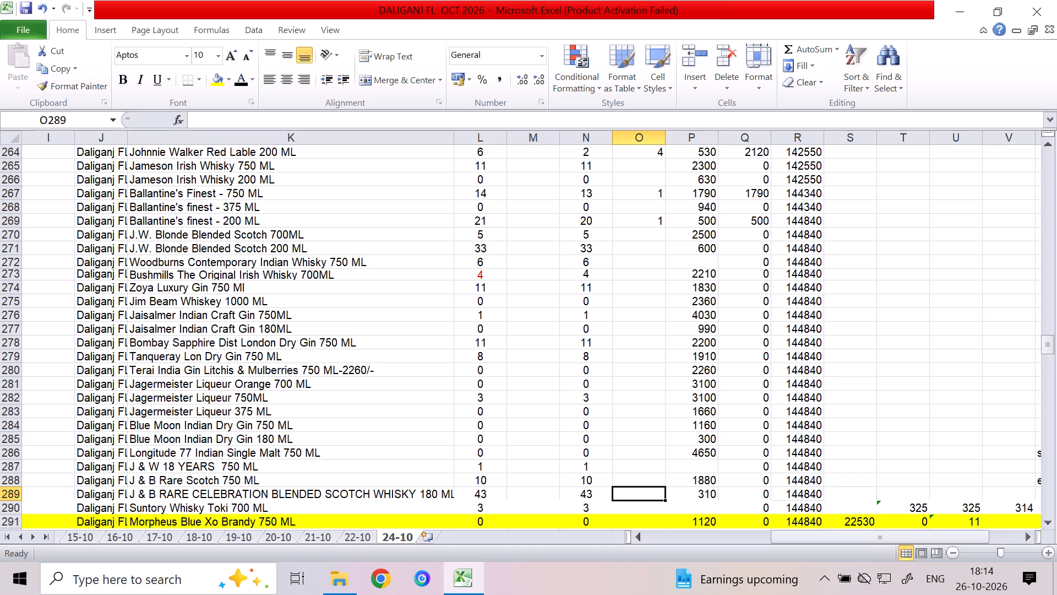
{"action": "key", "text": "Up"}
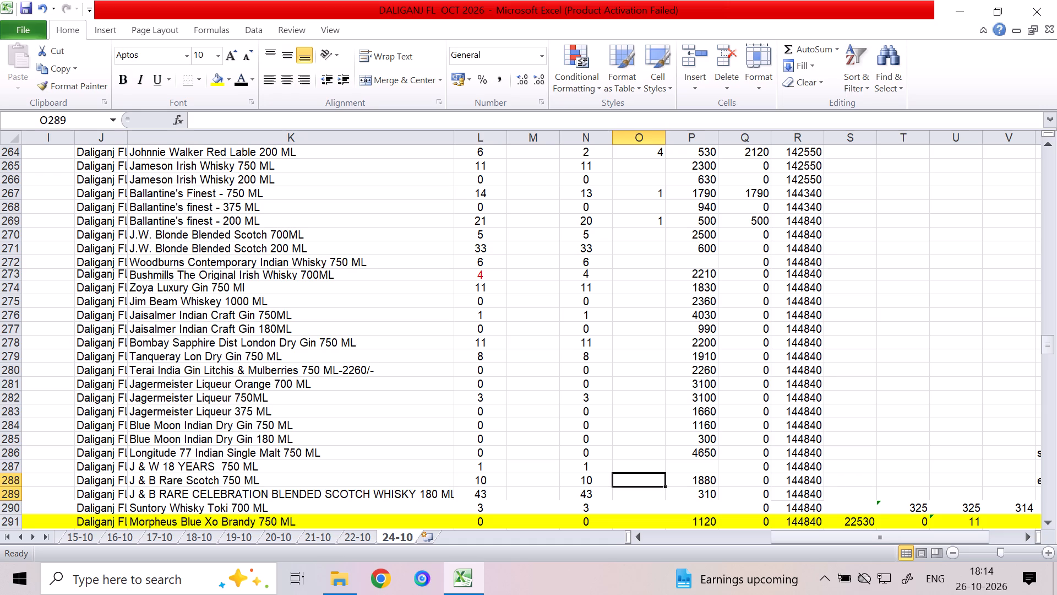
{"action": "key", "text": "1"}
{"action": "key", "text": "Down"}
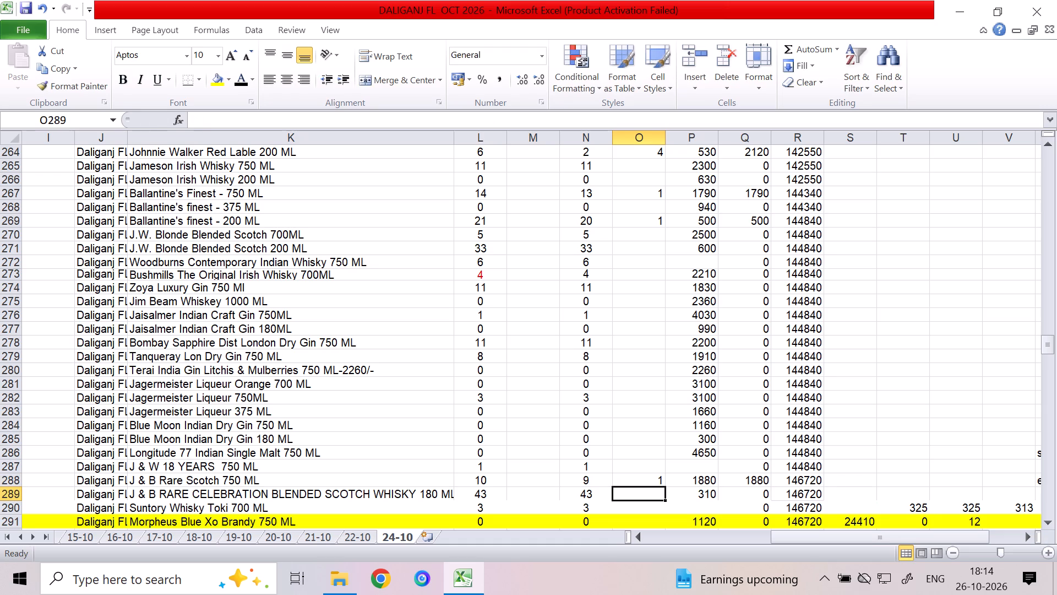
Check the section totals beside the Suntory Whisky Toki 700 ML and Morpheus Blue Xo Brandy 750 ML rows.
{"action": "key", "text": "Right"}
{"action": "key", "text": "Right"}
{"action": "key", "text": "Right"}
{"action": "key", "text": "Down"}
{"action": "key", "text": "Right"}
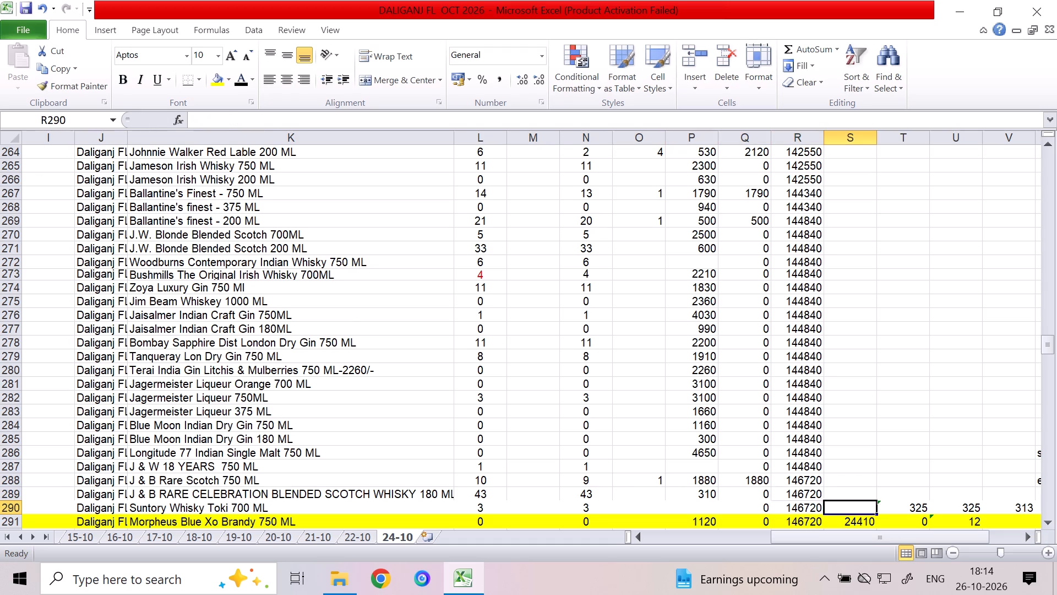
{"action": "key", "text": "Down"}
{"action": "key", "text": "Right"}
{"action": "key", "text": "Down"}
{"action": "key", "text": "Down"}
{"action": "key", "text": "Down"}
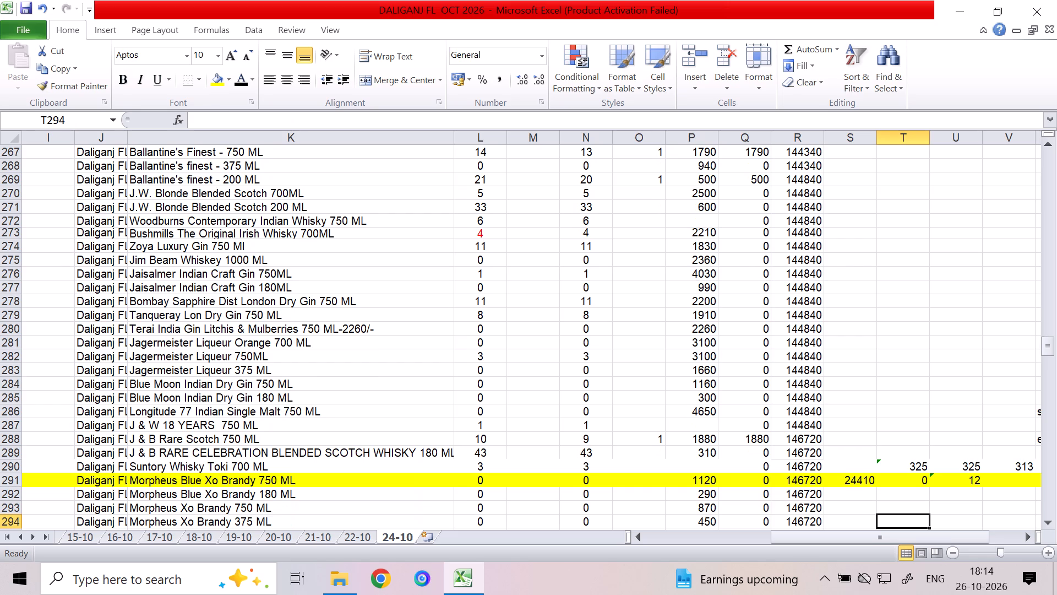
{"action": "key", "text": "Down"}
{"action": "key", "text": "Down"}
{"action": "key", "text": "Down"}
{"action": "key", "text": "Down"}
{"action": "key", "text": "Down"}
{"action": "key", "text": "Down"}
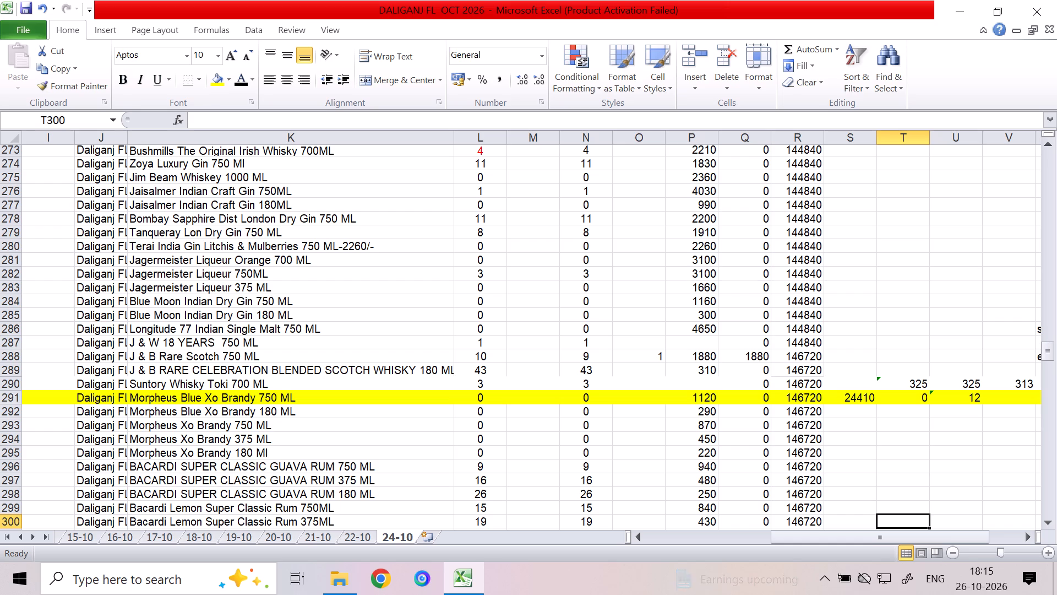
{"action": "key", "text": "Left"}
{"action": "key", "text": "Left"}
{"action": "key", "text": "Left"}
{"action": "key", "text": "Left"}
{"action": "key", "text": "Left"}
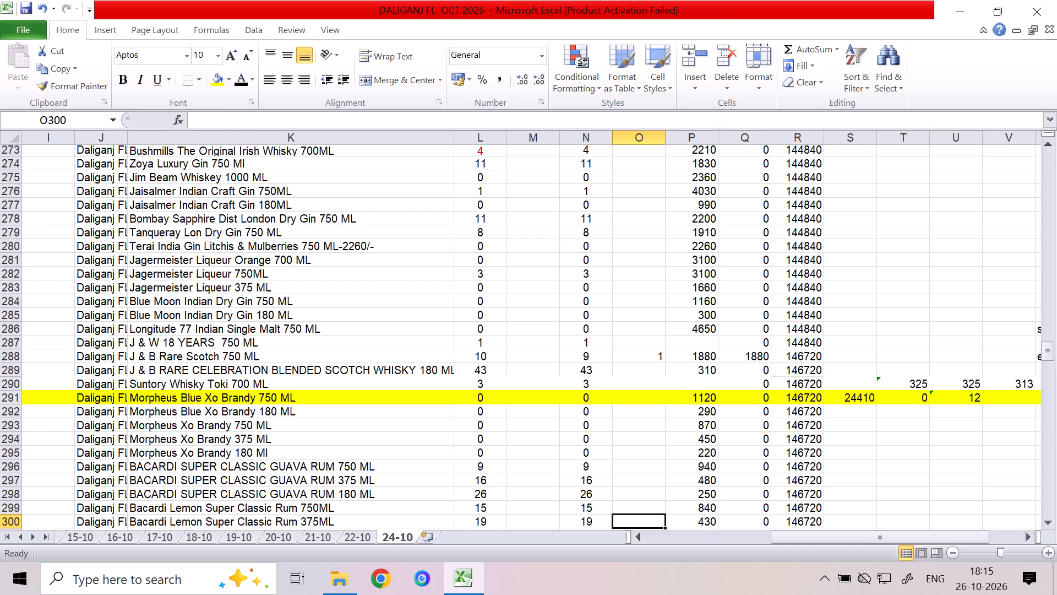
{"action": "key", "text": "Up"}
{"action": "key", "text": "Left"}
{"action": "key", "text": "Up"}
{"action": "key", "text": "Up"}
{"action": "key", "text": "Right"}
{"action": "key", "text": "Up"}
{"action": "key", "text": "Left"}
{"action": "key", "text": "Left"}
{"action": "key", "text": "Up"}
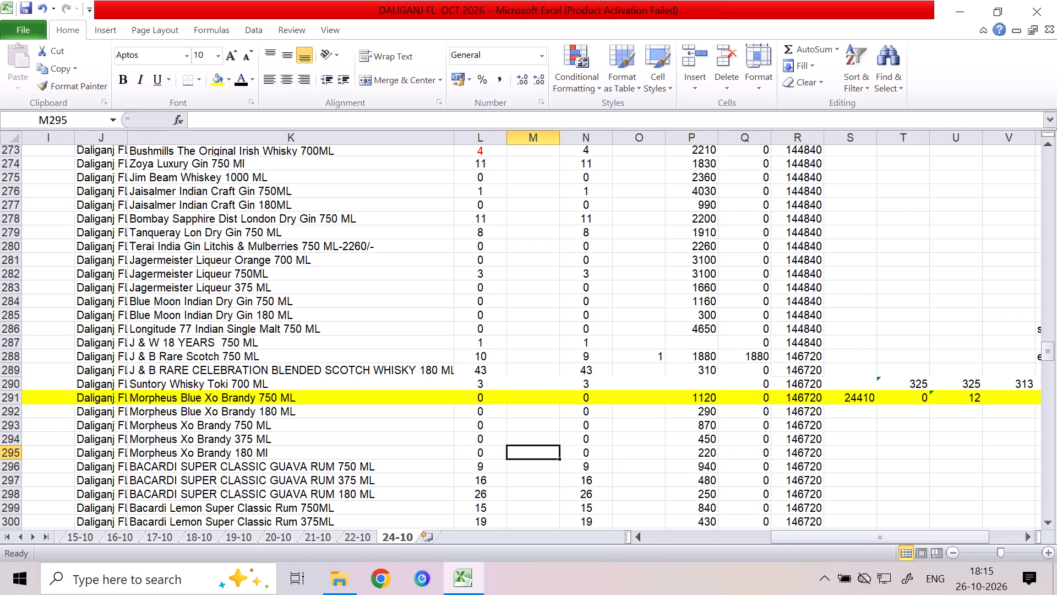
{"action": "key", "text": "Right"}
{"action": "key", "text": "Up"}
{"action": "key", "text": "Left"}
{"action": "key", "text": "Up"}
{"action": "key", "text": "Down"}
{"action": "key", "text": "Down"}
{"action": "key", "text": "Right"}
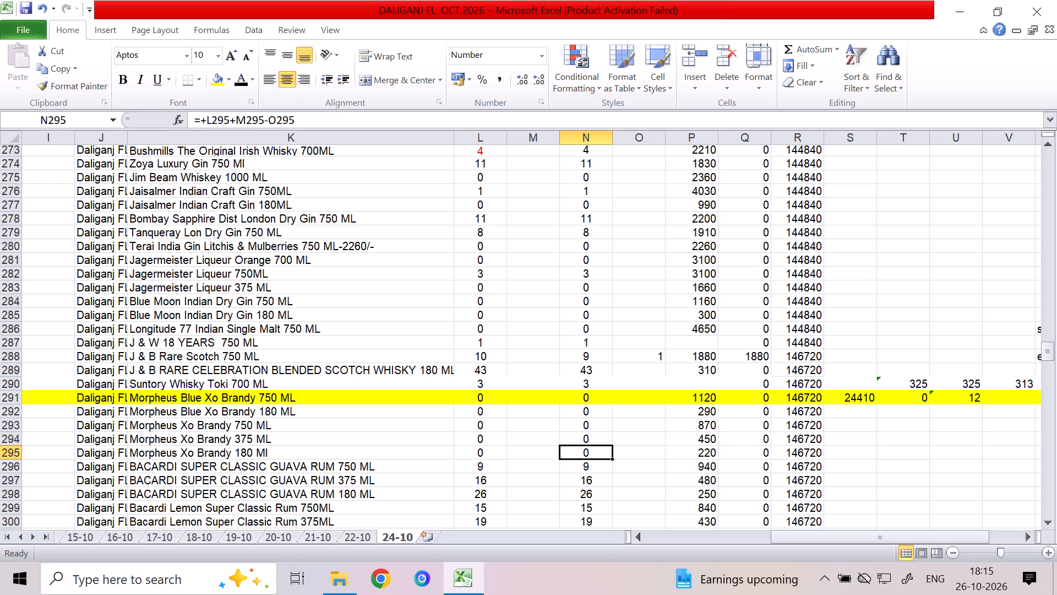
Enter a sold quantity of 4 for Bacardi Super Classic Guava Rum 180 ML.
{"action": "key", "text": "Down"}
{"action": "key", "text": "Down"}
{"action": "key", "text": "Right"}
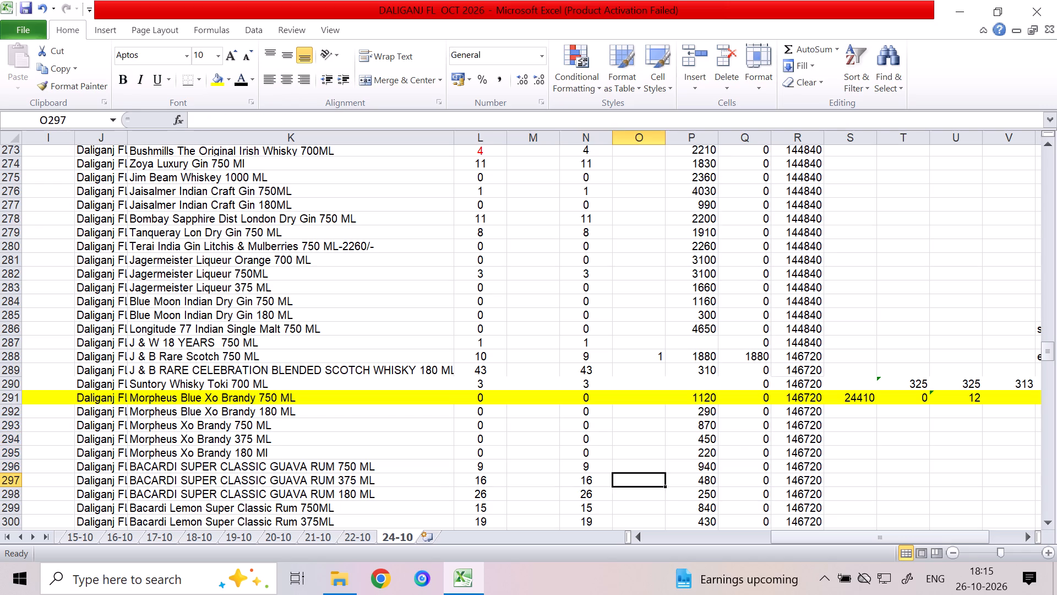
{"action": "key", "text": "Down"}
{"action": "key", "text": "4"}
{"action": "key", "text": "Down"}
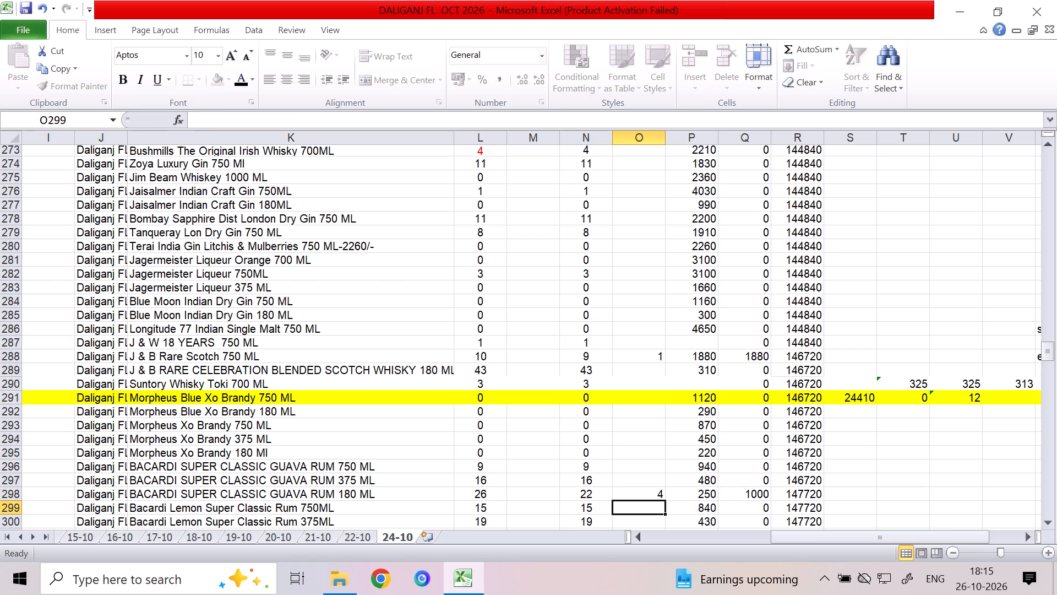
Enter sold quantities of 3 for Bacardi Lemon Super Classic Rum 375ML and 9 for its 180ML size.
{"action": "key", "text": "Down"}
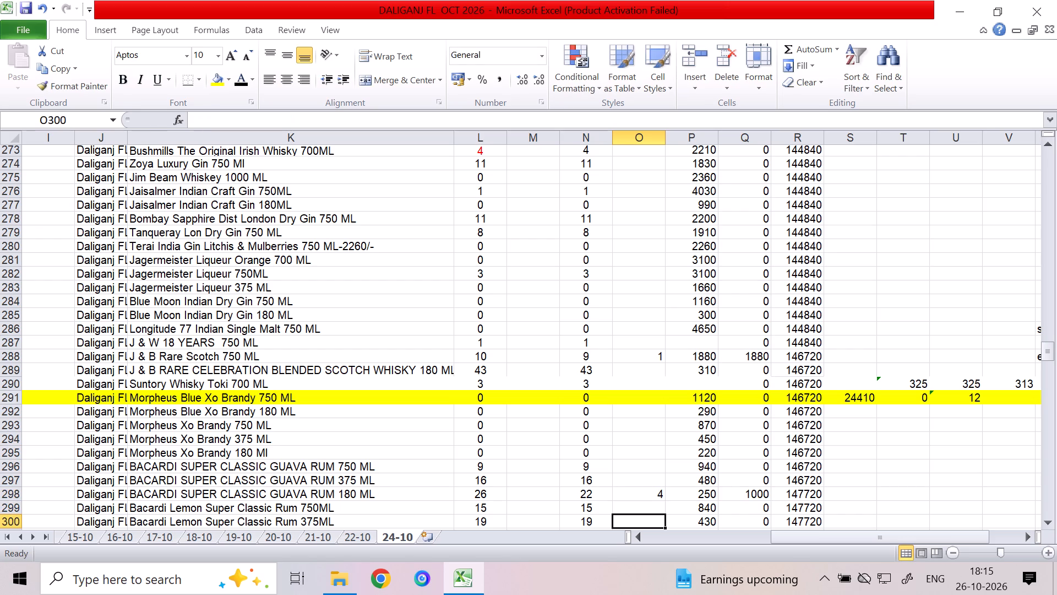
{"action": "key", "text": "3"}
{"action": "key", "text": "Down"}
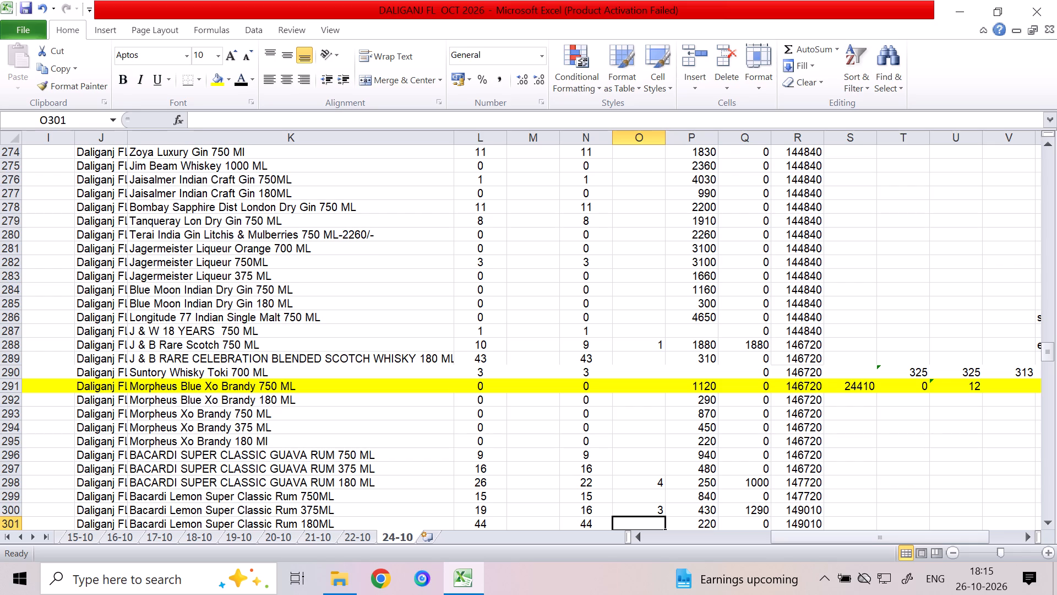
{"action": "key", "text": "9"}
{"action": "key", "text": "Down"}
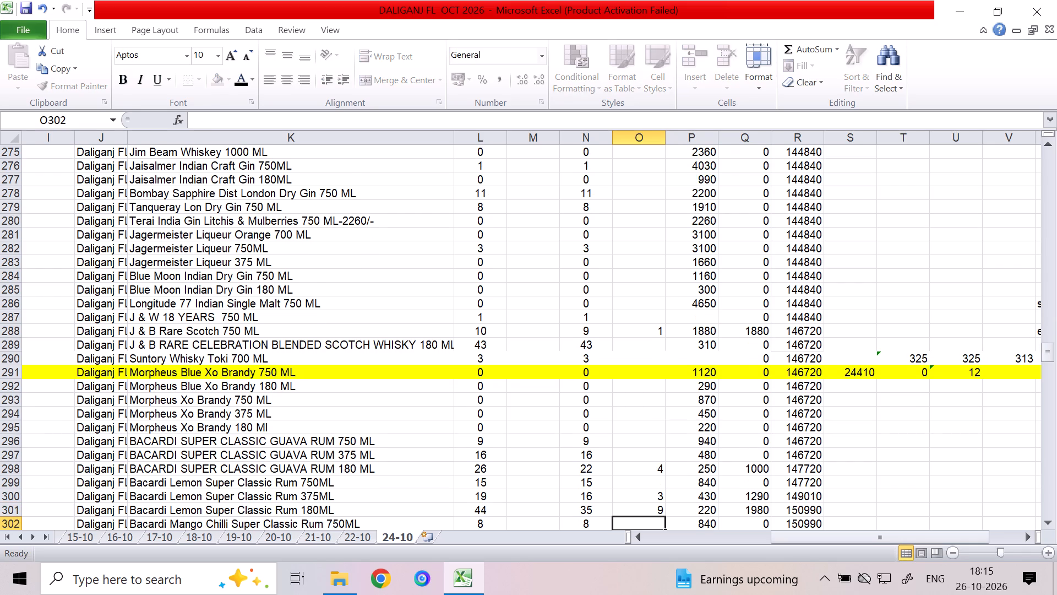
Enter a sold quantity of 3 for Bacardi Mango Chilli Super Classic Rum 180ML.
{"action": "key", "text": "Down"}
{"action": "key", "text": "Down"}
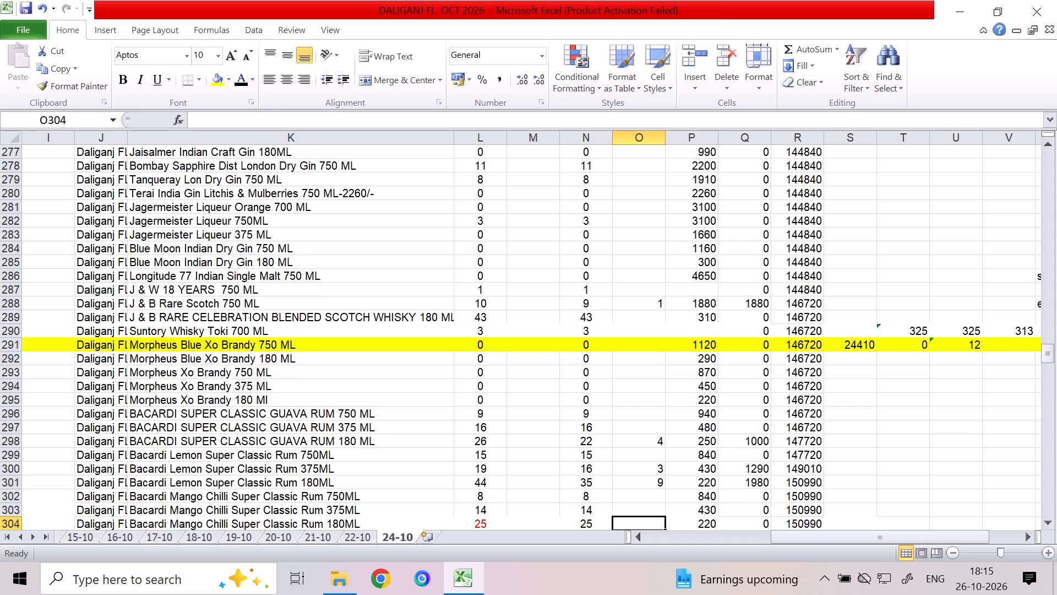
{"action": "key", "text": "3"}
{"action": "key", "text": "Down"}
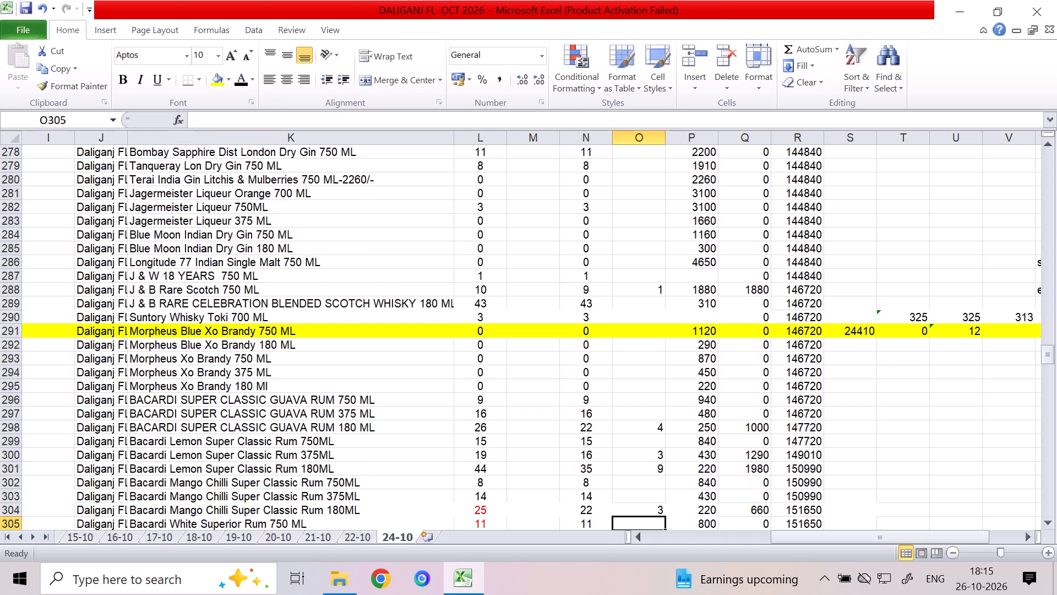
Enter a sold quantity of 2 for Black by Bacardi Super Classic Rum 180 ML.
{"action": "key", "text": "Down"}
{"action": "key", "text": "Down"}
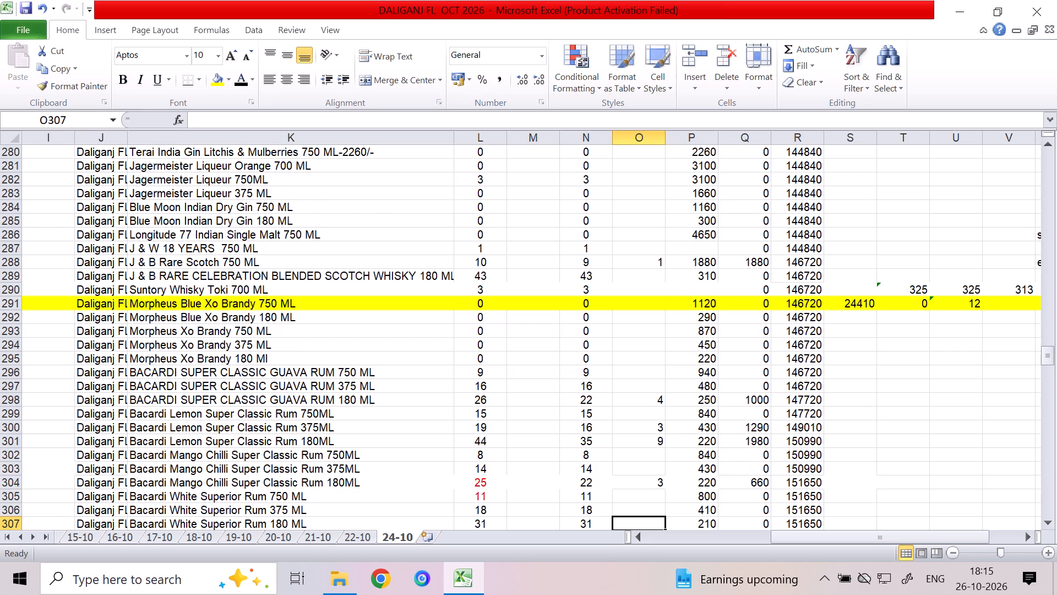
{"action": "key", "text": "Down"}
{"action": "key", "text": "Down"}
{"action": "key", "text": "Down"}
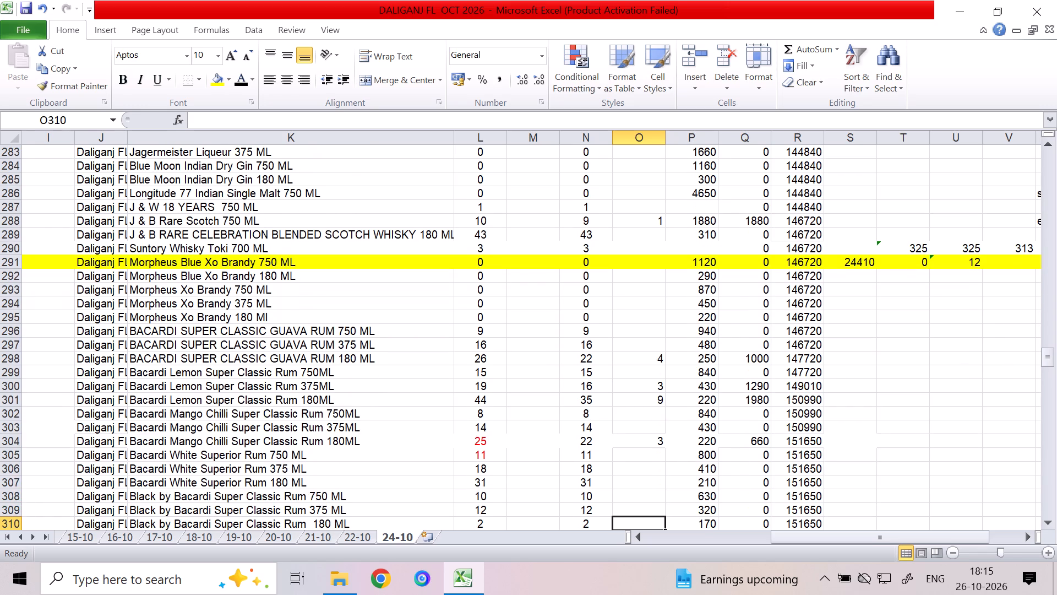
{"action": "key", "text": "Down"}
{"action": "key", "text": "Up"}
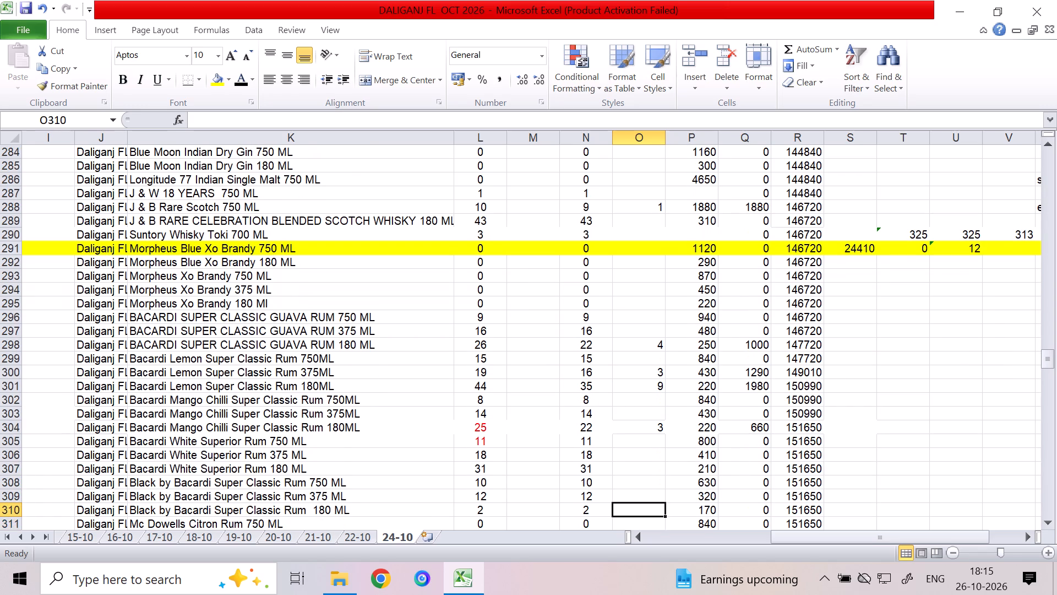
{"action": "key", "text": "2"}
{"action": "key", "text": "Down"}
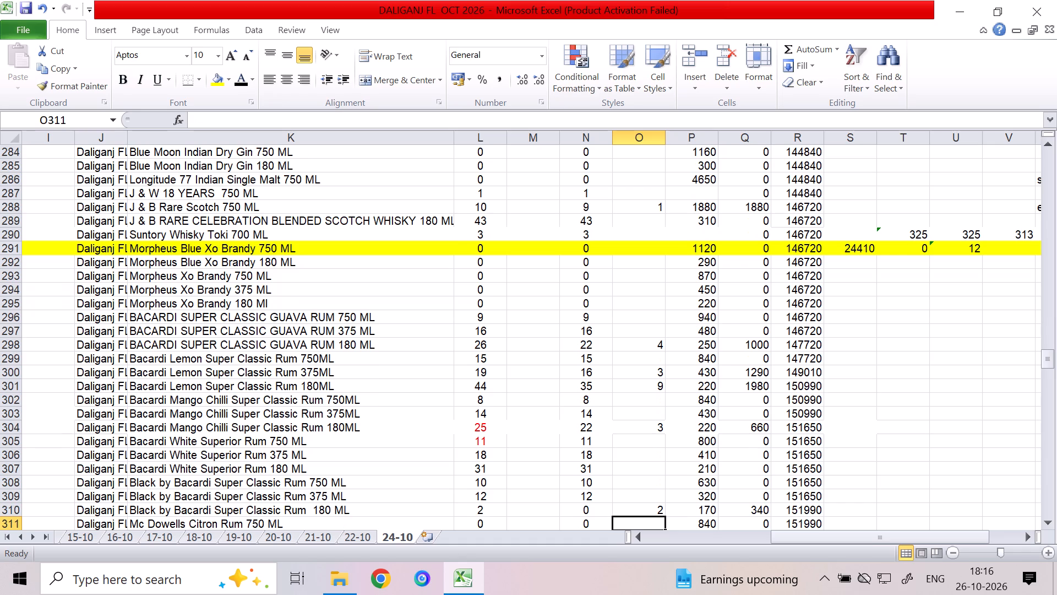
Enter a sold quantity of 2 for Captain Morgan Select Org. Rum 180 ML.
{"action": "key", "text": "Down"}
{"action": "key", "text": "Down"}
{"action": "key", "text": "Down"}
{"action": "key", "text": "Down"}
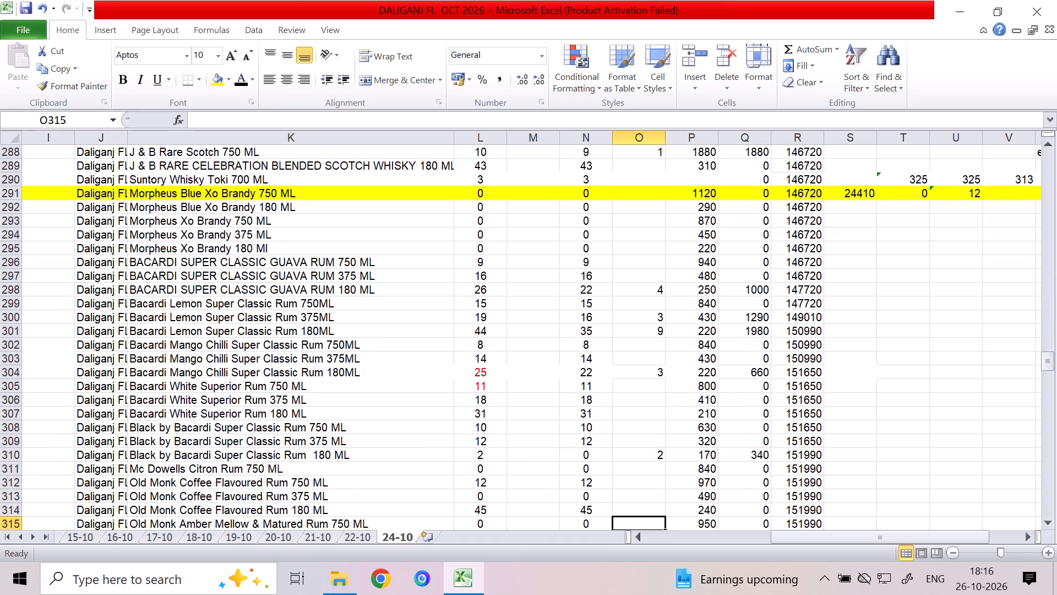
{"action": "key", "text": "Down"}
{"action": "key", "text": "Down"}
{"action": "key", "text": "Down"}
{"action": "key", "text": "Down"}
{"action": "key", "text": "Down"}
{"action": "key", "text": "Down"}
{"action": "key", "text": "Down"}
{"action": "key", "text": "Down"}
{"action": "key", "text": "Down"}
{"action": "key", "text": "Down"}
{"action": "key", "text": "Down"}
{"action": "key", "text": "Down"}
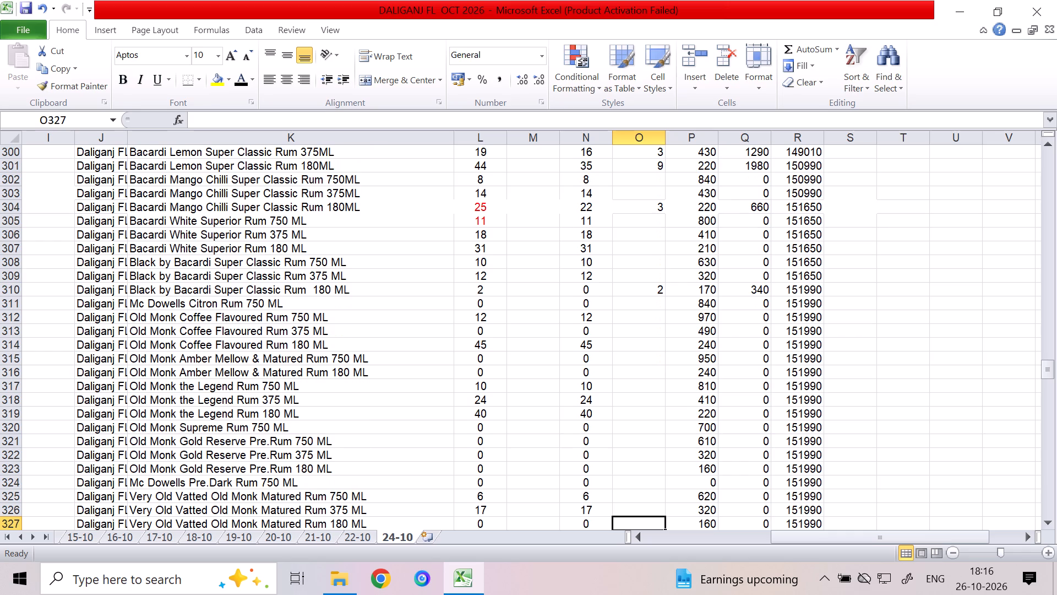
{"action": "key", "text": "Down"}
{"action": "key", "text": "Down"}
{"action": "key", "text": "Down"}
{"action": "key", "text": "Down"}
{"action": "key", "text": "Down"}
{"action": "key", "text": "Down"}
{"action": "key", "text": "Down"}
{"action": "key", "text": "Down"}
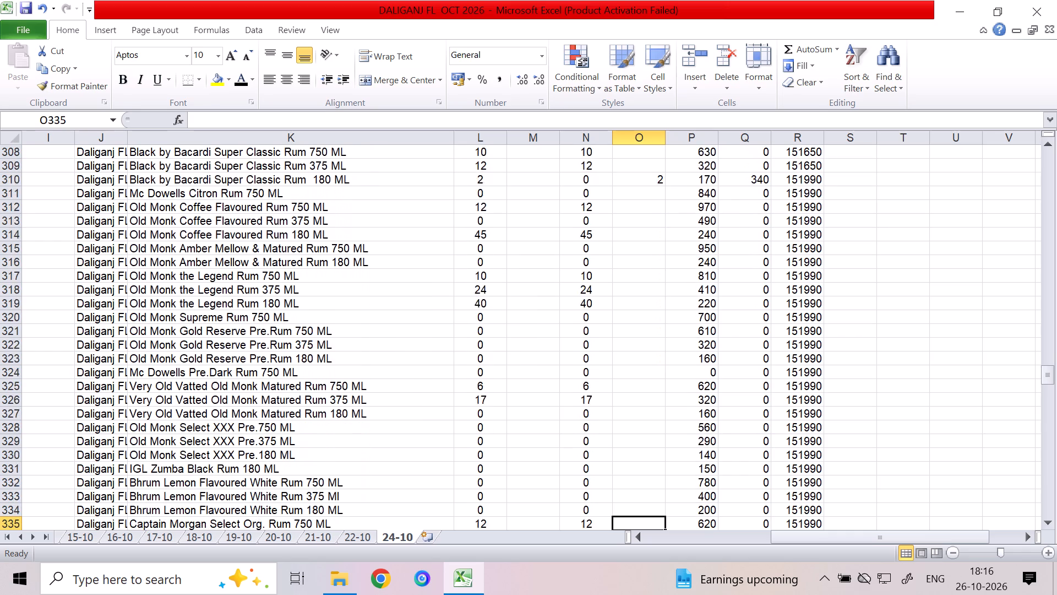
{"action": "key", "text": "Down"}
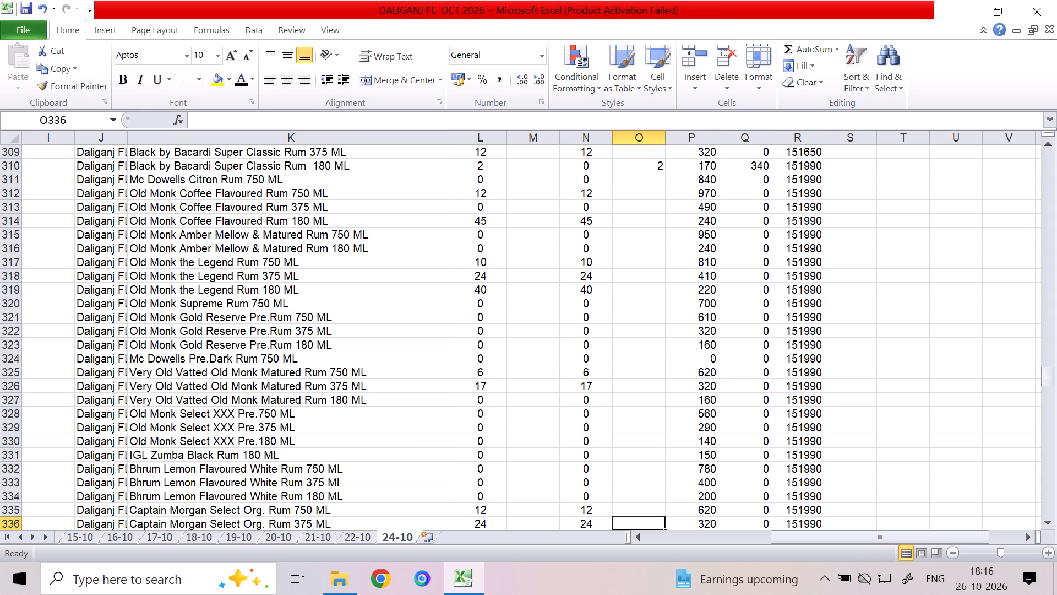
{"action": "key", "text": "Down"}
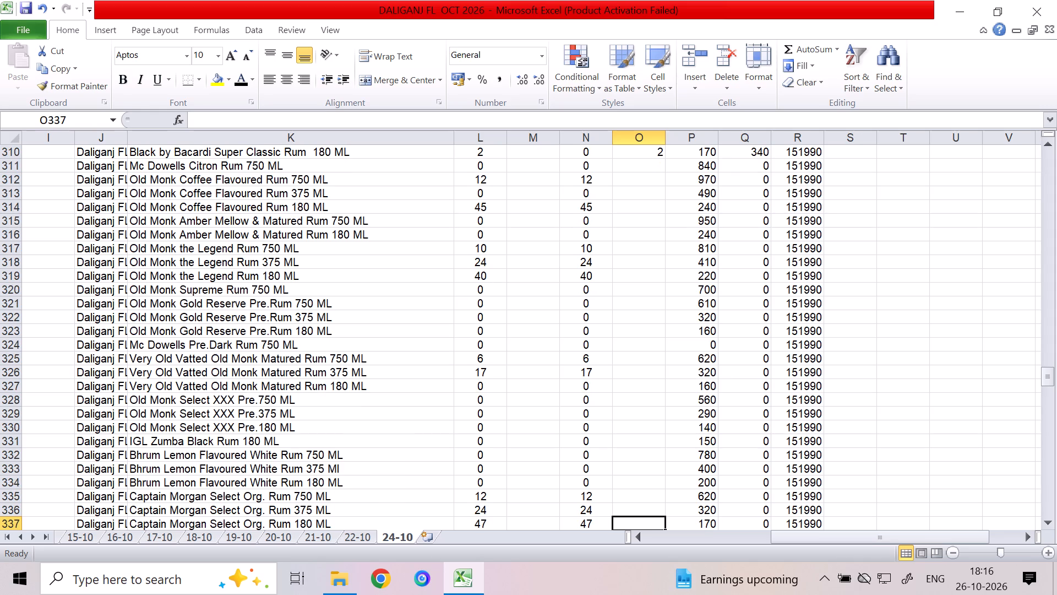
{"action": "key", "text": "2"}
{"action": "key", "text": "Down"}
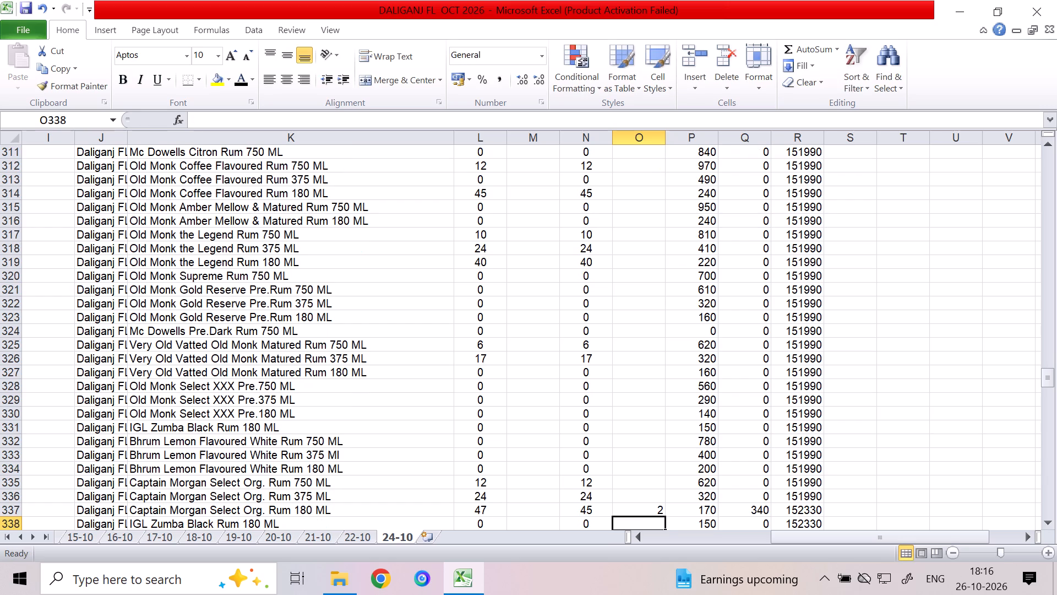
Look through the wine and vodka rows below Captain Morgan Select Org. Rum, checking their sold quantities and prices.
{"action": "key", "text": "Down"}
{"action": "key", "text": "Down"}
{"action": "key", "text": "Down"}
{"action": "key", "text": "Down"}
{"action": "key", "text": "Down"}
{"action": "key", "text": "Down"}
{"action": "key", "text": "Down"}
{"action": "key", "text": "Down"}
{"action": "key", "text": "Down"}
{"action": "key", "text": "Down"}
{"action": "key", "text": "Down"}
{"action": "key", "text": "Down"}
{"action": "key", "text": "Down"}
{"action": "key", "text": "Down"}
{"action": "key", "text": "Down"}
{"action": "key", "text": "Down"}
{"action": "key", "text": "Down"}
{"action": "key", "text": "Down"}
{"action": "key", "text": "Down"}
{"action": "key", "text": "Down"}
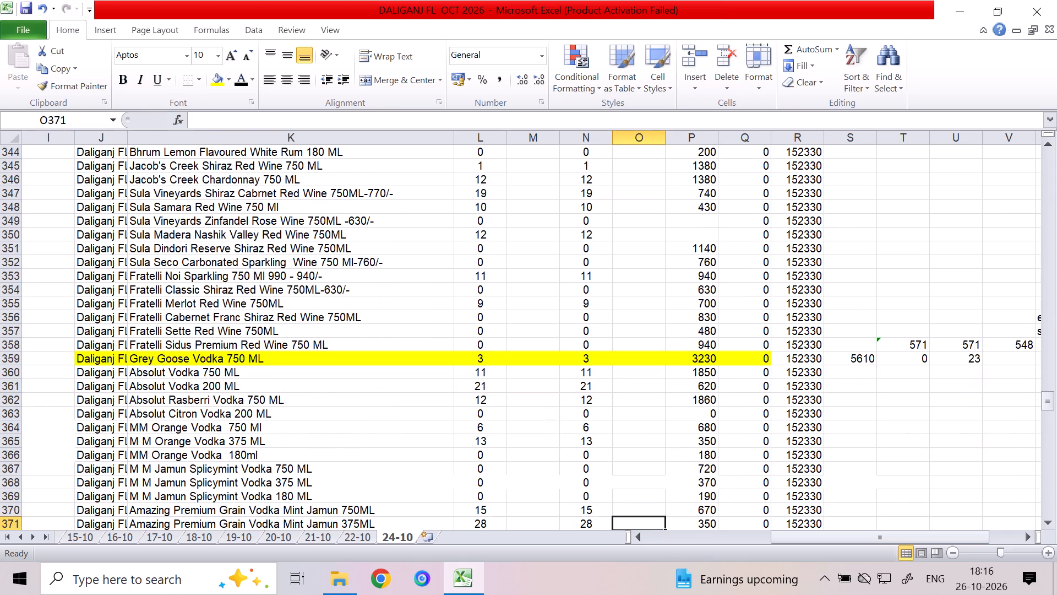
{"action": "key", "text": "Up"}
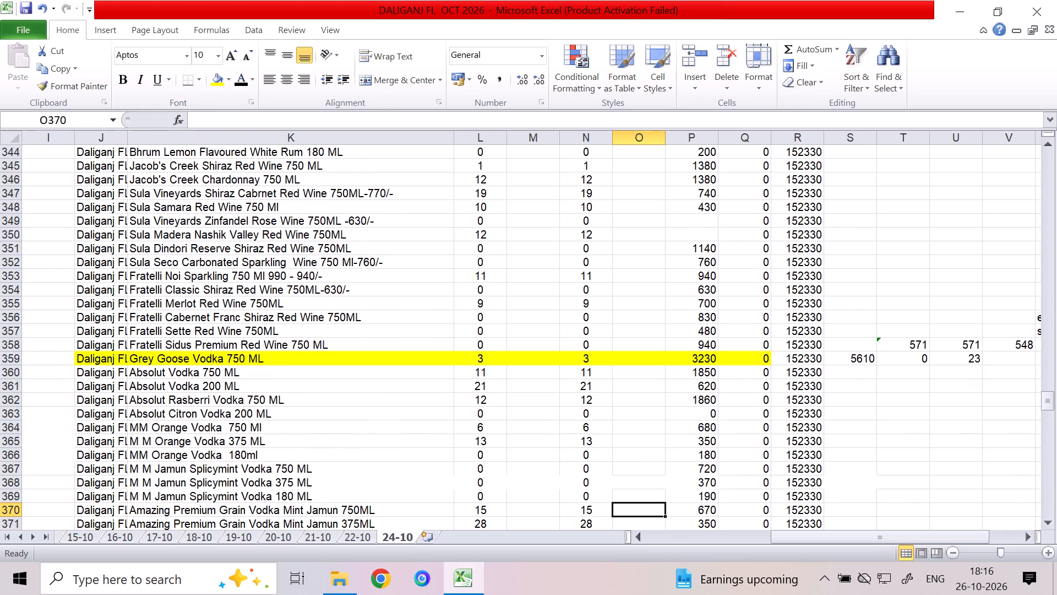
{"action": "key", "text": "Up"}
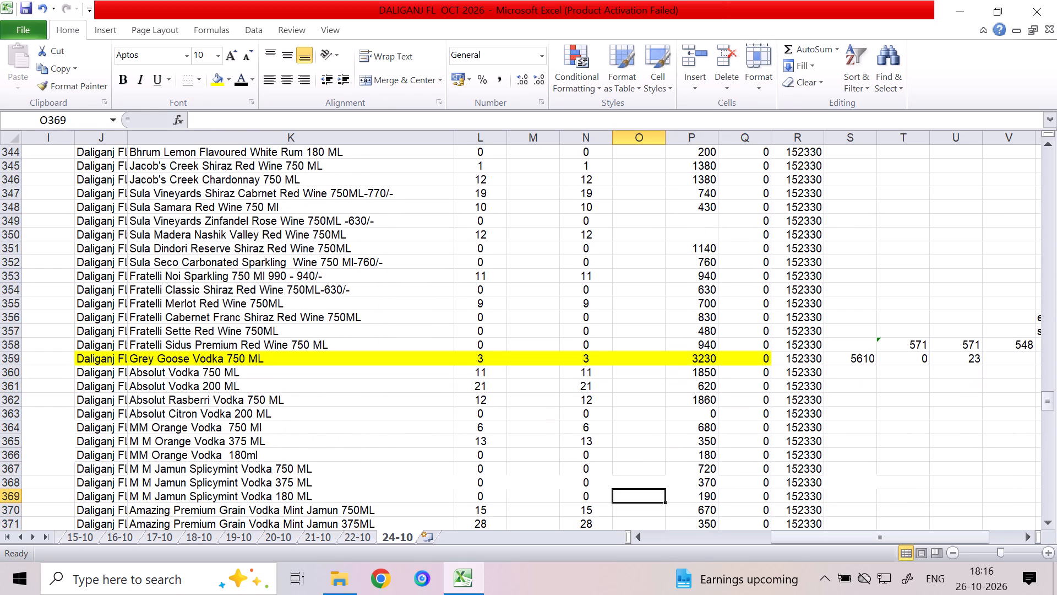
Go back to the Captain Morgan Select Org. Rum 180 ML row and check its stock, sold quantity and sale amount.
{"action": "key", "text": "Right"}
{"action": "key", "text": "Up"}
{"action": "key", "text": "Right"}
{"action": "key", "text": "Up"}
{"action": "key", "text": "Up"}
{"action": "key", "text": "Up"}
{"action": "key", "text": "Up"}
{"action": "key", "text": "Up"}
{"action": "key", "text": "Up"}
{"action": "key", "text": "Up"}
{"action": "key", "text": "Up"}
{"action": "key", "text": "Up"}
{"action": "key", "text": "Up"}
{"action": "key", "text": "Up"}
{"action": "key", "text": "Up"}
{"action": "key", "text": "Up"}
{"action": "key", "text": "Up"}
{"action": "key", "text": "Up"}
{"action": "key", "text": "Up"}
{"action": "key", "text": "Up"}
{"action": "key", "text": "Up"}
{"action": "key", "text": "Up"}
{"action": "key", "text": "Up"}
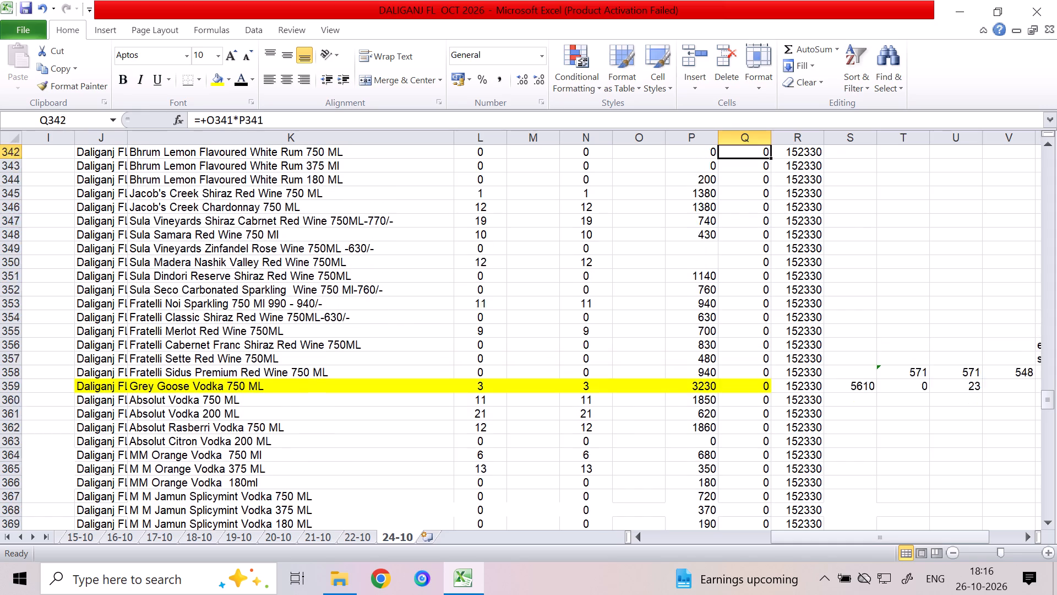
{"action": "key", "text": "Down"}
{"action": "key", "text": "Down"}
{"action": "key", "text": "Down"}
{"action": "key", "text": "Down"}
{"action": "key", "text": "Down"}
{"action": "key", "text": "Down"}
{"action": "key", "text": "Down"}
{"action": "key", "text": "Down"}
{"action": "key", "text": "Down"}
{"action": "key", "text": "Down"}
{"action": "key", "text": "Down"}
{"action": "key", "text": "Down"}
{"action": "key", "text": "Down"}
{"action": "key", "text": "Down"}
{"action": "key", "text": "Down"}
{"action": "key", "text": "Down"}
{"action": "key", "text": "Down"}
{"action": "key", "text": "Down"}
{"action": "key", "text": "Down"}
{"action": "key", "text": "Down"}
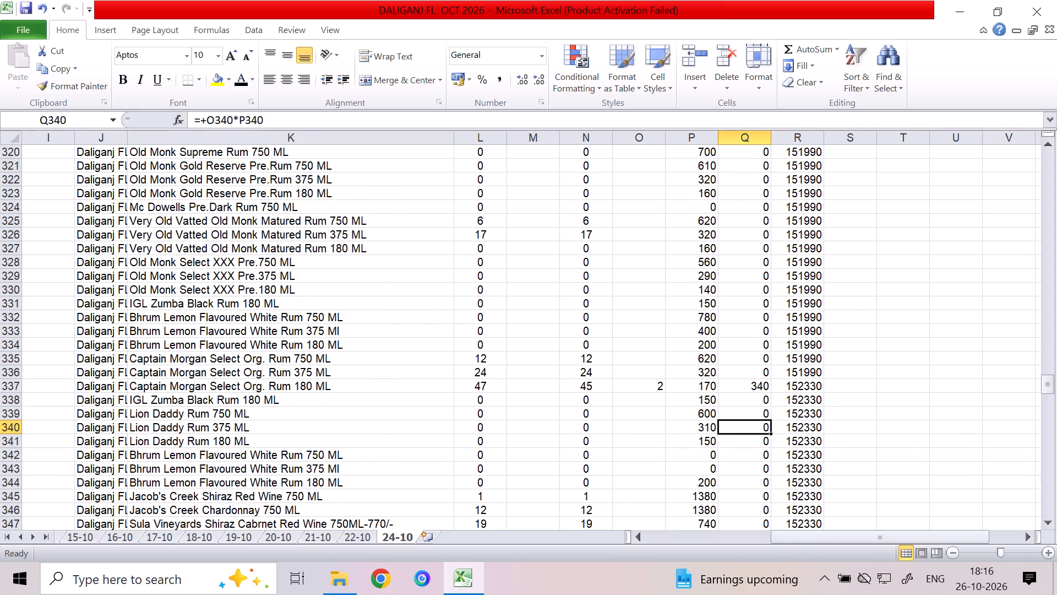
{"action": "key", "text": "Up"}
{"action": "key", "text": "Up"}
{"action": "key", "text": "Up"}
{"action": "key", "text": "Left"}
{"action": "key", "text": "Left"}
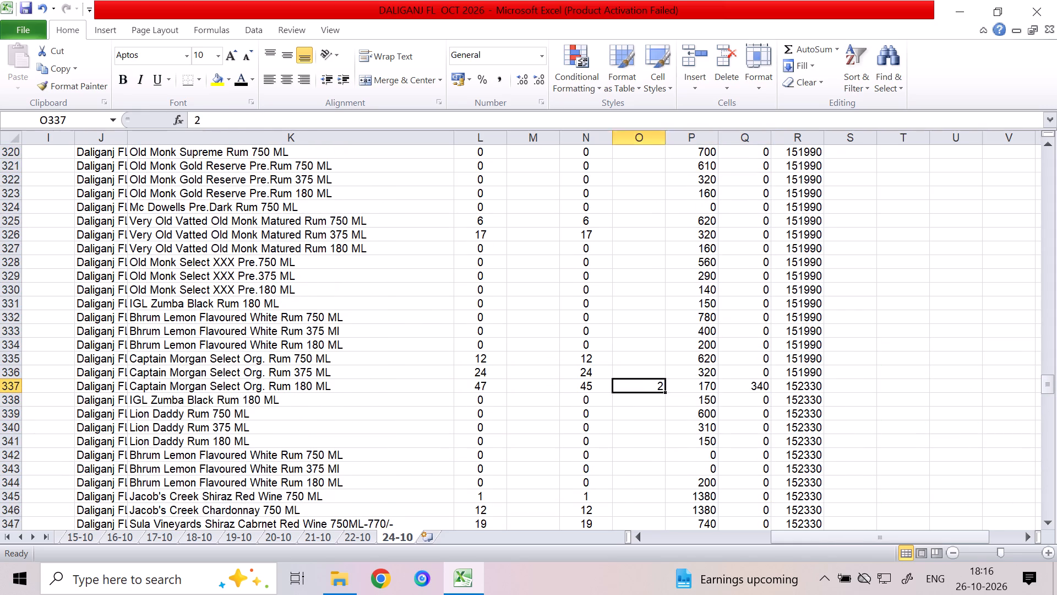
{"action": "key", "text": "Left"}
{"action": "key", "text": "Left"}
{"action": "key", "text": "Left"}
{"action": "key", "text": "Left"}
{"action": "key", "text": "Right"}
{"action": "key", "text": "Right"}
{"action": "key", "text": "Right"}
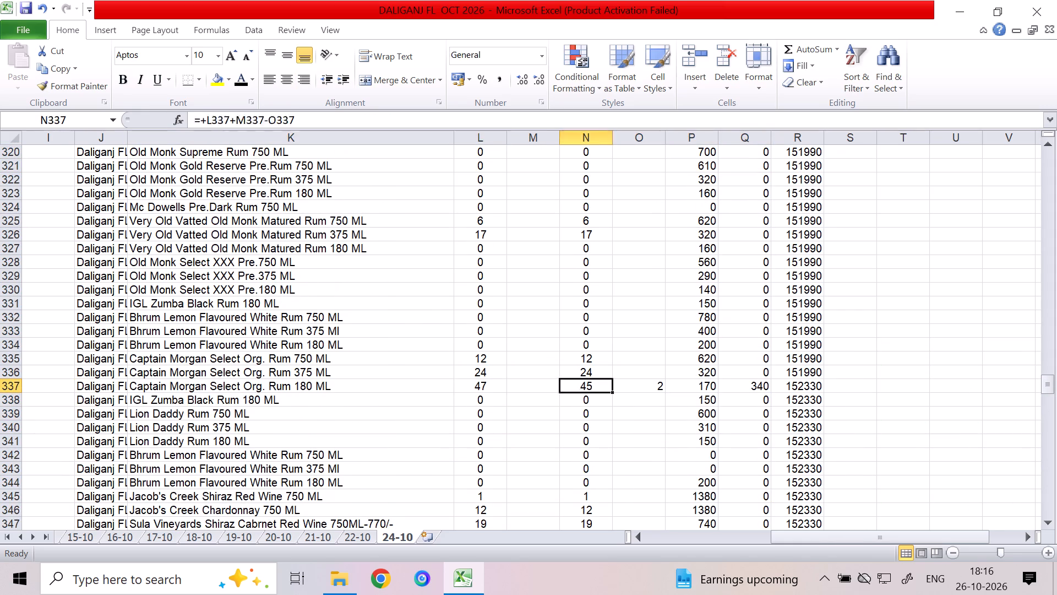
{"action": "key", "text": "Right"}
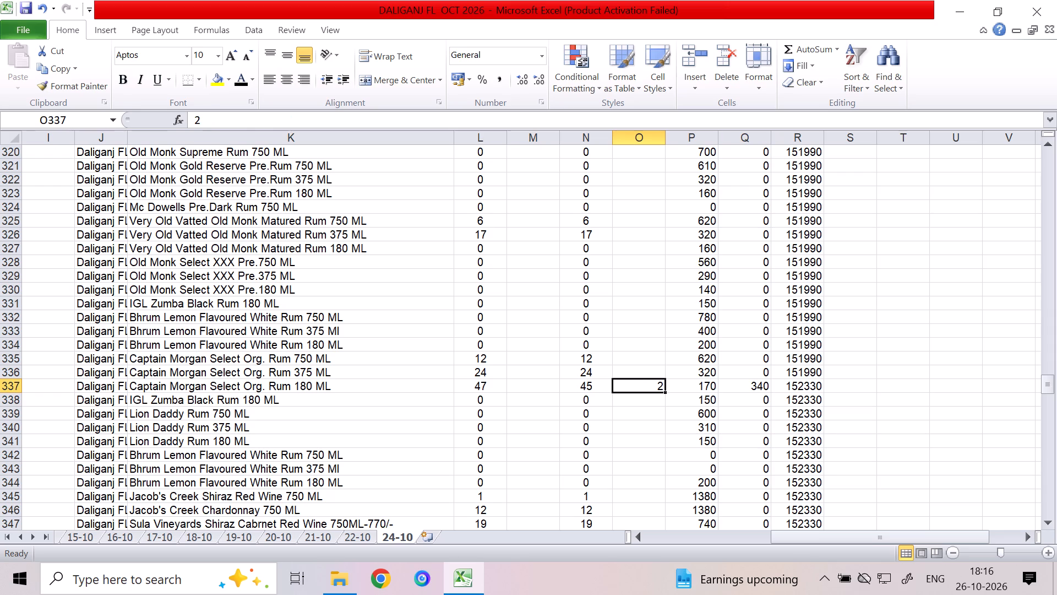
{"action": "key", "text": "Right"}
{"action": "key", "text": "Right"}
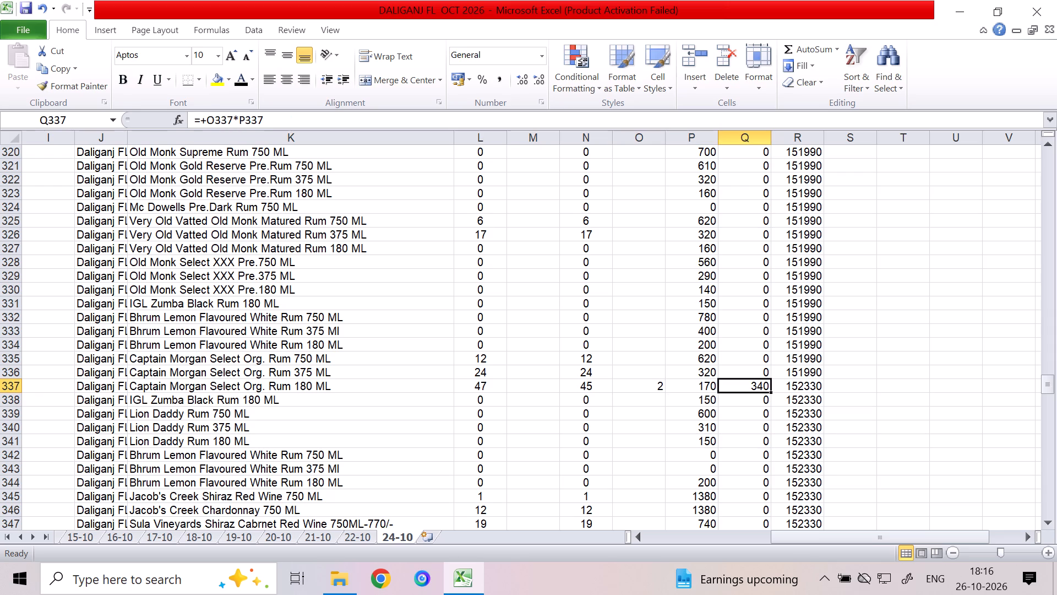
Review the sale amounts of the rum rows above Captain Morgan, back to Black by Bacardi Super Classic Rum 180 ML.
{"action": "key", "text": "Up"}
{"action": "key", "text": "Up"}
{"action": "key", "text": "Up"}
{"action": "key", "text": "Up"}
{"action": "key", "text": "Up"}
{"action": "key", "text": "Up"}
{"action": "key", "text": "Up"}
{"action": "key", "text": "Up"}
{"action": "key", "text": "Up"}
{"action": "key", "text": "Up"}
{"action": "key", "text": "Up"}
{"action": "key", "text": "Up"}
{"action": "key", "text": "Up"}
{"action": "key", "text": "Up"}
{"action": "key", "text": "Up"}
{"action": "key", "text": "Up"}
{"action": "key", "text": "Up"}
{"action": "key", "text": "Up"}
{"action": "key", "text": "Up"}
{"action": "key", "text": "Up"}
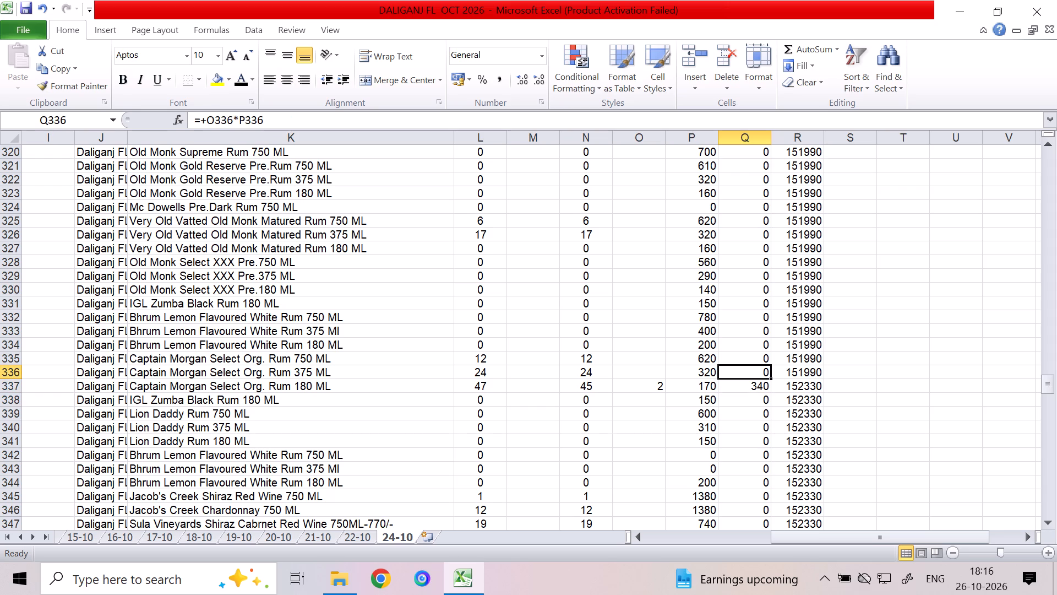
{"action": "key", "text": "Up"}
{"action": "key", "text": "Up"}
{"action": "key", "text": "Up"}
{"action": "key", "text": "Up"}
{"action": "key", "text": "Up"}
{"action": "key", "text": "Up"}
{"action": "key", "text": "Up"}
{"action": "key", "text": "Up"}
{"action": "key", "text": "Up"}
{"action": "key", "text": "Up"}
{"action": "key", "text": "Up"}
{"action": "key", "text": "Up"}
{"action": "key", "text": "Up"}
{"action": "key", "text": "Up"}
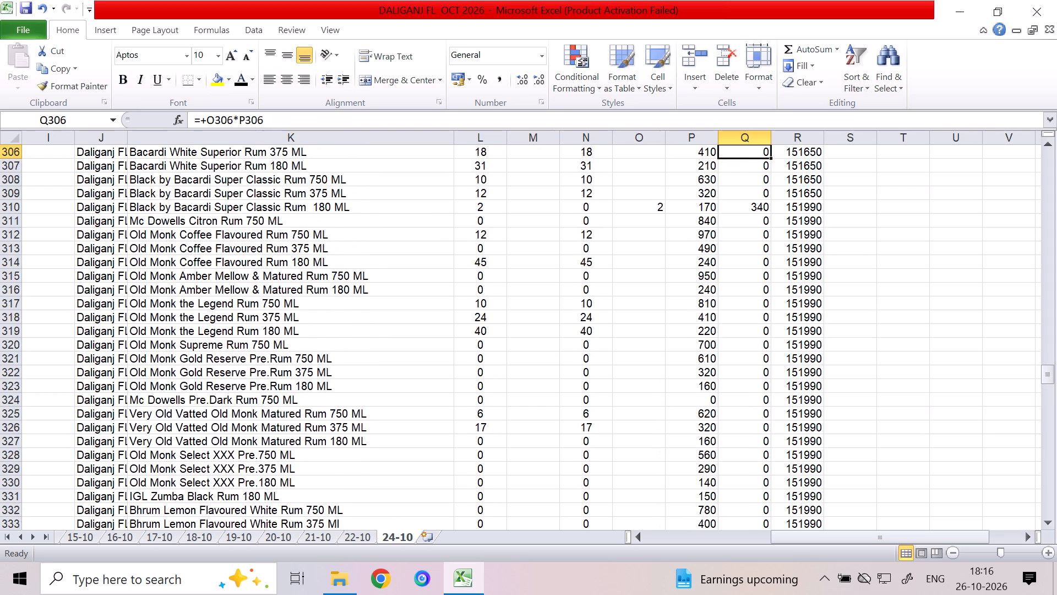
{"action": "key", "text": "Down"}
{"action": "key", "text": "Down"}
{"action": "key", "text": "Down"}
{"action": "key", "text": "Down"}
{"action": "key", "text": "Down"}
{"action": "key", "text": "Down"}
{"action": "key", "text": "Down"}
{"action": "key", "text": "Down"}
{"action": "key", "text": "Down"}
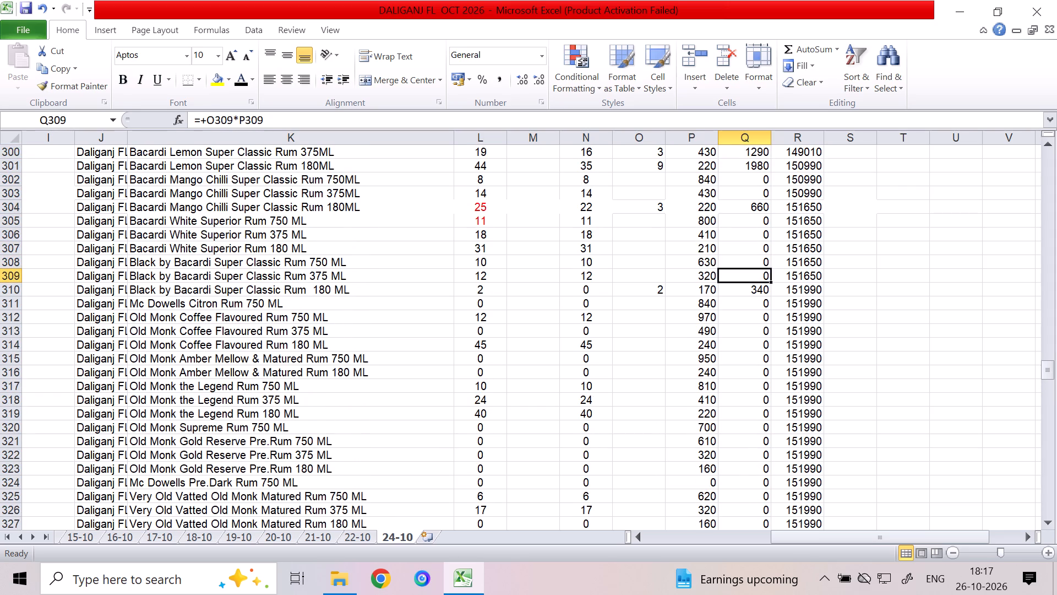
{"action": "key", "text": "Down"}
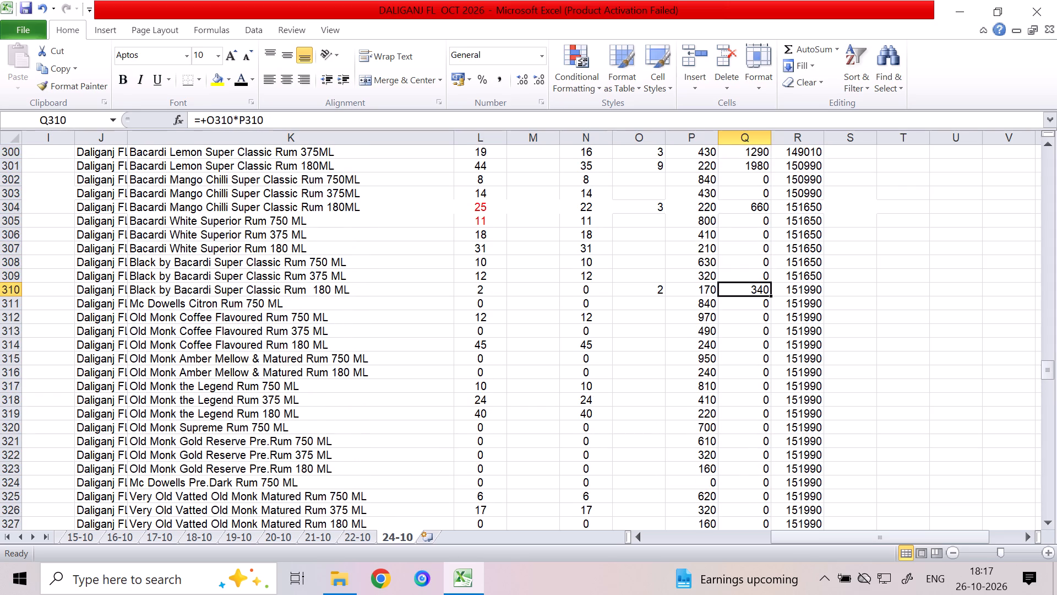
Check the sale amounts of the Bacardi Mango Chilli, Lemon and Guava rum rows, continuing up to the Morpheus brandy rows.
{"action": "key", "text": "Up"}
{"action": "key", "text": "Up"}
{"action": "key", "text": "Up"}
{"action": "key", "text": "Up"}
{"action": "key", "text": "Up"}
{"action": "key", "text": "Up"}
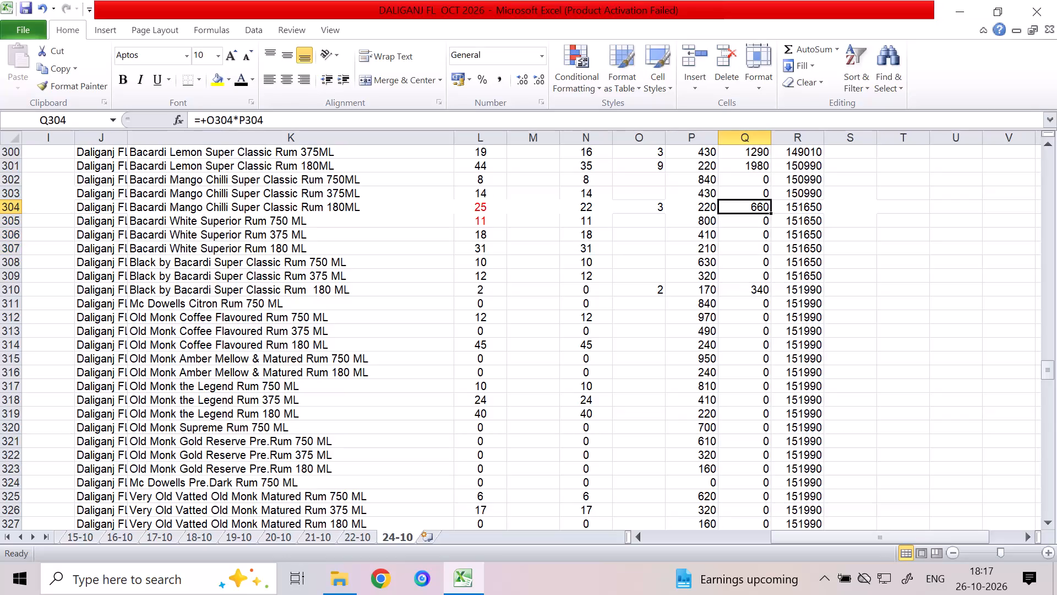
{"action": "key", "text": "Up"}
{"action": "key", "text": "Up"}
{"action": "key", "text": "Up"}
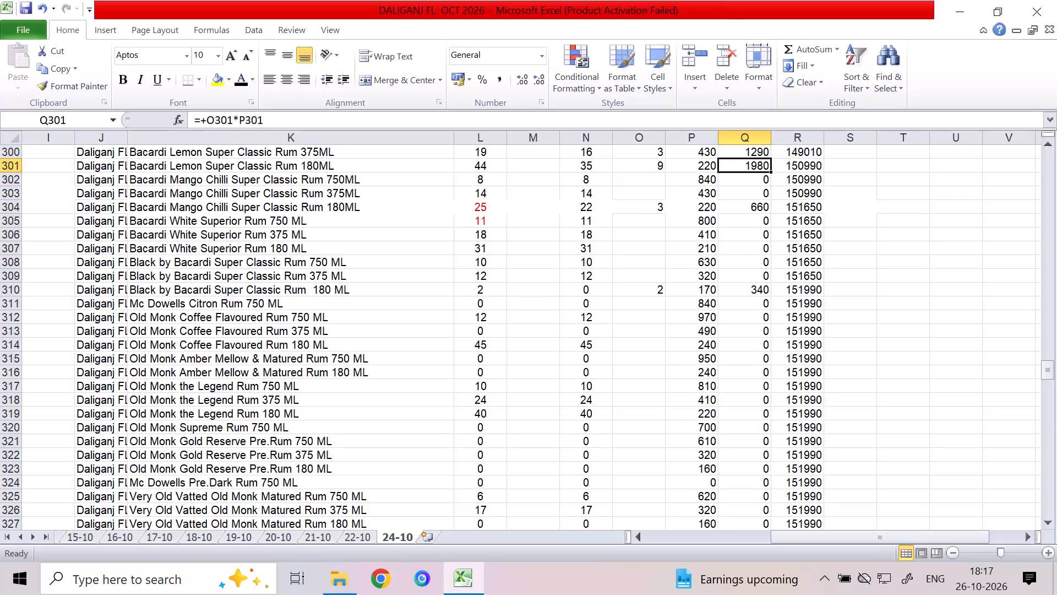
{"action": "key", "text": "Up"}
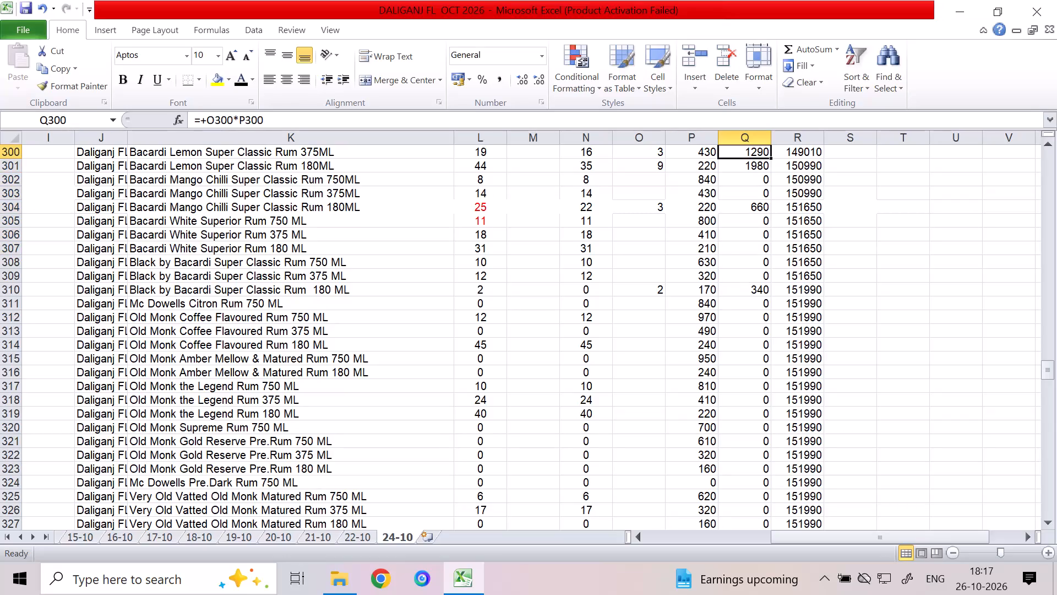
{"action": "key", "text": "Up"}
{"action": "key", "text": "Up"}
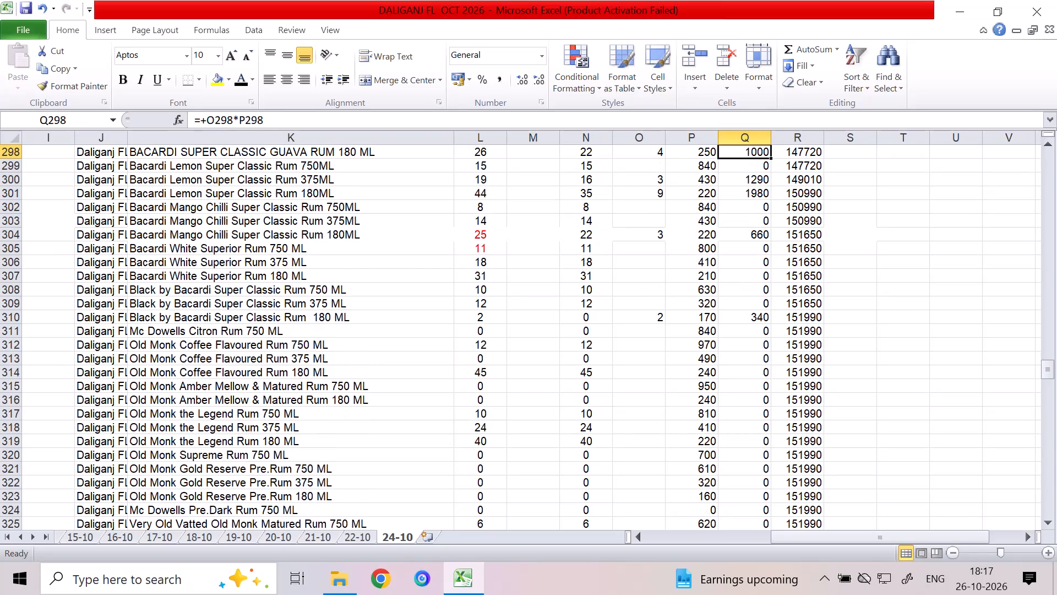
{"action": "key", "text": "Up"}
{"action": "key", "text": "Up"}
{"action": "key", "text": "Up"}
{"action": "key", "text": "Up"}
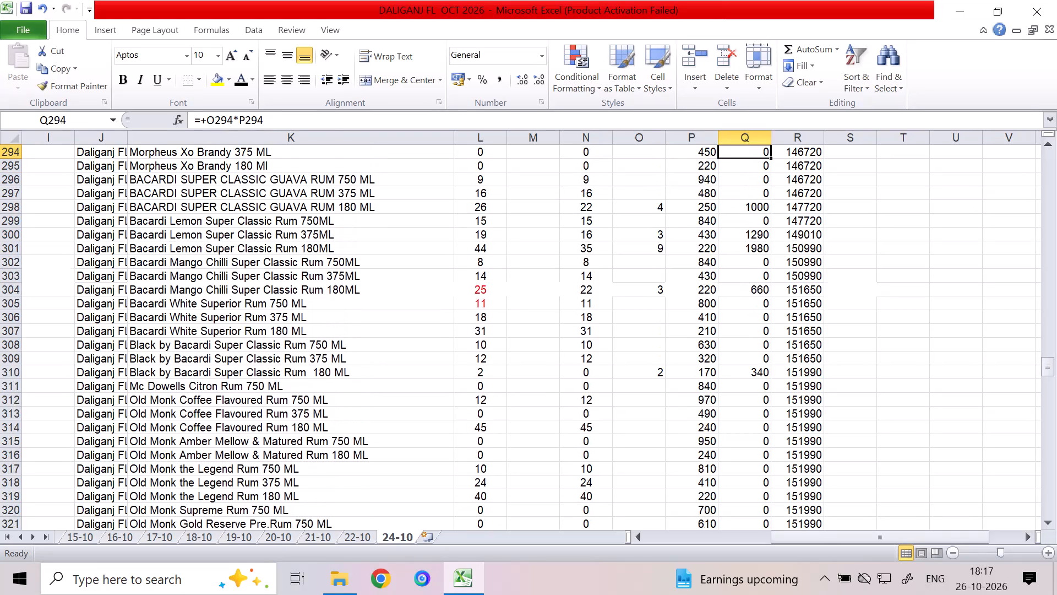
{"action": "key", "text": "Up"}
{"action": "key", "text": "Up"}
Examine the BACARDI SUPER CLASSIC GUAVA RUM 180 ML row, checking its sold quantity, stock and item name.
{"action": "key", "text": "Down"}
{"action": "key", "text": "Down"}
{"action": "key", "text": "Down"}
{"action": "key", "text": "Down"}
{"action": "key", "text": "Down"}
{"action": "key", "text": "Down"}
{"action": "key", "text": "Left"}
{"action": "key", "text": "Left"}
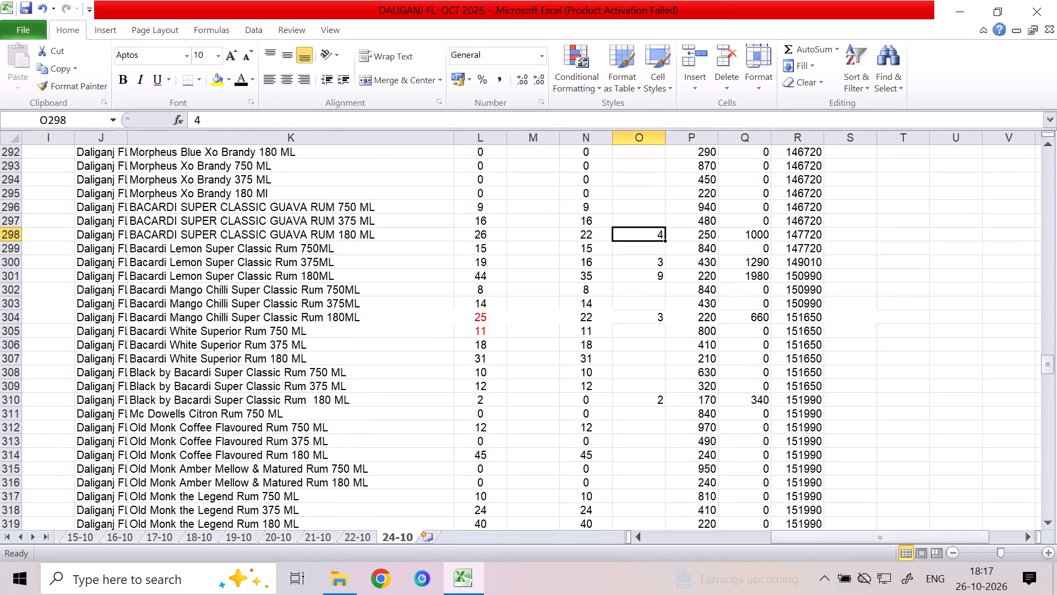
{"action": "key", "text": "Left"}
{"action": "key", "text": "Left"}
{"action": "key", "text": "Left"}
{"action": "key", "text": "Left"}
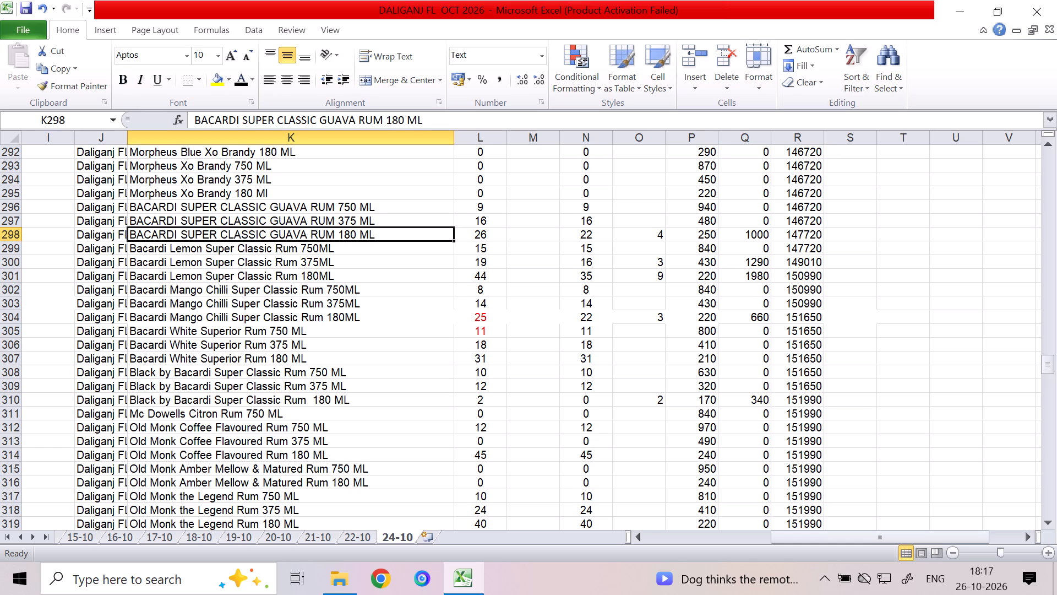
Review the stock and sold quantities of the rum rows from BACARDI SUPER CLASSIC GUAVA RUM 180 ML down past the wine rows.
{"action": "key", "text": "Down"}
{"action": "key", "text": "Down"}
{"action": "key", "text": "Down"}
{"action": "key", "text": "Down"}
{"action": "key", "text": "Down"}
{"action": "key", "text": "Down"}
{"action": "key", "text": "Down"}
{"action": "key", "text": "Down"}
{"action": "key", "text": "Right"}
{"action": "key", "text": "Down"}
{"action": "key", "text": "Right"}
{"action": "key", "text": "Down"}
{"action": "key", "text": "Right"}
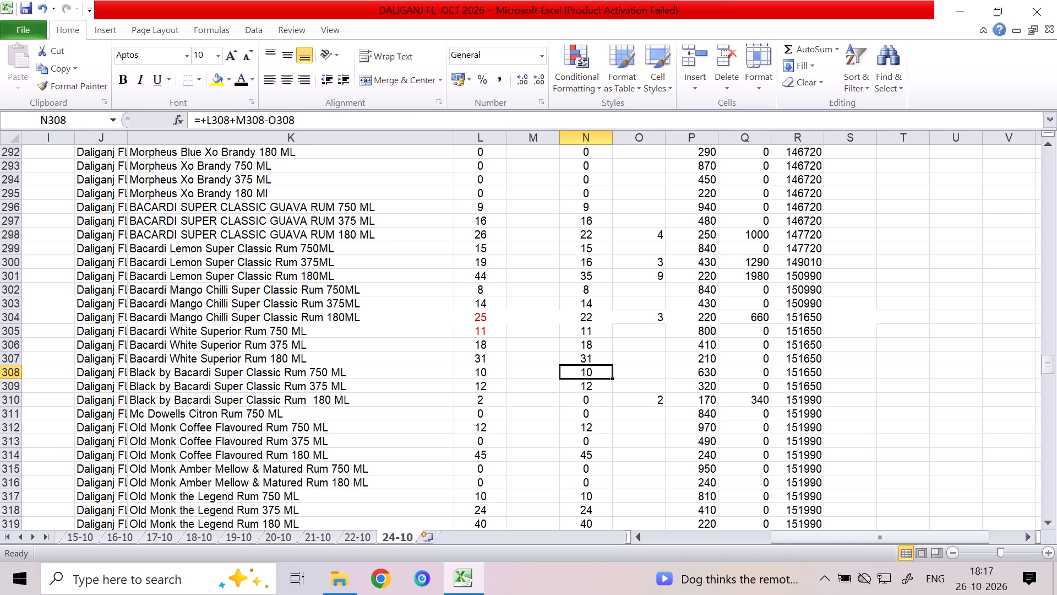
{"action": "key", "text": "Down"}
{"action": "key", "text": "Right"}
{"action": "key", "text": "Down"}
{"action": "key", "text": "Down"}
{"action": "key", "text": "Down"}
{"action": "key", "text": "Down"}
{"action": "key", "text": "Down"}
{"action": "key", "text": "Down"}
{"action": "key", "text": "Down"}
{"action": "key", "text": "Down"}
{"action": "key", "text": "Down"}
{"action": "key", "text": "Down"}
{"action": "key", "text": "Down"}
{"action": "key", "text": "Down"}
{"action": "key", "text": "Down"}
{"action": "key", "text": "Down"}
{"action": "key", "text": "Down"}
{"action": "key", "text": "Down"}
{"action": "key", "text": "Down"}
{"action": "key", "text": "Down"}
{"action": "key", "text": "Down"}
{"action": "key", "text": "Down"}
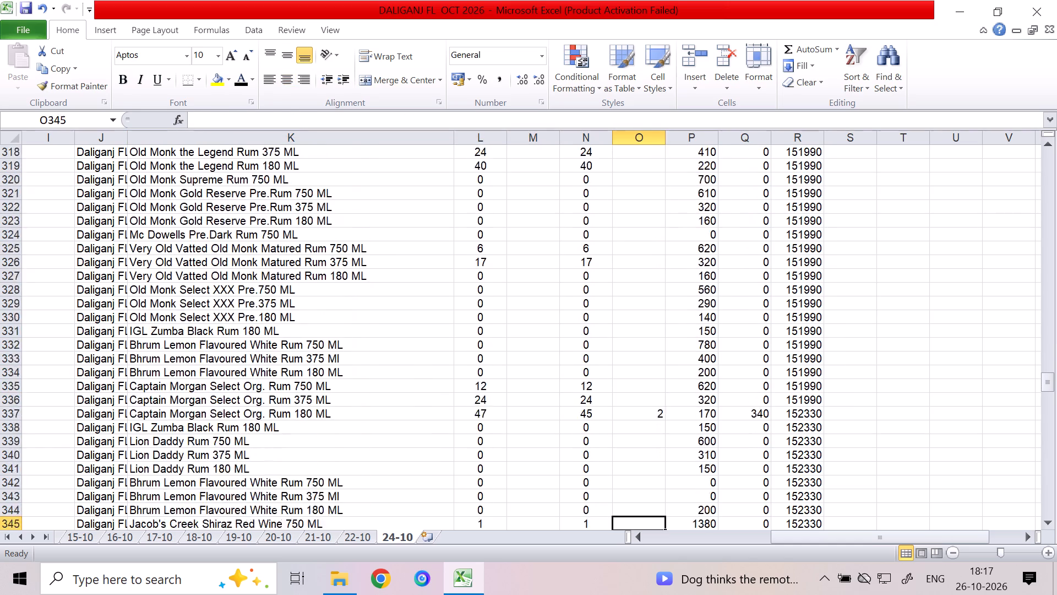
Examine the vodka rows from MM Orange up to Absolut Vodka 750 ML, checking their rates, stock and sold quantities.
{"action": "key", "text": "Right"}
{"action": "key", "text": "Up"}
{"action": "key", "text": "Up"}
{"action": "key", "text": "Up"}
{"action": "key", "text": "Up"}
{"action": "key", "text": "Up"}
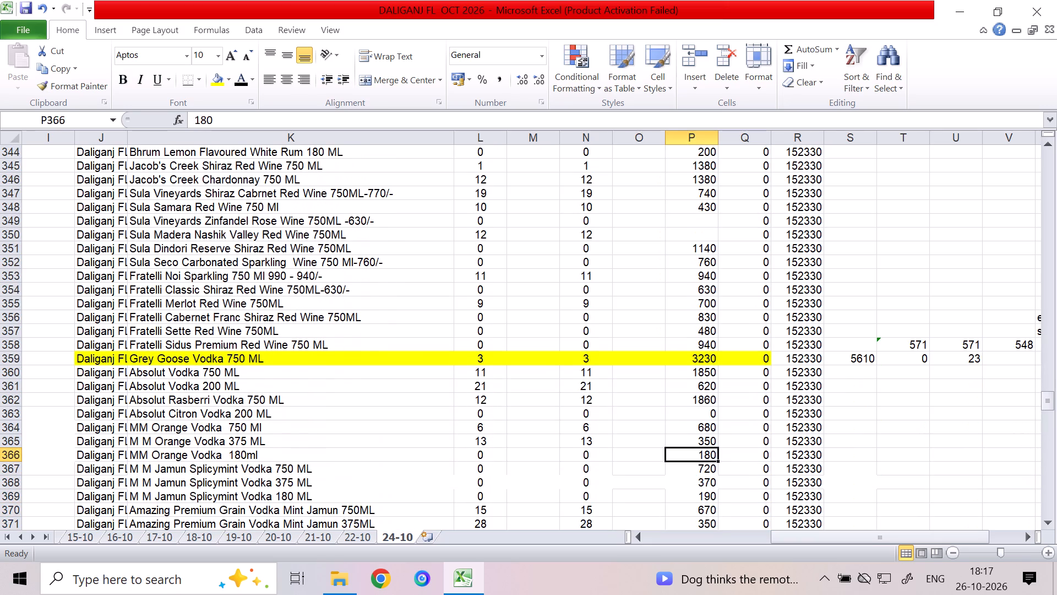
{"action": "key", "text": "Up"}
{"action": "key", "text": "Up"}
{"action": "key", "text": "Left"}
{"action": "key", "text": "Up"}
{"action": "key", "text": "Left"}
{"action": "key", "text": "Up"}
{"action": "key", "text": "Right"}
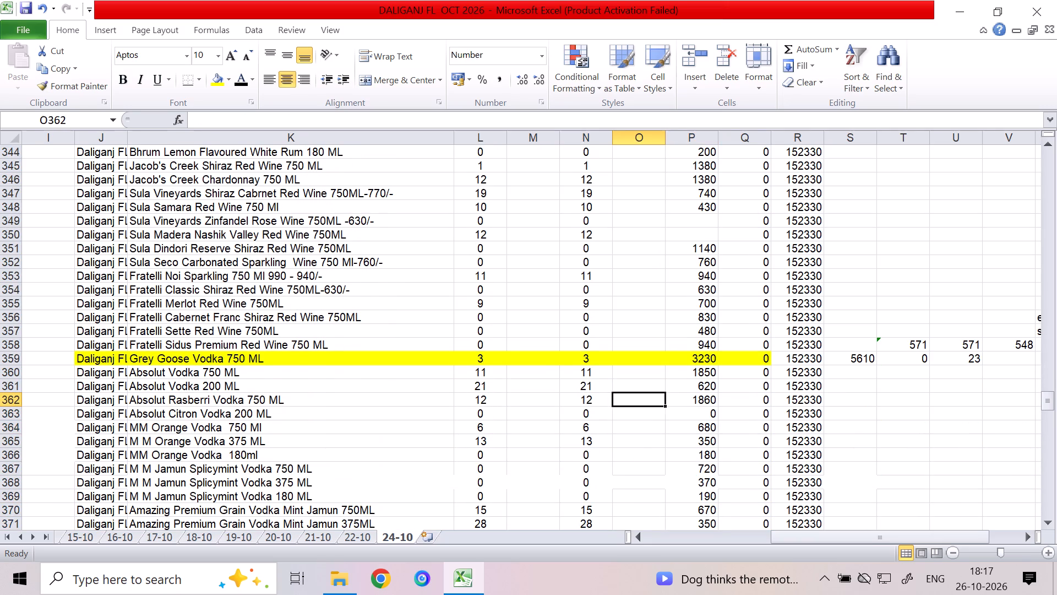
{"action": "key", "text": "Up"}
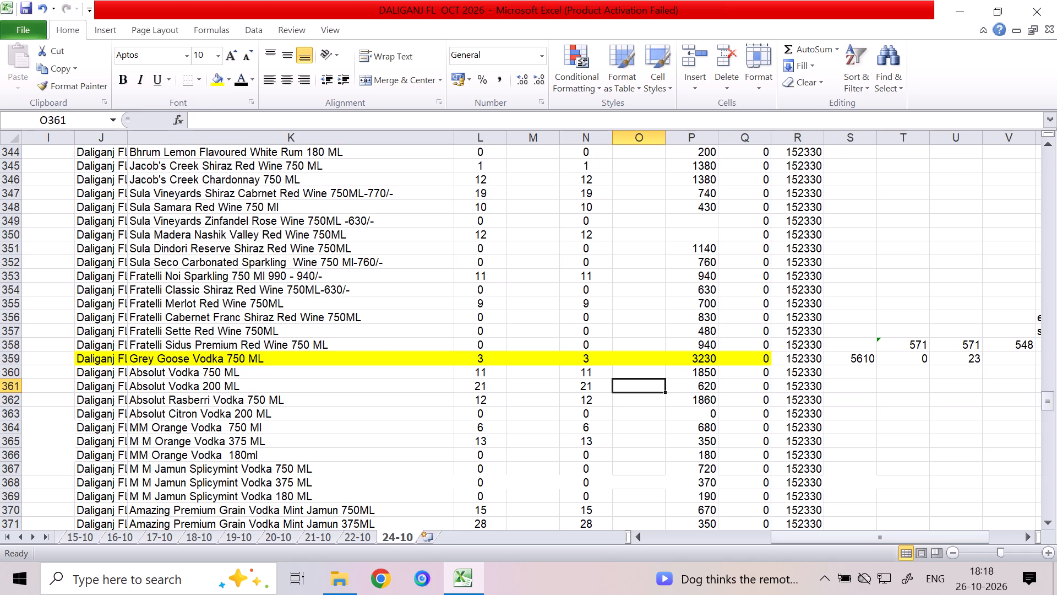
{"action": "key", "text": "Up"}
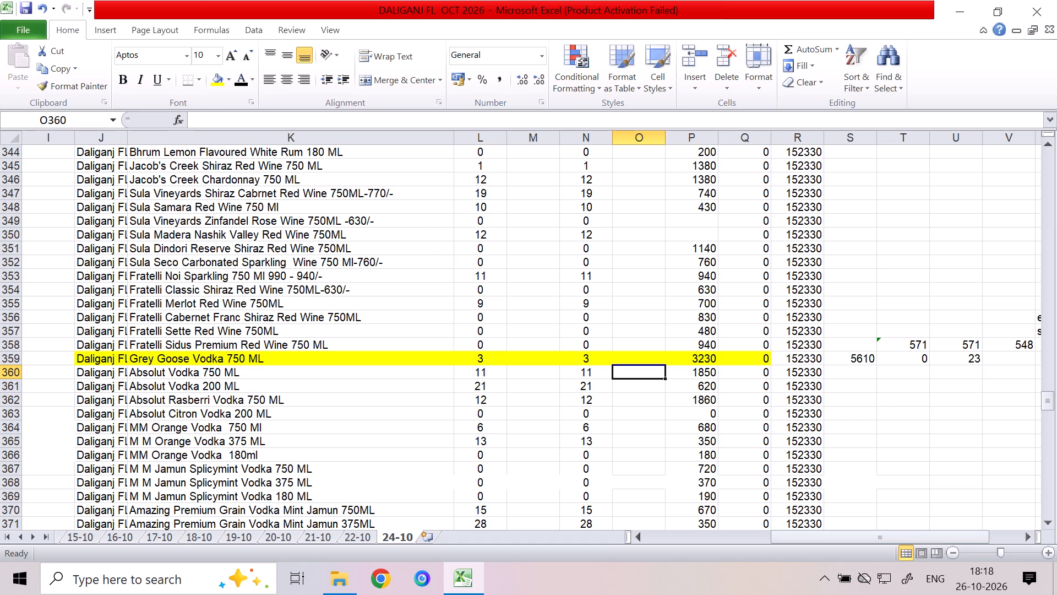
{"action": "key", "text": "Down"}
{"action": "key", "text": "Down"}
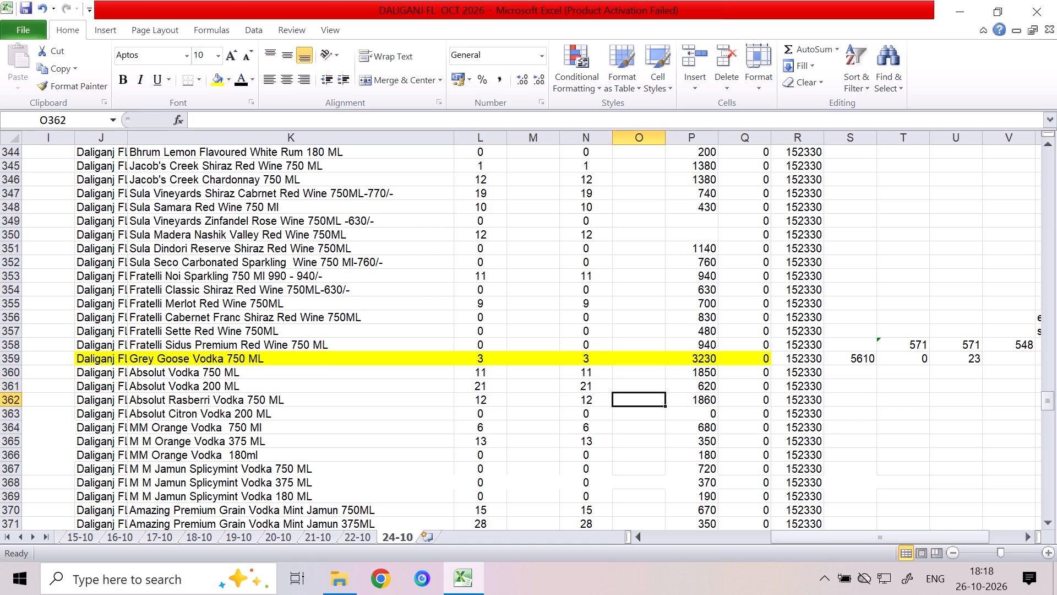
{"action": "key", "text": "Up"}
{"action": "key", "text": "Up"}
{"action": "key", "text": "Left"}
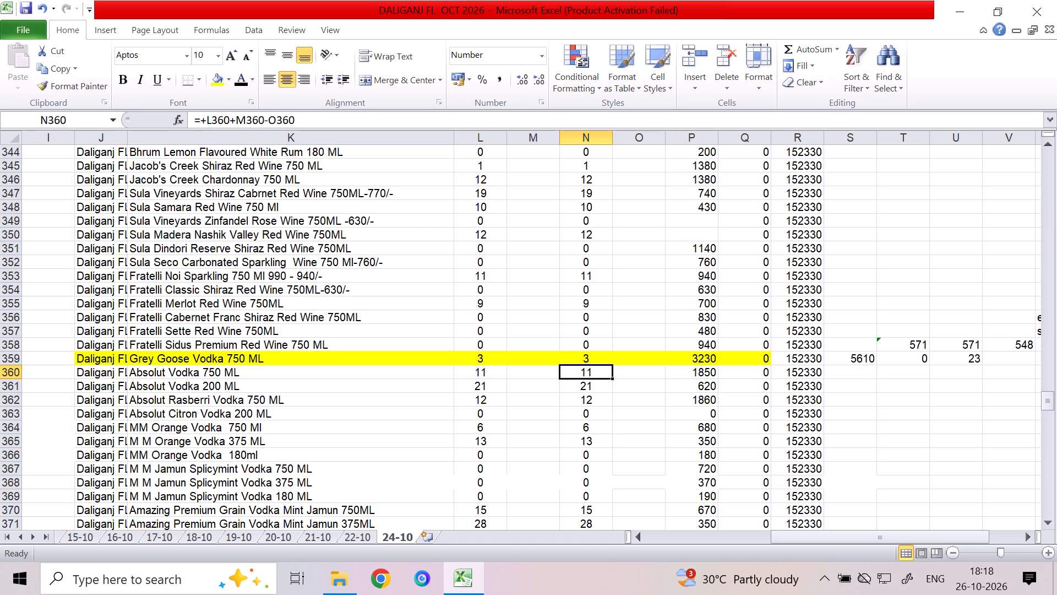
Enter a sold quantity of 1 for Absolut Vodka 200 ML and 1 for M M Orange Vodka 375 ML.
{"action": "key", "text": "Down"}
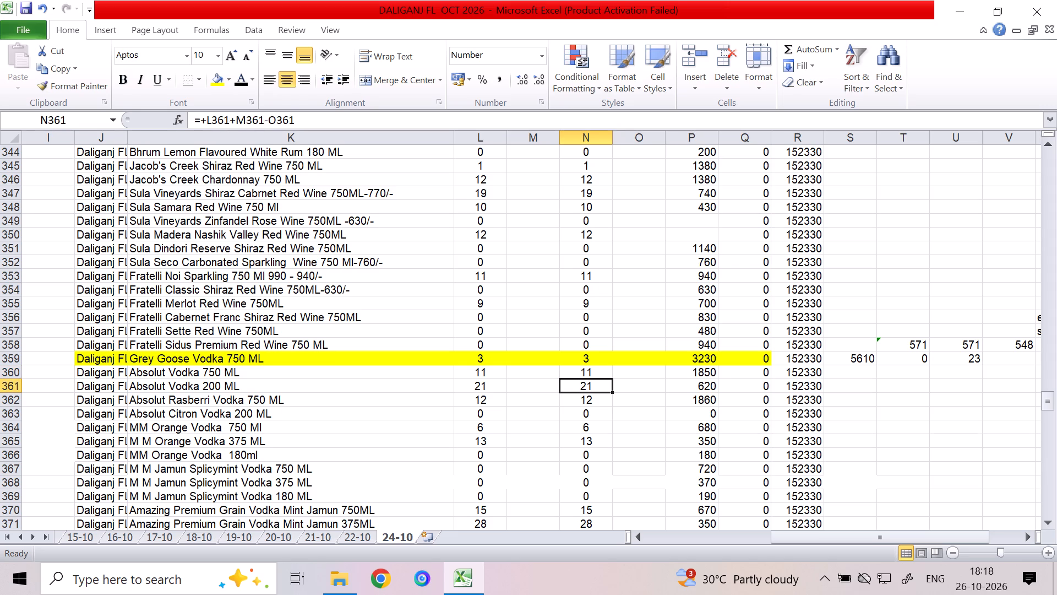
{"action": "key", "text": "Right"}
{"action": "key", "text": "Right"}
{"action": "key", "text": "Right"}
{"action": "key", "text": "Left"}
{"action": "key", "text": "Left"}
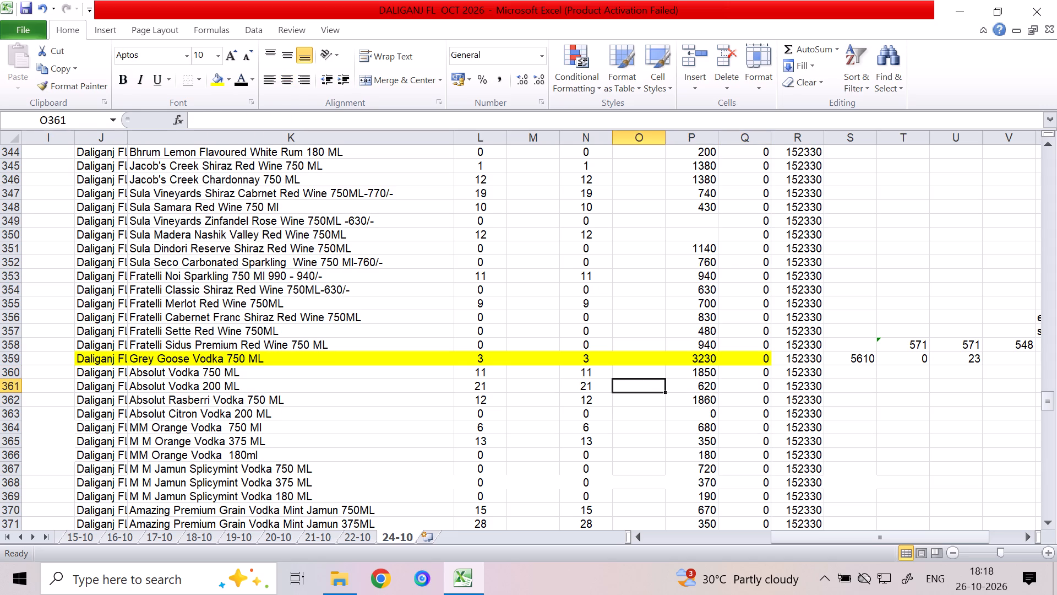
{"action": "key", "text": "1"}
{"action": "key", "text": "Down"}
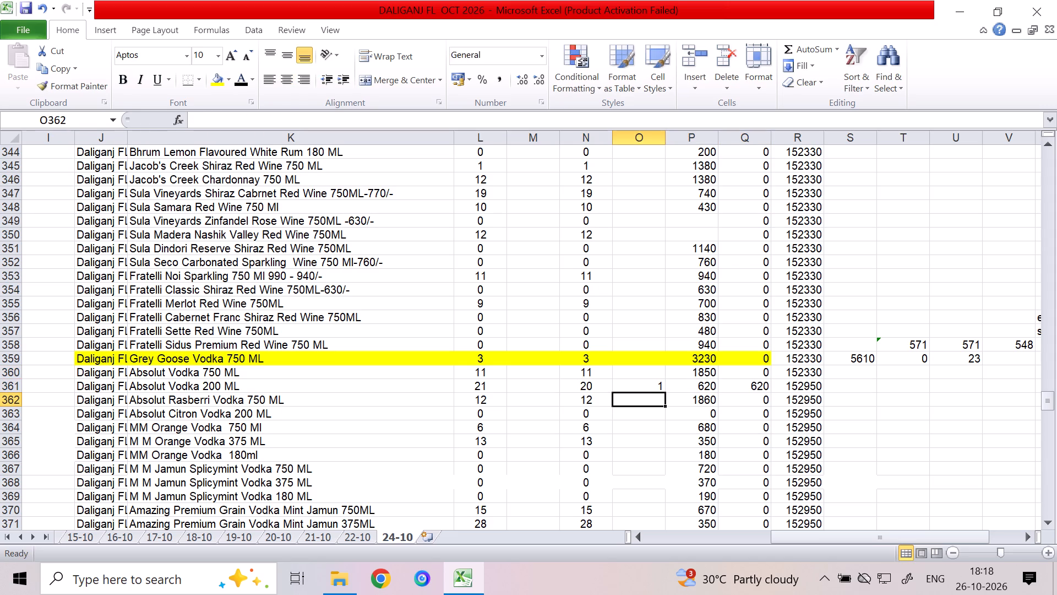
{"action": "key", "text": "Down"}
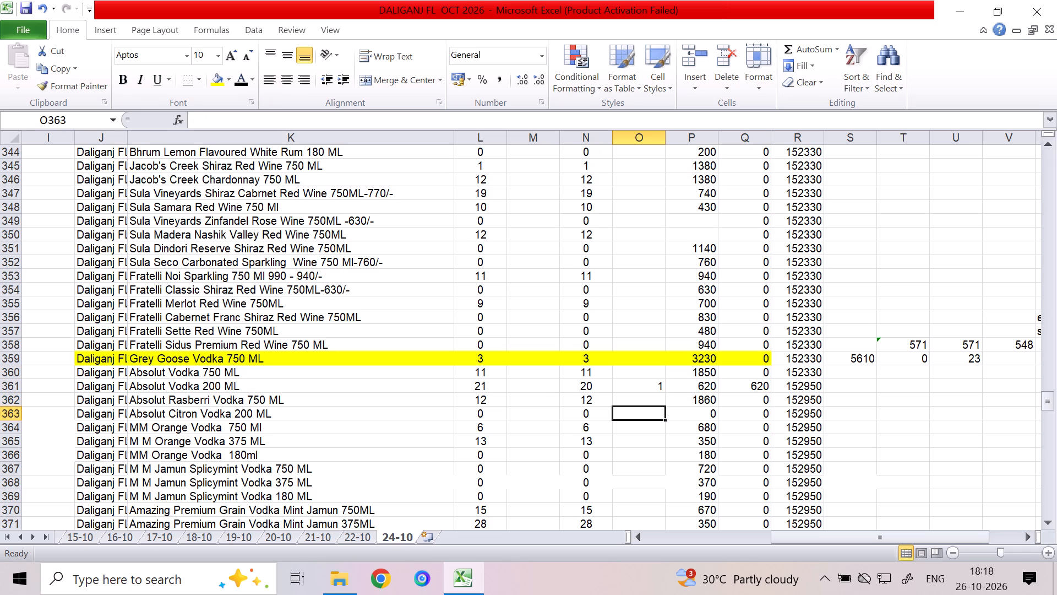
{"action": "key", "text": "Down"}
{"action": "key", "text": "Down"}
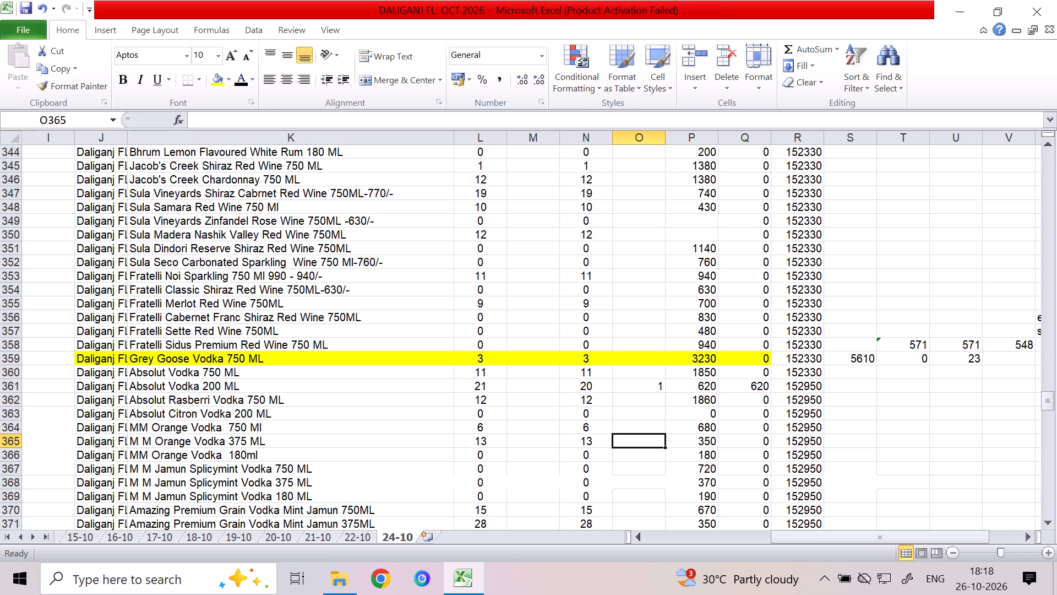
{"action": "key", "text": "1"}
{"action": "key", "text": "Down"}
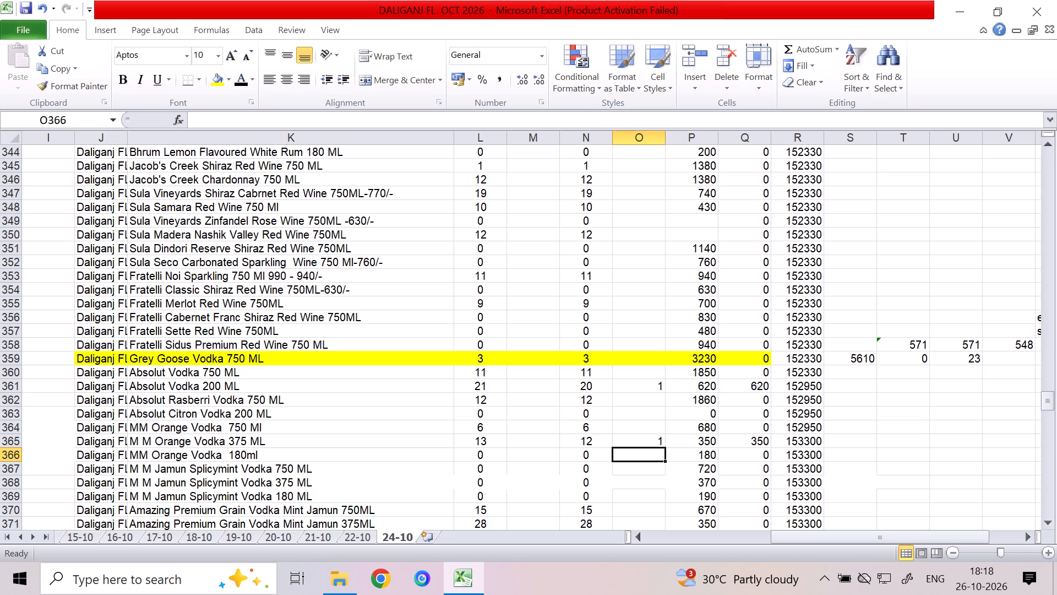
Enter sold quantities for Amazing Premium Grain Vodka Mint Jamun: 1 for 750ML, 4 for 375ML, 14 for 180ML and 12 for 90ML.
{"action": "key", "text": "Down"}
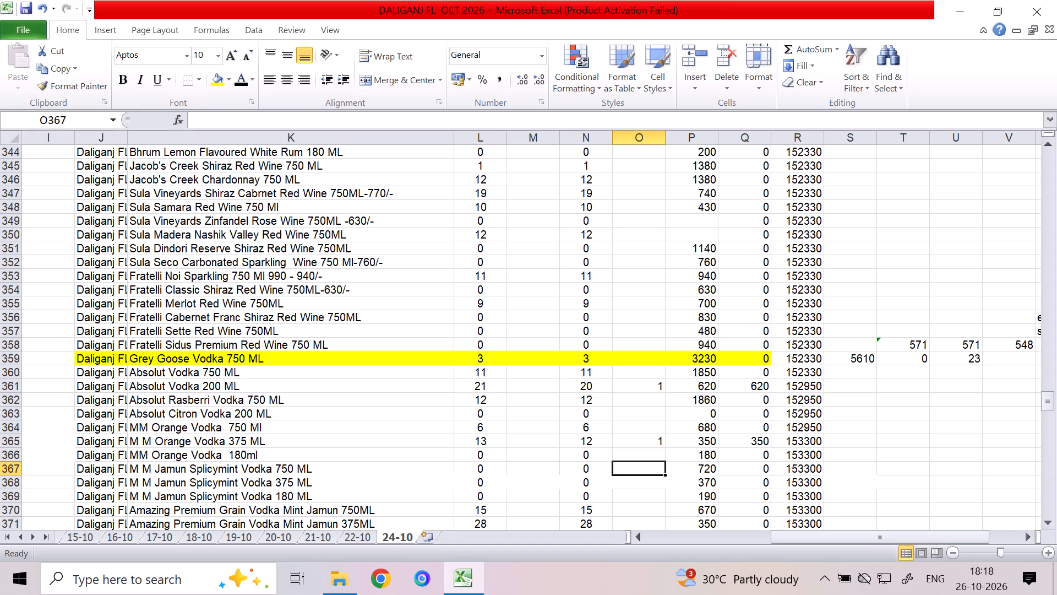
{"action": "key", "text": "Down"}
{"action": "key", "text": "Down"}
{"action": "key", "text": "Down"}
{"action": "key", "text": "1"}
{"action": "key", "text": "Down"}
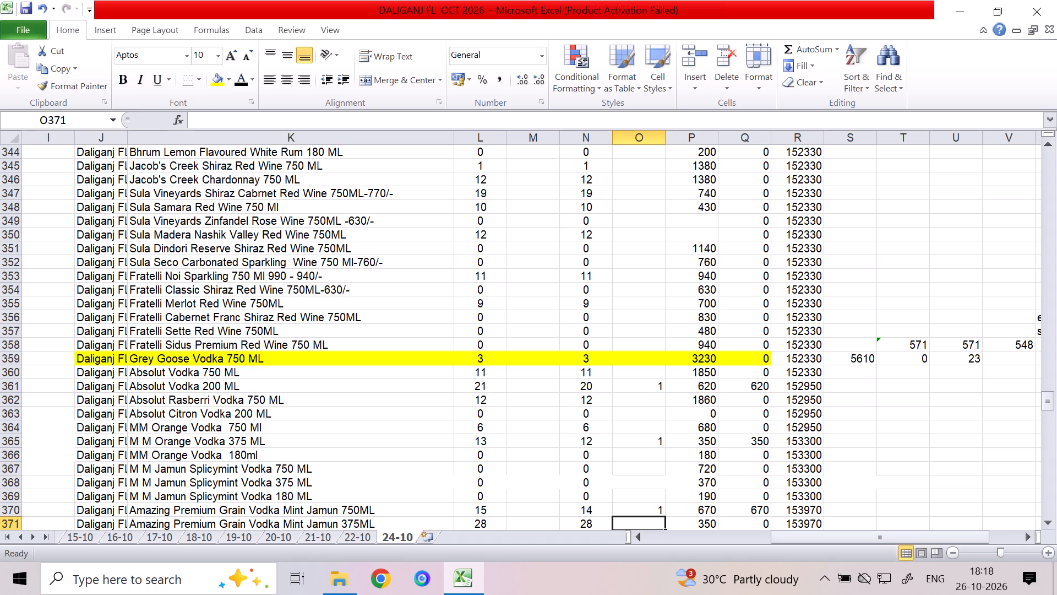
{"action": "key", "text": "4"}
{"action": "key", "text": "Down"}
{"action": "type", "text": "14"}
{"action": "key", "text": "Down"}
{"action": "type", "text": "12"}
{"action": "key", "text": "Down"}
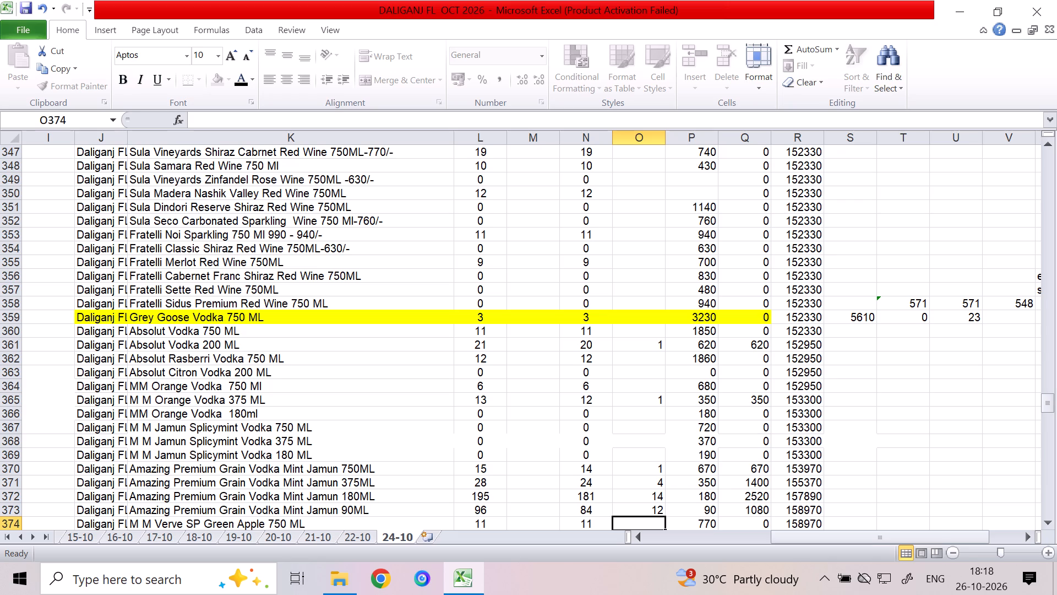
Enter a sold quantity of 3 for M M Verve Cranberry 180ML, leaving the Green Apple and Super Lemon rows blank.
{"action": "key", "text": "Down"}
{"action": "key", "text": "Down"}
{"action": "key", "text": "Down"}
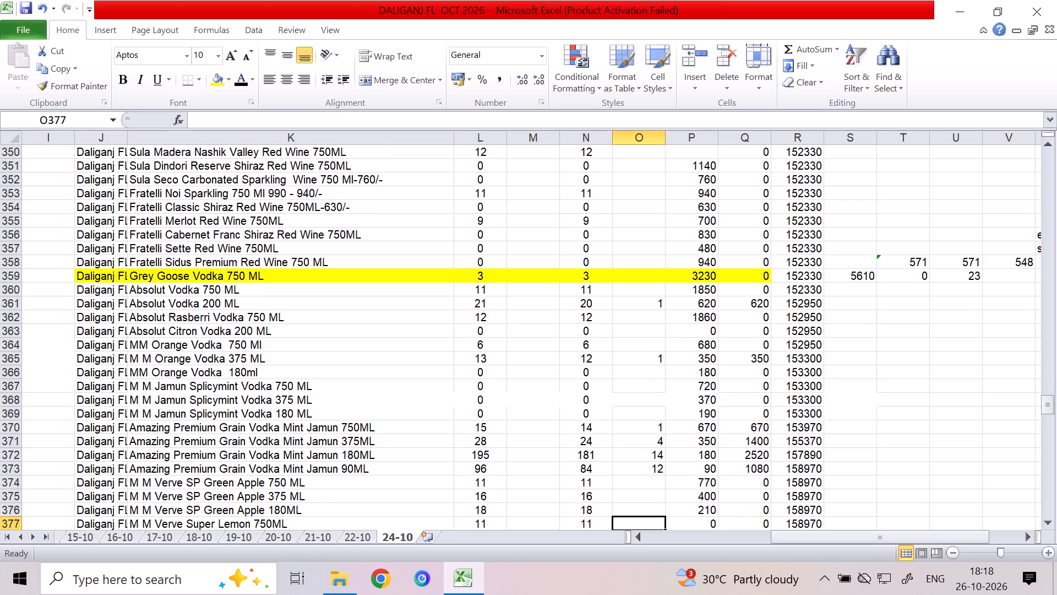
{"action": "key", "text": "Down"}
{"action": "key", "text": "Down"}
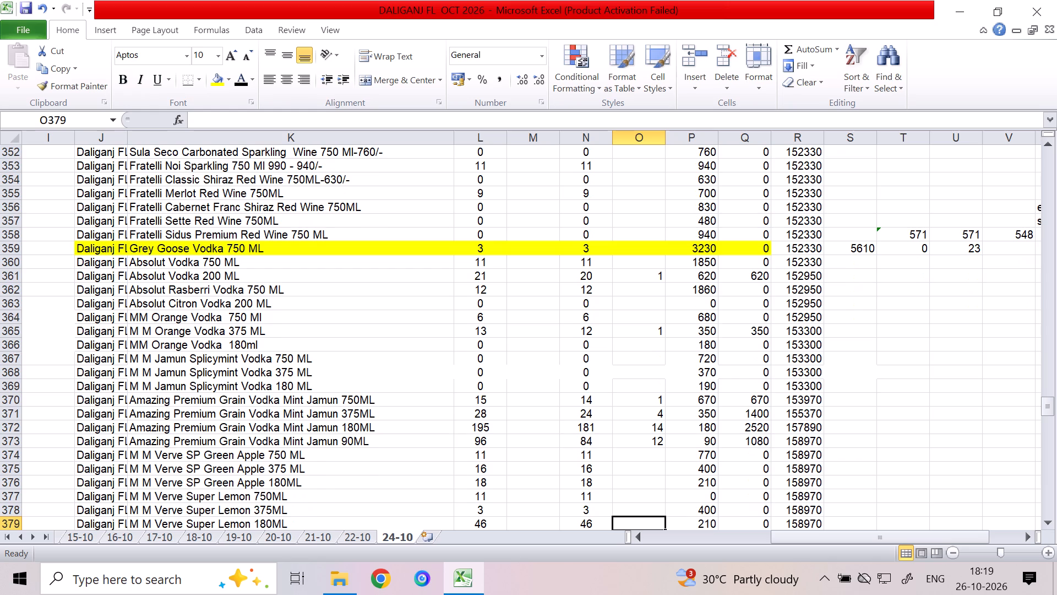
{"action": "key", "text": "Down"}
{"action": "key", "text": "Down"}
{"action": "key", "text": "Down"}
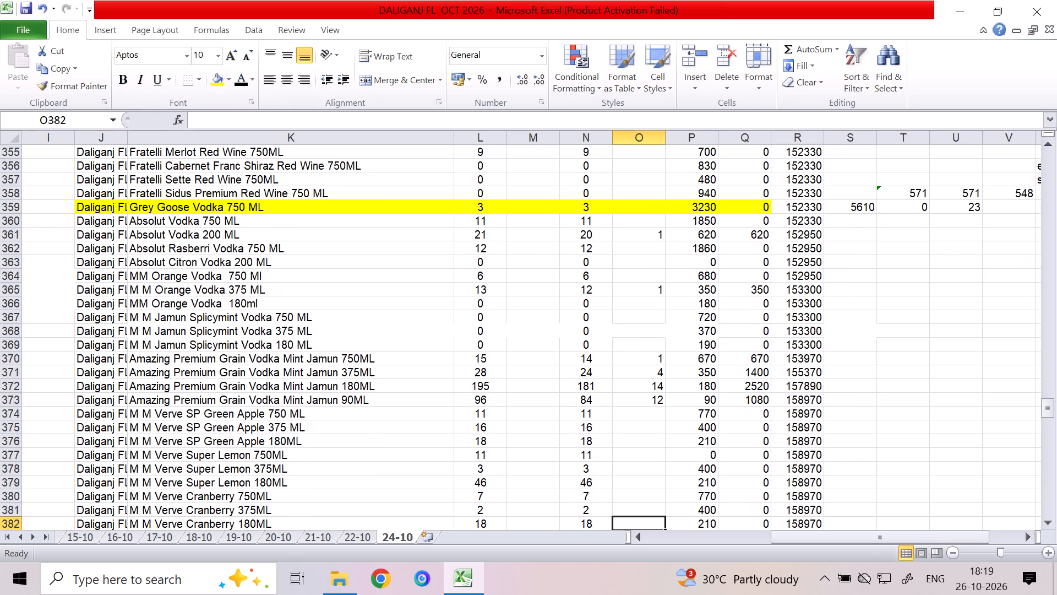
{"action": "key", "text": "Down"}
{"action": "key", "text": "Up"}
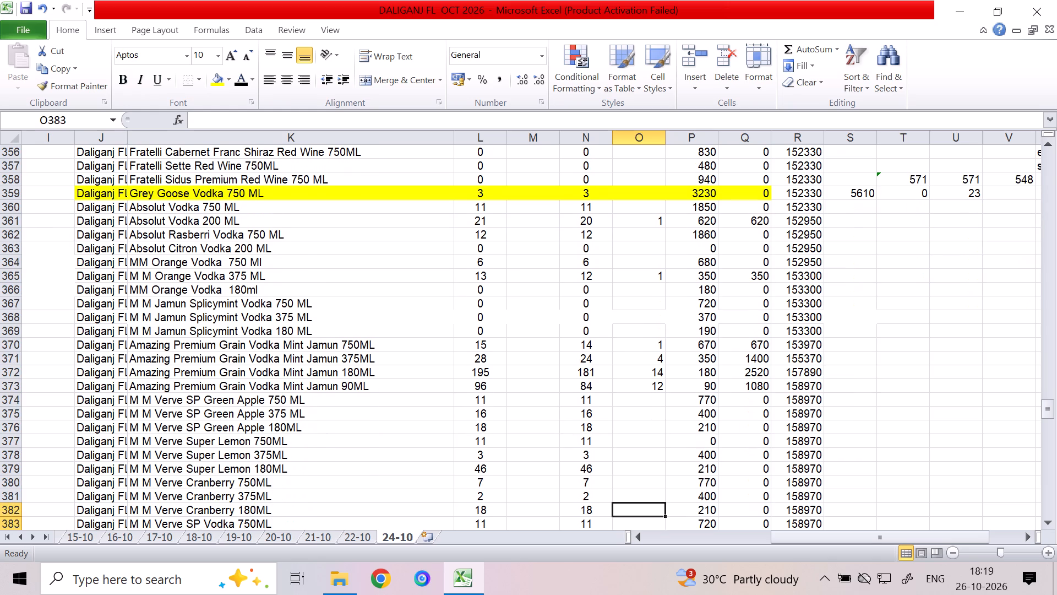
{"action": "key", "text": "3"}
{"action": "key", "text": "Down"}
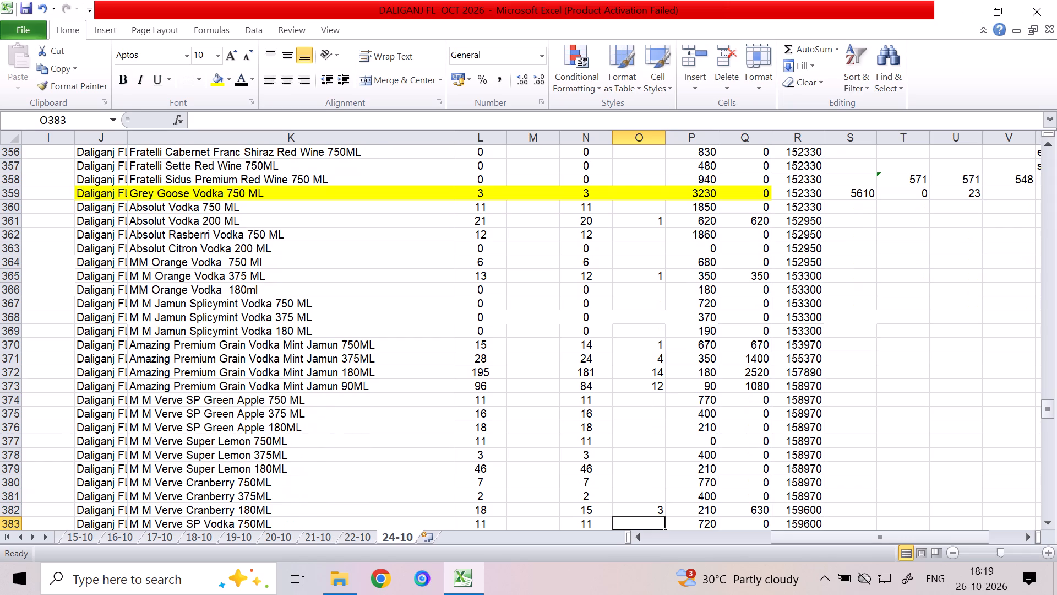
Enter sold quantities for M M Verve SP Vodka: 1 for 375ML and 2 for 180ML.
{"action": "key", "text": "Down"}
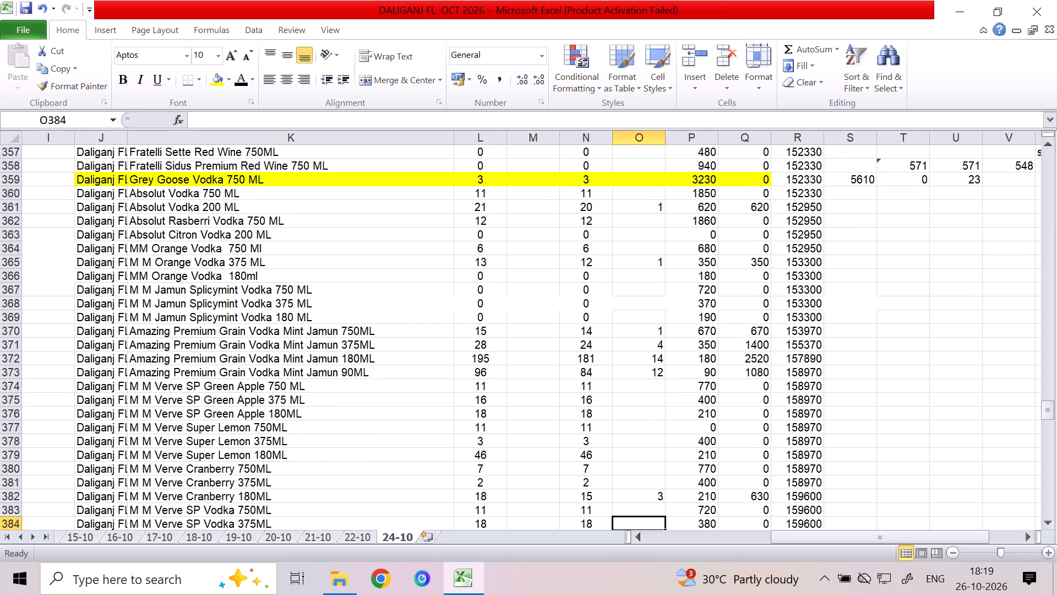
{"action": "key", "text": "1"}
{"action": "key", "text": "Down"}
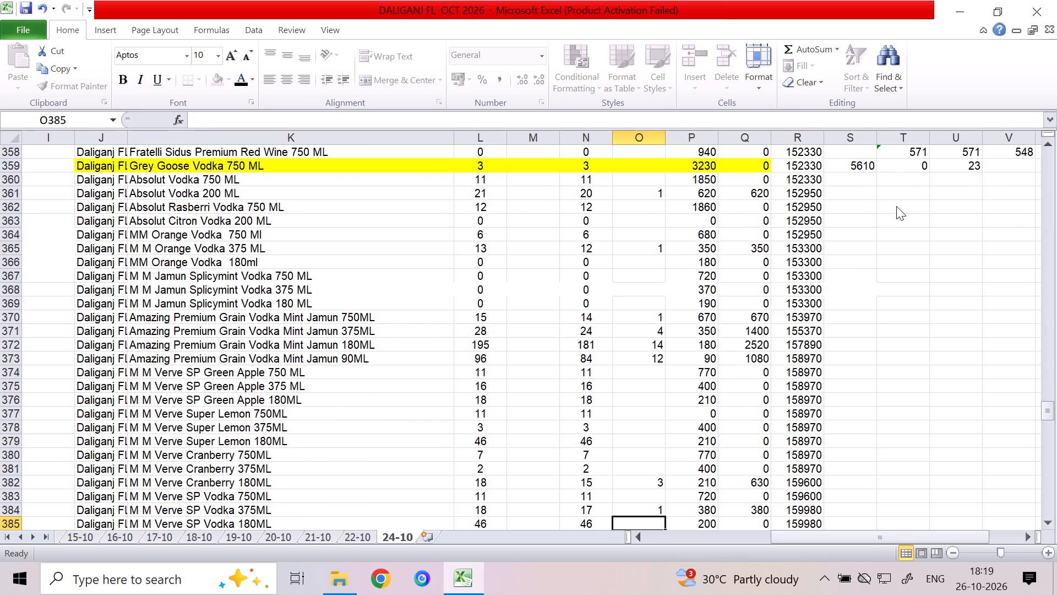
{"action": "key", "text": "2"}
{"action": "key", "text": "Down"}
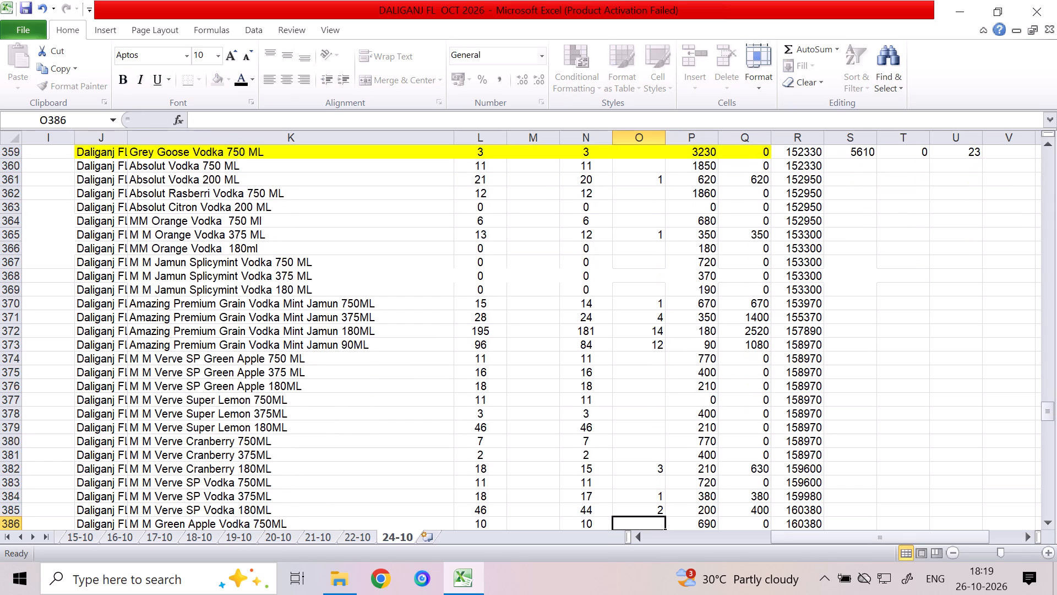
Enter sold quantities for M M Green Apple Vodka: 1 for 375ML and 1 for 180ML.
{"action": "key", "text": "Down"}
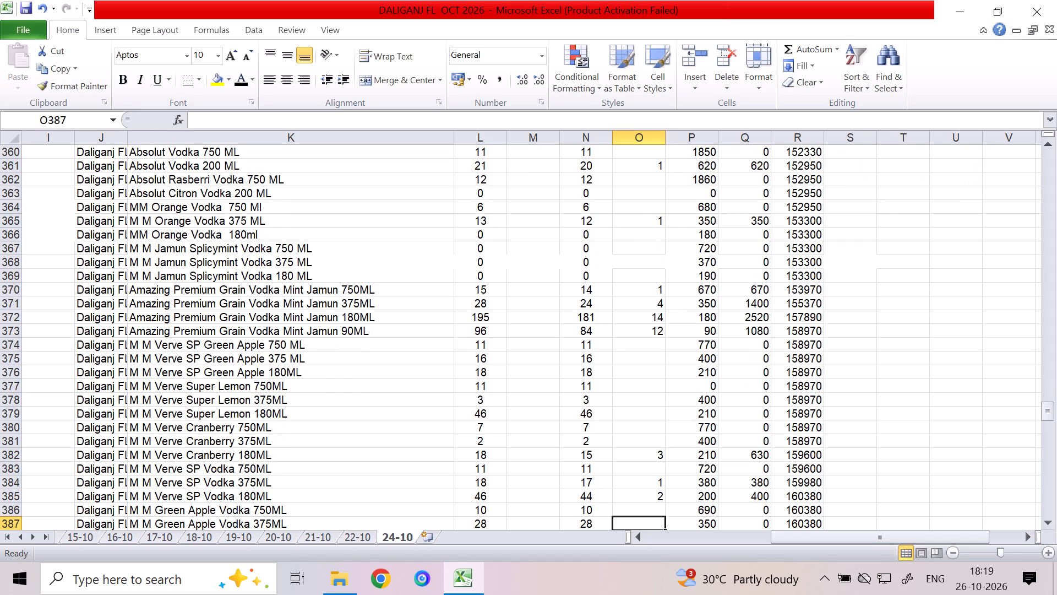
{"action": "key", "text": "1"}
{"action": "key", "text": "Down"}
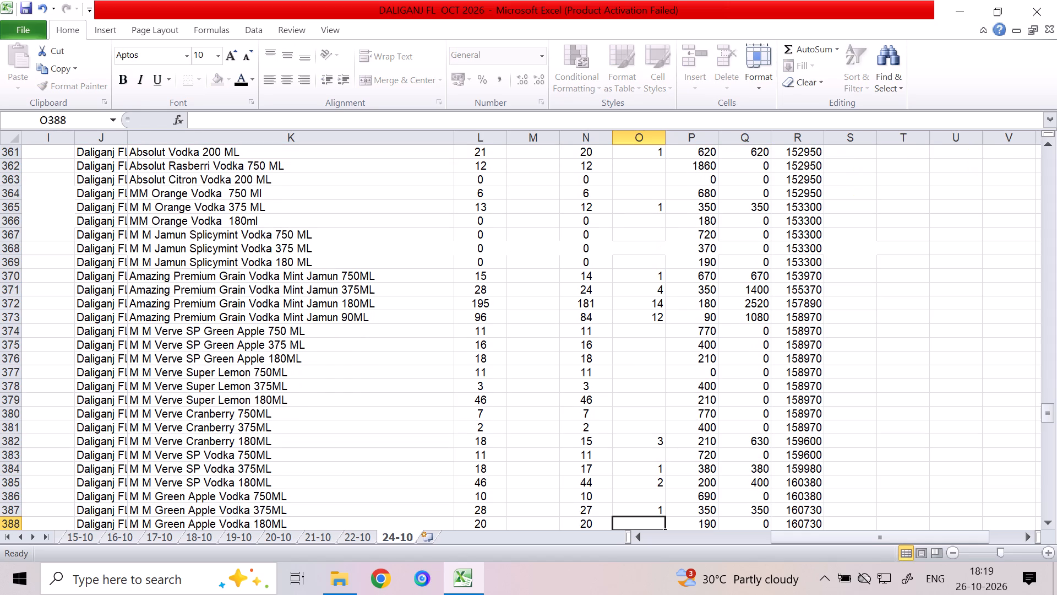
{"action": "key", "text": "1"}
{"action": "key", "text": "Down"}
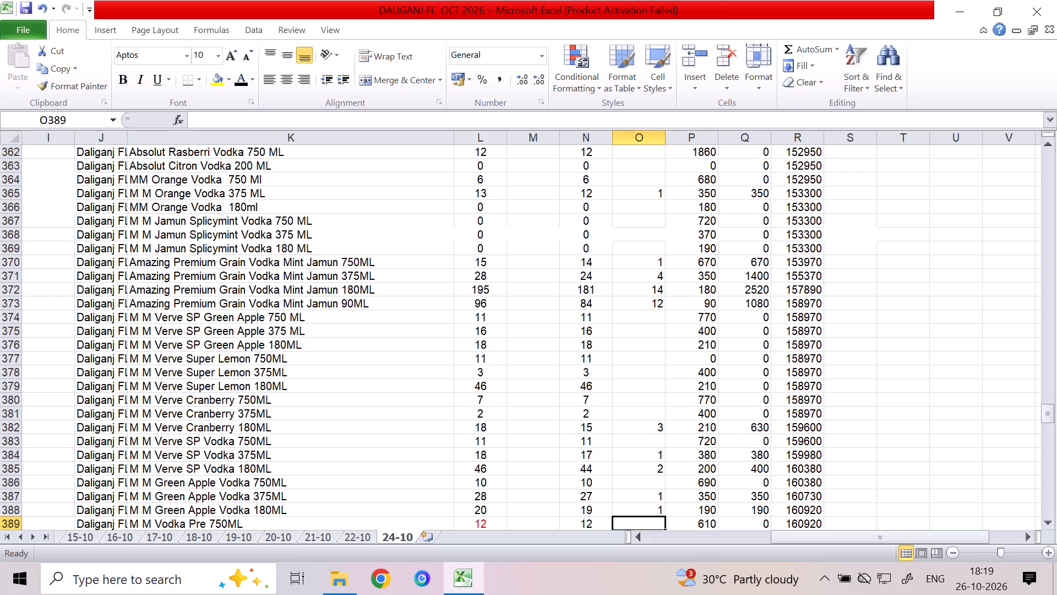
Enter sold quantities for M M Vodka Pre: 1 for 750ML and 15 for 180ML.
{"action": "key", "text": "1"}
{"action": "key", "text": "Down"}
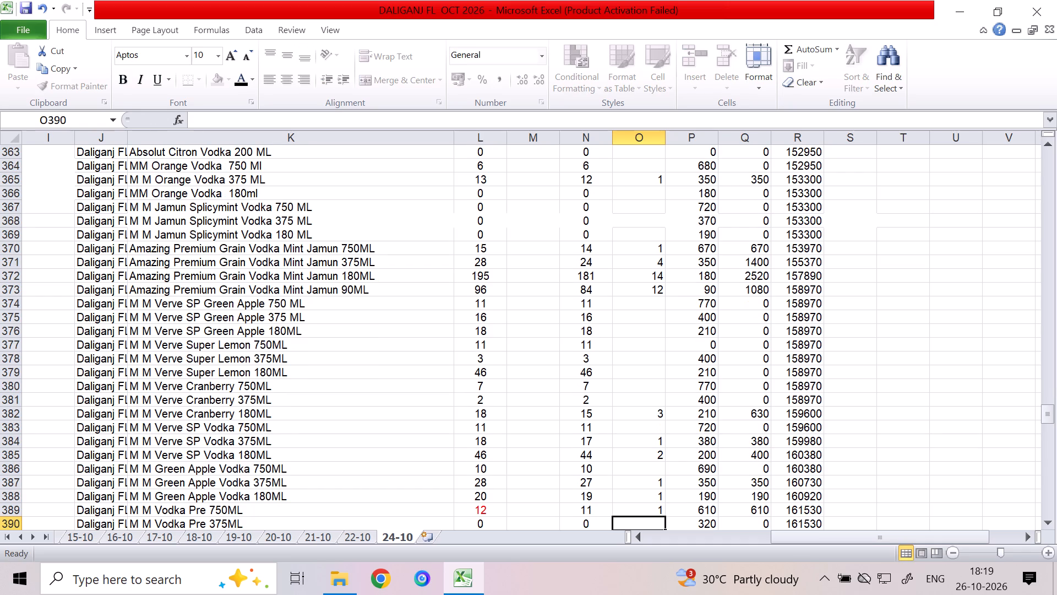
{"action": "key", "text": "Down"}
{"action": "key", "text": "Down"}
{"action": "key", "text": "Up"}
{"action": "type", "text": "15"}
{"action": "key", "text": "Down"}
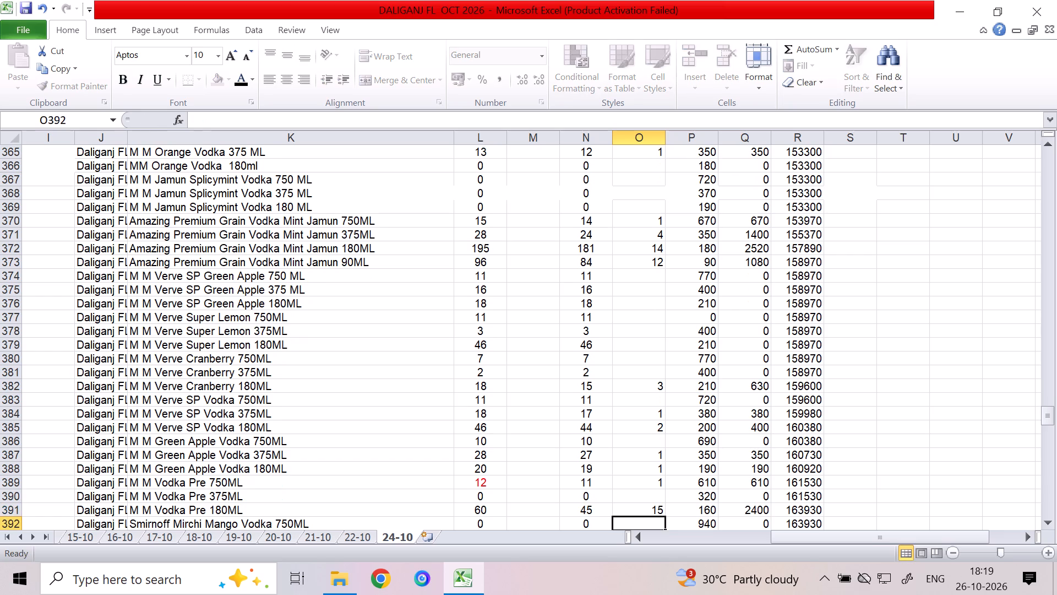
Enter sold quantities for Smirnoff Vodka: 8 for 180ML and 5 for 90 ML.
{"action": "key", "text": "Down"}
{"action": "key", "text": "Down"}
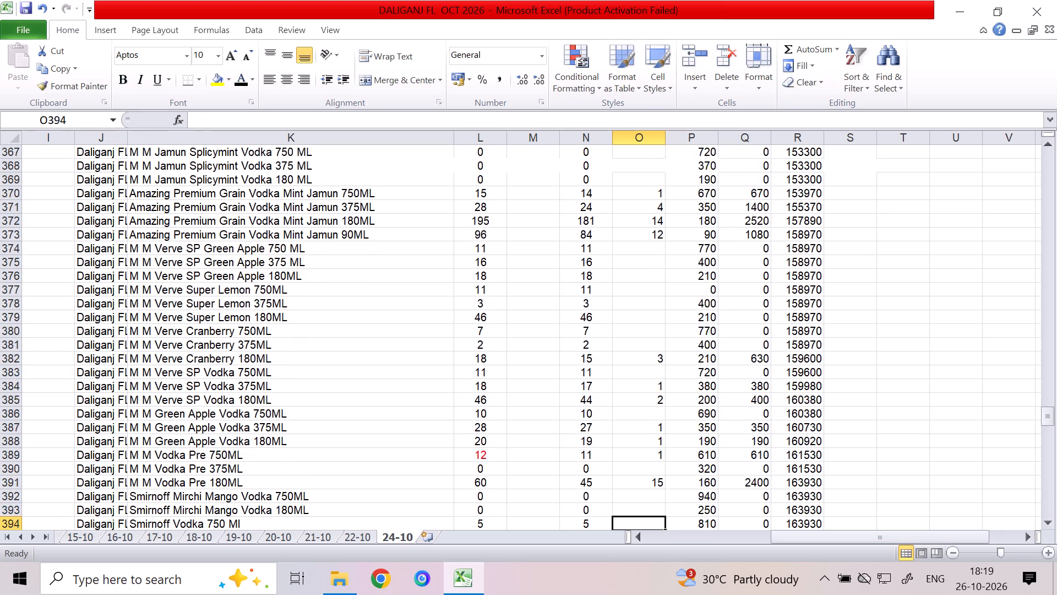
{"action": "key", "text": "Down"}
{"action": "key", "text": "Down"}
{"action": "key", "text": "Up"}
{"action": "key", "text": "Up"}
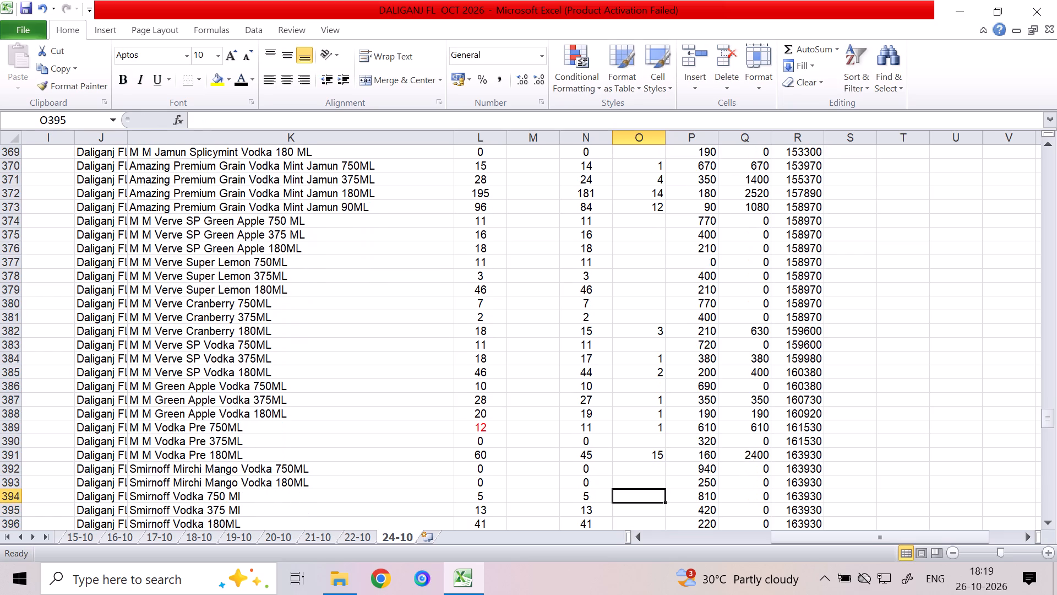
{"action": "key", "text": "Down"}
{"action": "key", "text": "Down"}
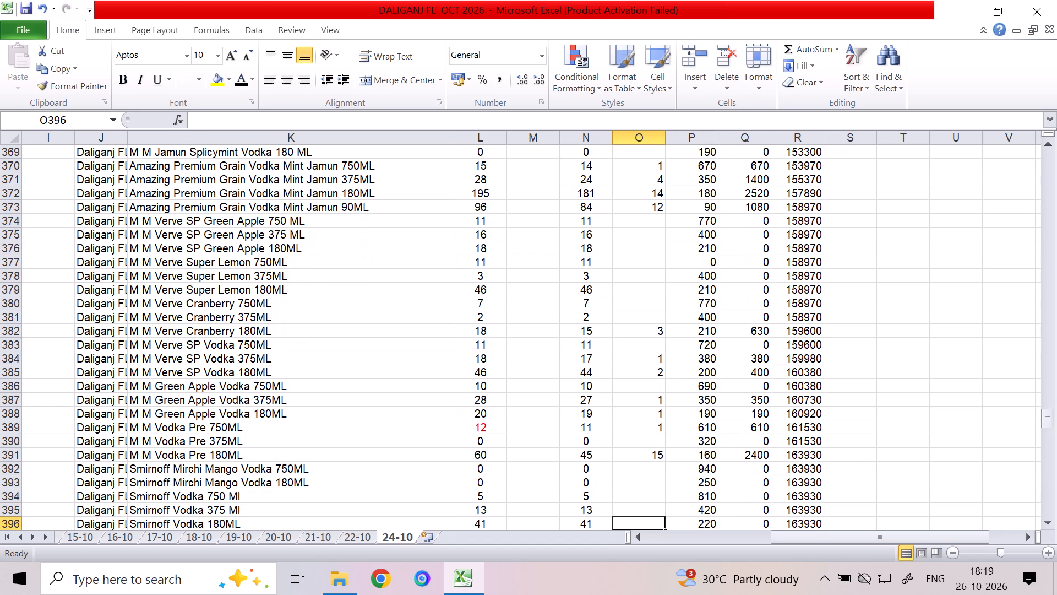
{"action": "key", "text": "8"}
{"action": "key", "text": "Down"}
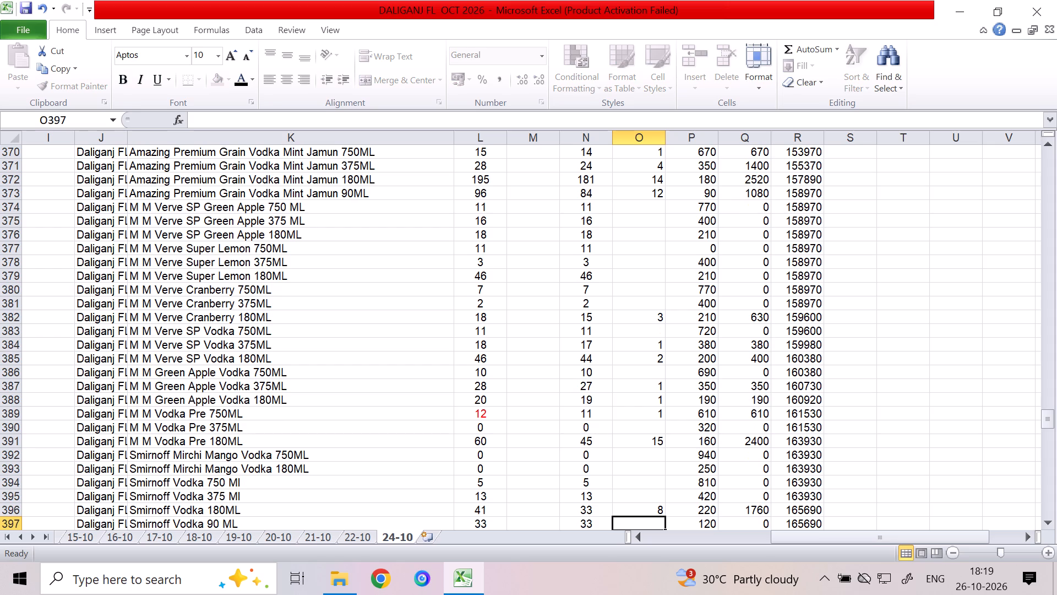
{"action": "key", "text": "5"}
{"action": "key", "text": "Down"}
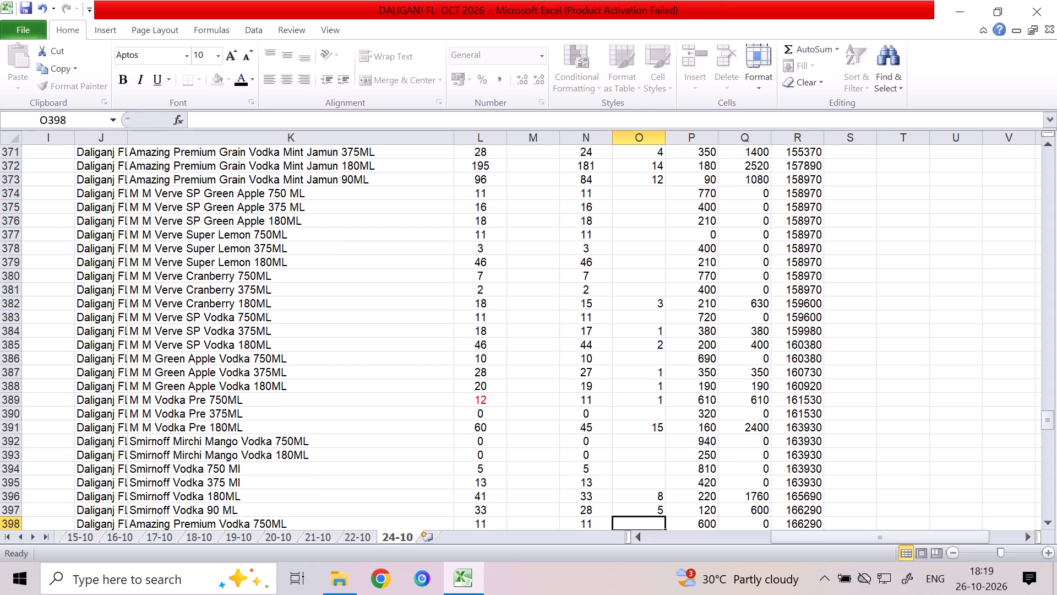
Enter sold quantities for Amazing Premium Vodka: 1 for 375ML and 17 for 180ML.
{"action": "key", "text": "Down"}
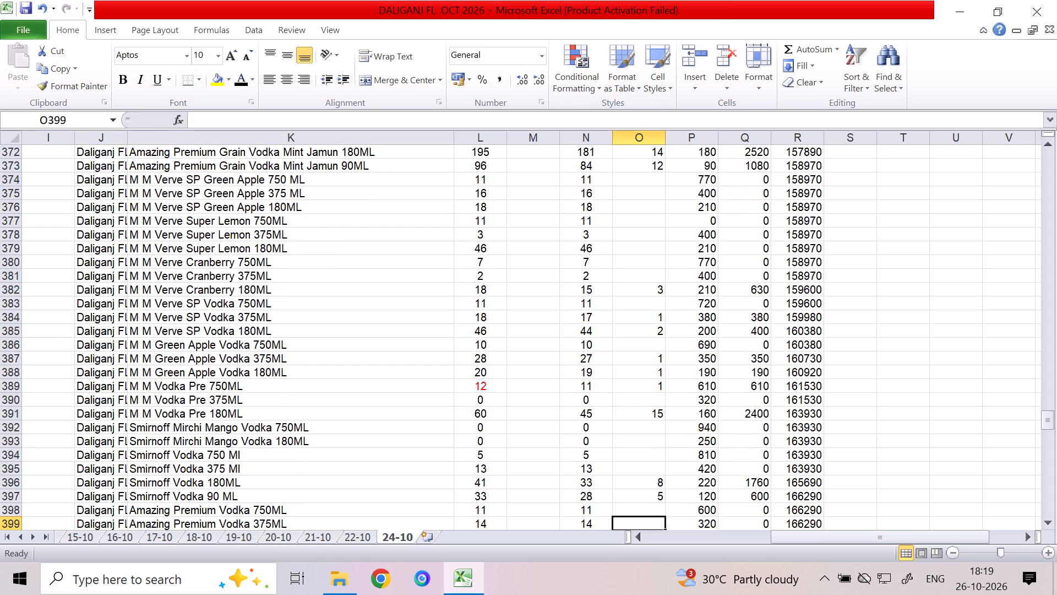
{"action": "key", "text": "1"}
{"action": "key", "text": "Down"}
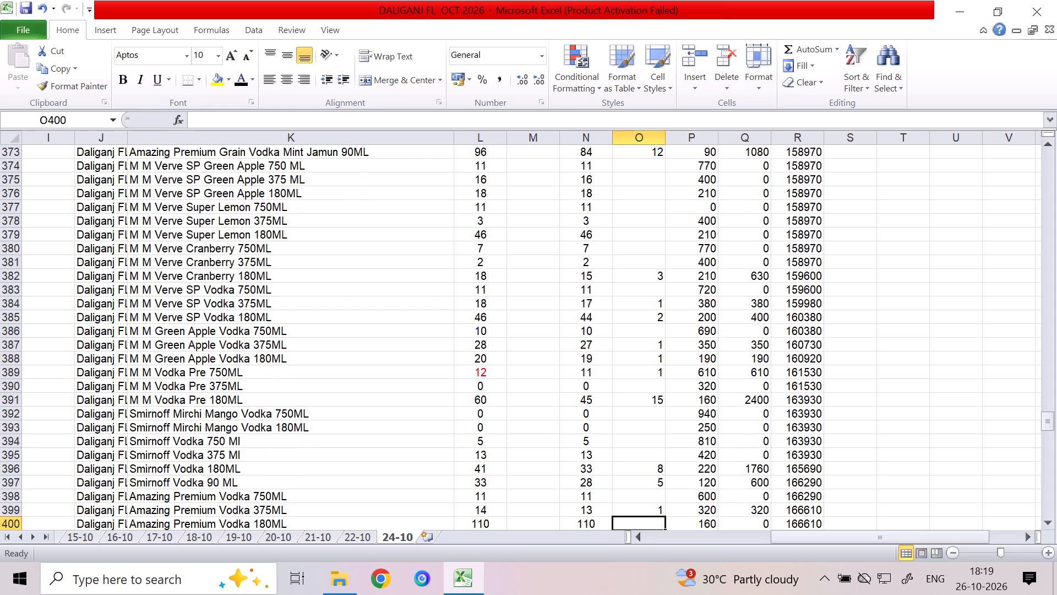
{"action": "type", "text": "17"}
{"action": "key", "text": "Down"}
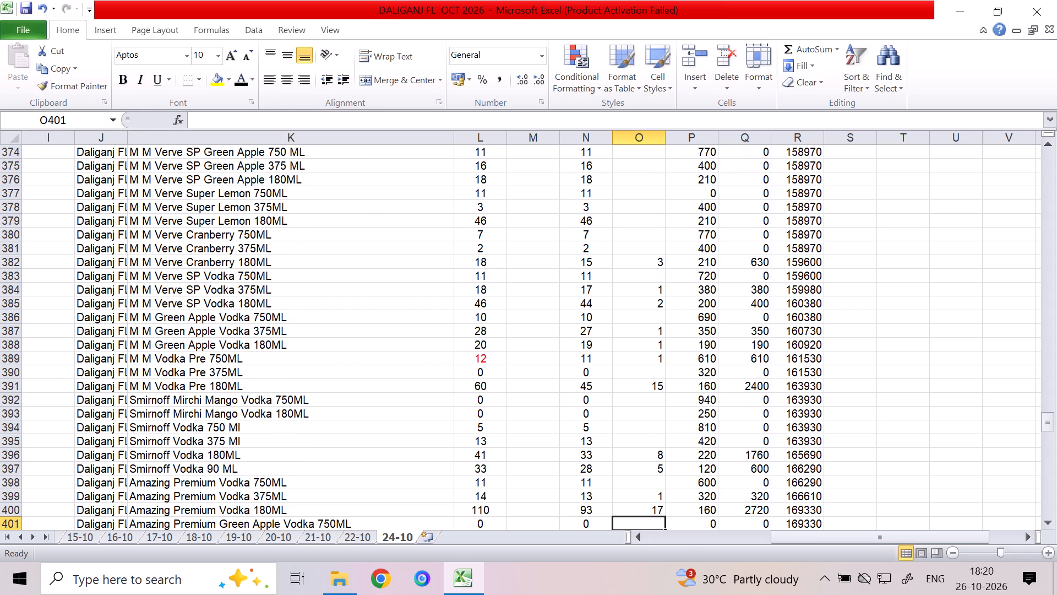
Enter a sold quantity of 10 for Snoski Classic Crafted Vodka 180 ML.
{"action": "key", "text": "Down"}
{"action": "key", "text": "Down"}
{"action": "key", "text": "Down"}
{"action": "key", "text": "Down"}
{"action": "key", "text": "Down"}
{"action": "key", "text": "Down"}
{"action": "key", "text": "Down"}
{"action": "key", "text": "Down"}
{"action": "key", "text": "Down"}
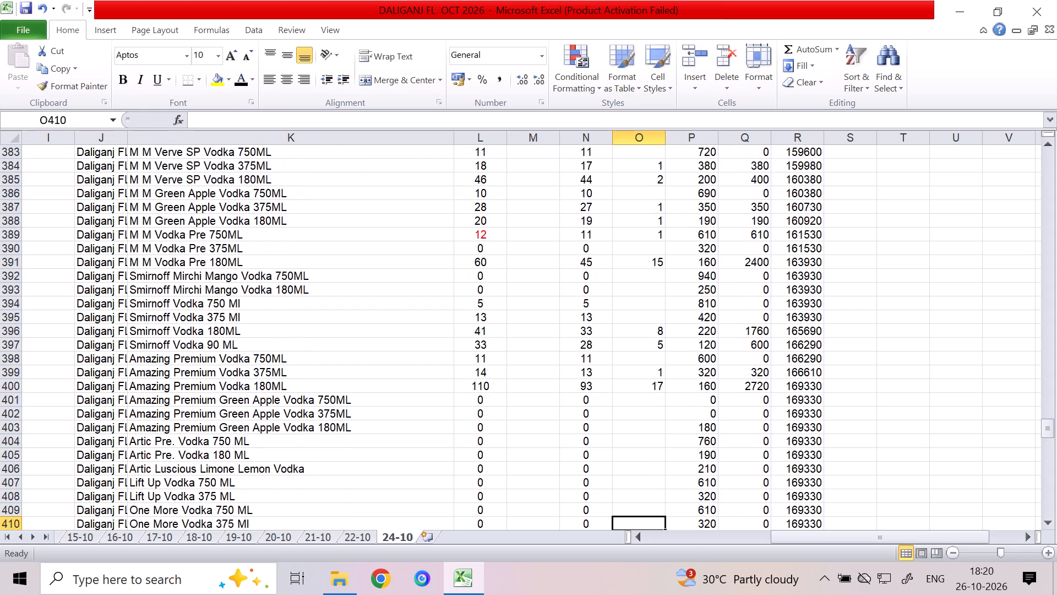
{"action": "key", "text": "Down"}
{"action": "key", "text": "Down"}
{"action": "key", "text": "Down"}
{"action": "key", "text": "Down"}
{"action": "key", "text": "Down"}
{"action": "key", "text": "Down"}
{"action": "key", "text": "Down"}
{"action": "key", "text": "Up"}
{"action": "key", "text": "Up"}
{"action": "key", "text": "Up"}
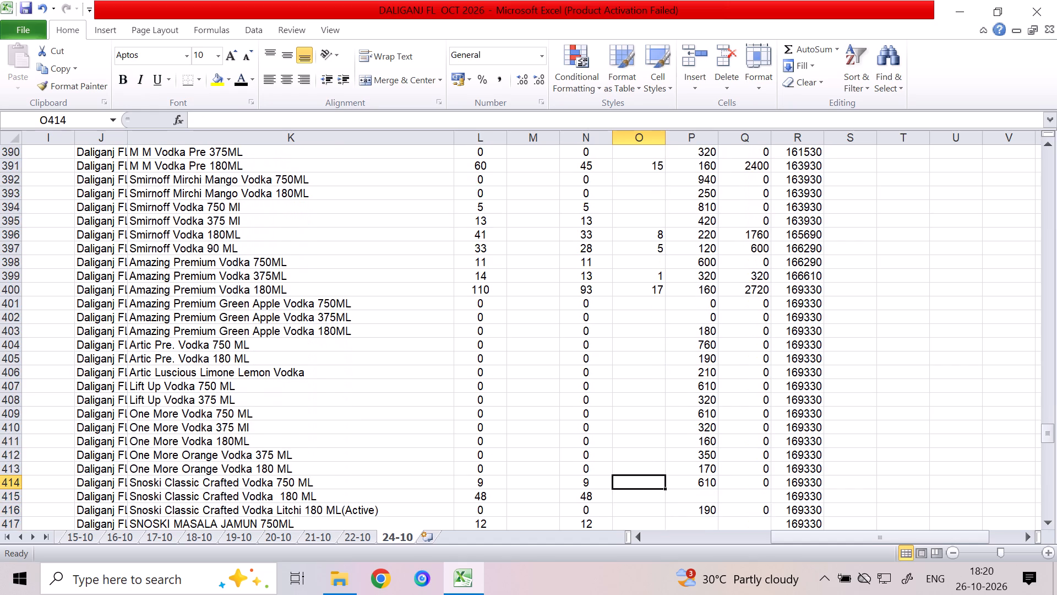
{"action": "key", "text": "Down"}
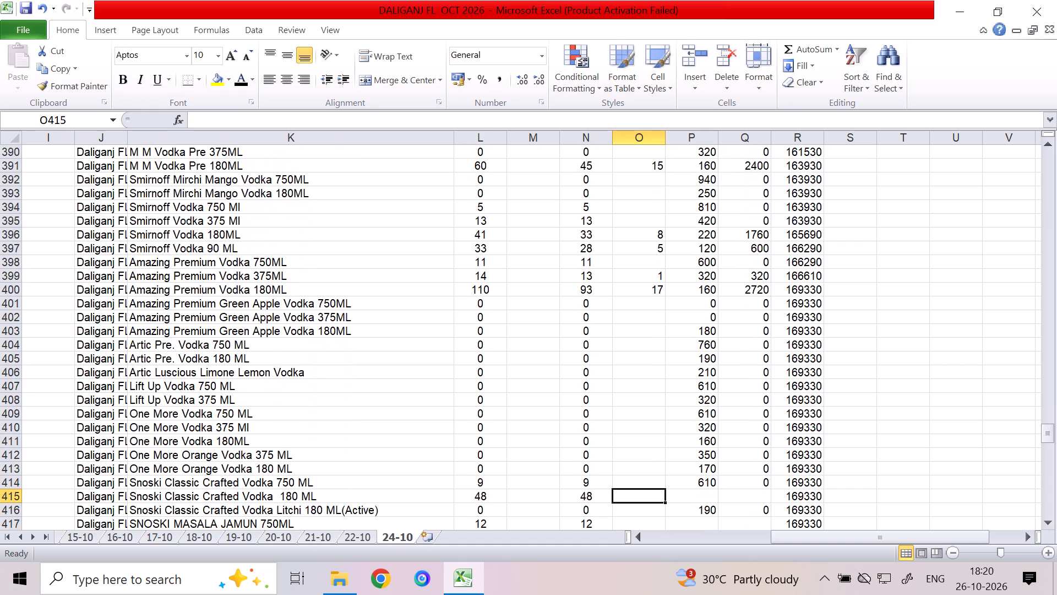
{"action": "type", "text": "10"}
{"action": "key", "text": "Down"}
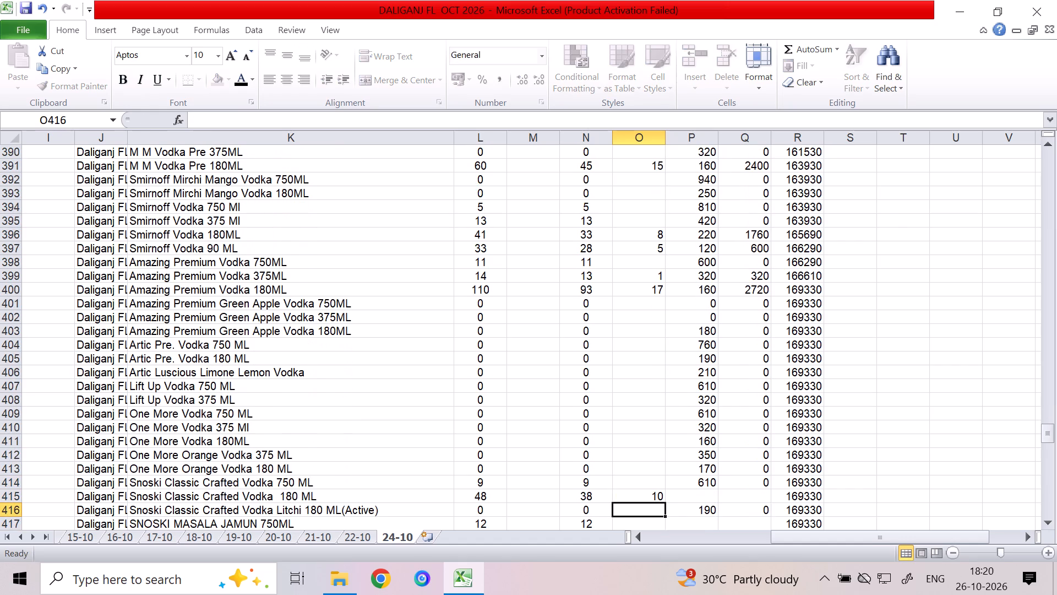
Enter a sold quantity of 22 for Snoski Masala Jamun 180 ML.
{"action": "key", "text": "Down"}
{"action": "key", "text": "Down"}
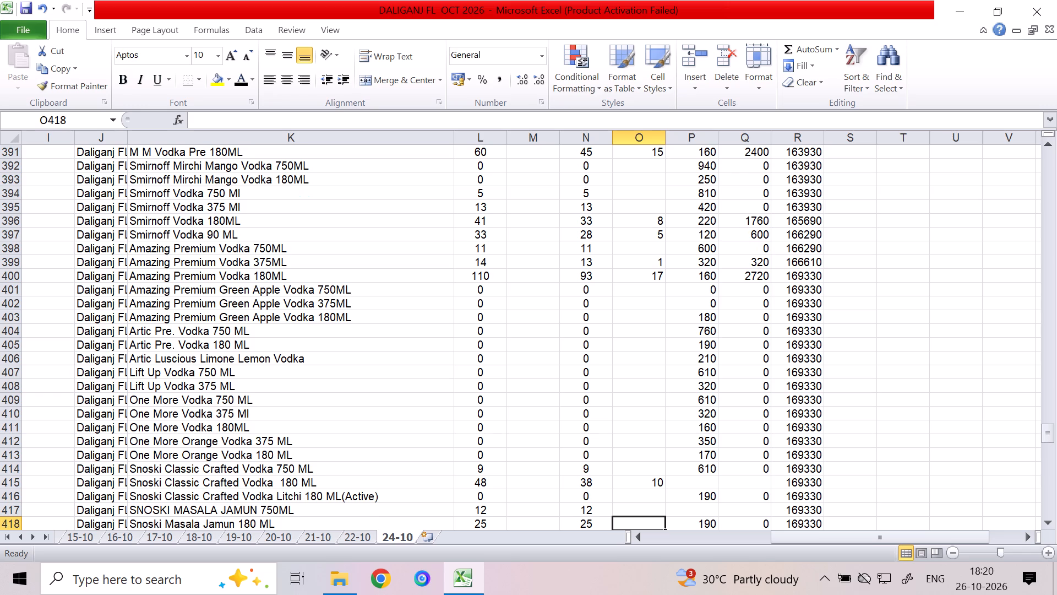
{"action": "key", "text": "Up"}
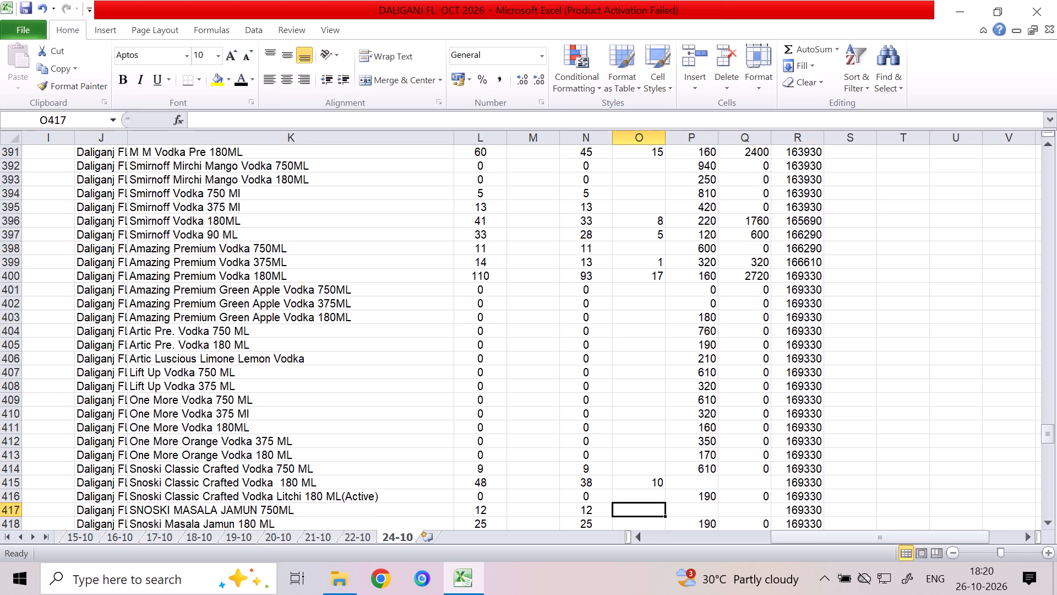
{"action": "key", "text": "Down"}
{"action": "type", "text": "22"}
{"action": "key", "text": "Down"}
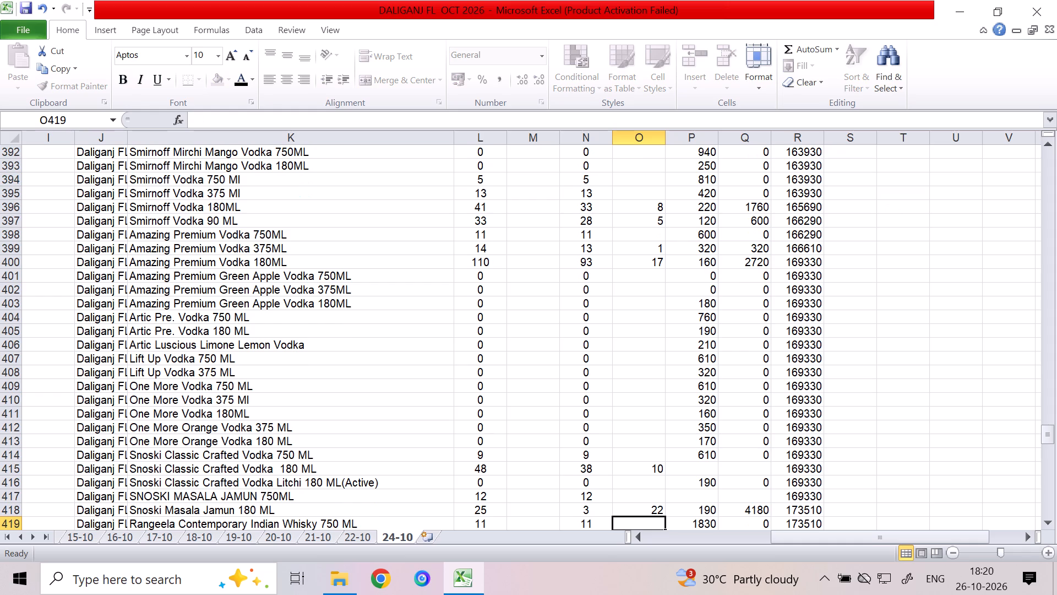
Enter a sold quantity of 1 for Bora Bora Premium Vodka 750ML.
{"action": "key", "text": "Down"}
{"action": "key", "text": "Down"}
{"action": "key", "text": "Down"}
{"action": "key", "text": "Down"}
{"action": "key", "text": "Down"}
{"action": "key", "text": "Up"}
{"action": "key", "text": "Up"}
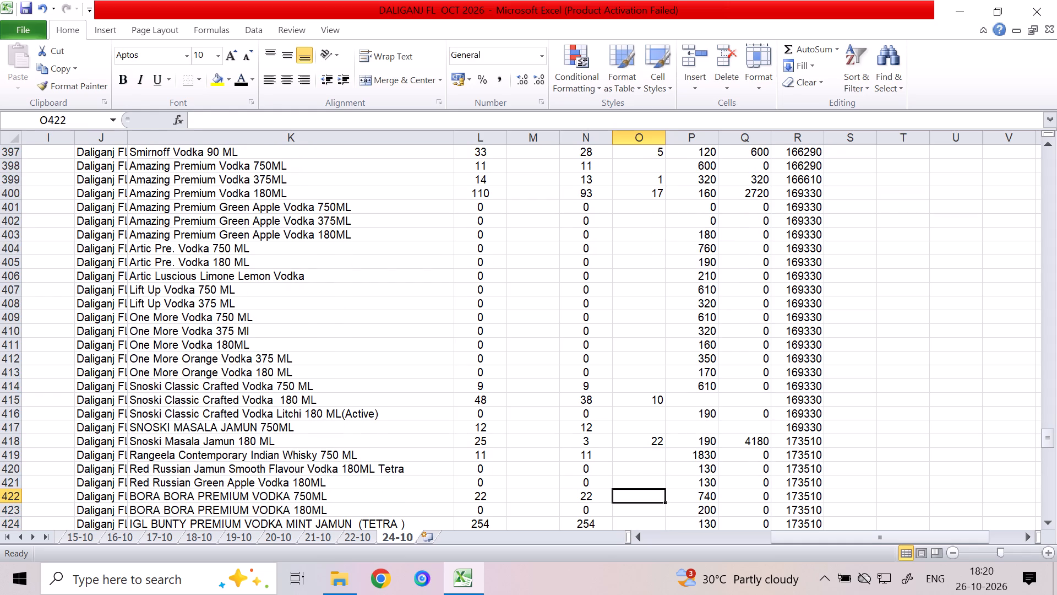
{"action": "key", "text": "1"}
{"action": "key", "text": "Left"}
{"action": "key", "text": "Down"}
{"action": "key", "text": "Right"}
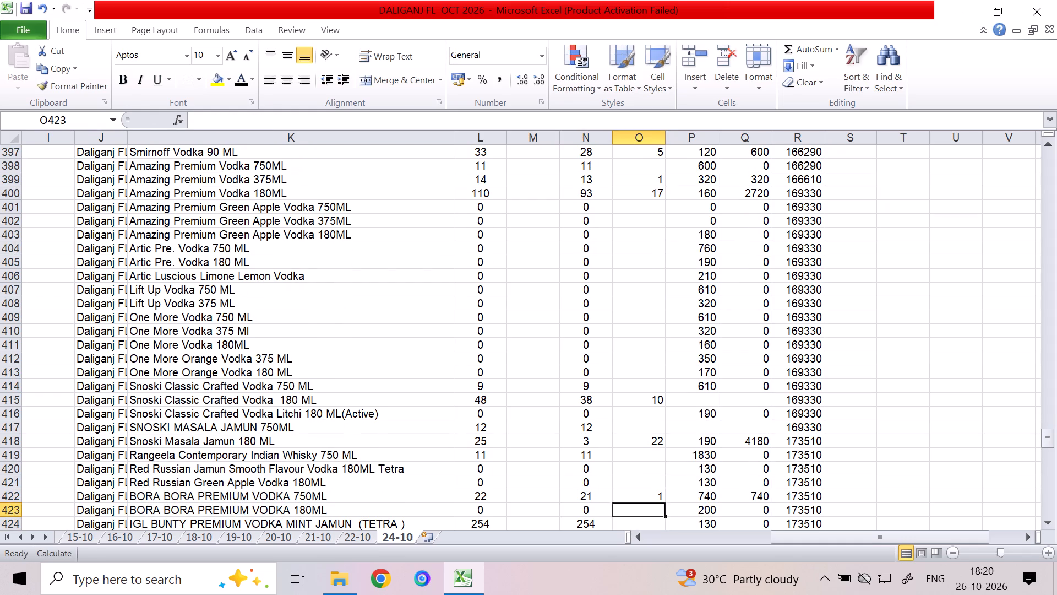
Enter a sold quantity of 49 for IGL Bunty Premium Vodka Mint Jamun (Tetra).
{"action": "key", "text": "Down"}
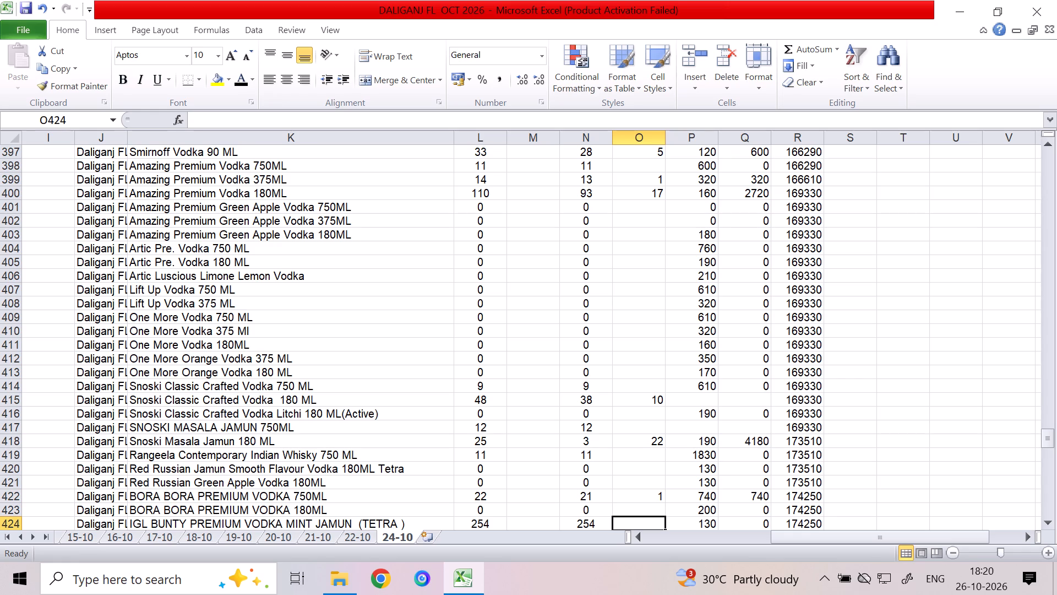
{"action": "type", "text": "49"}
{"action": "key", "text": "Down"}
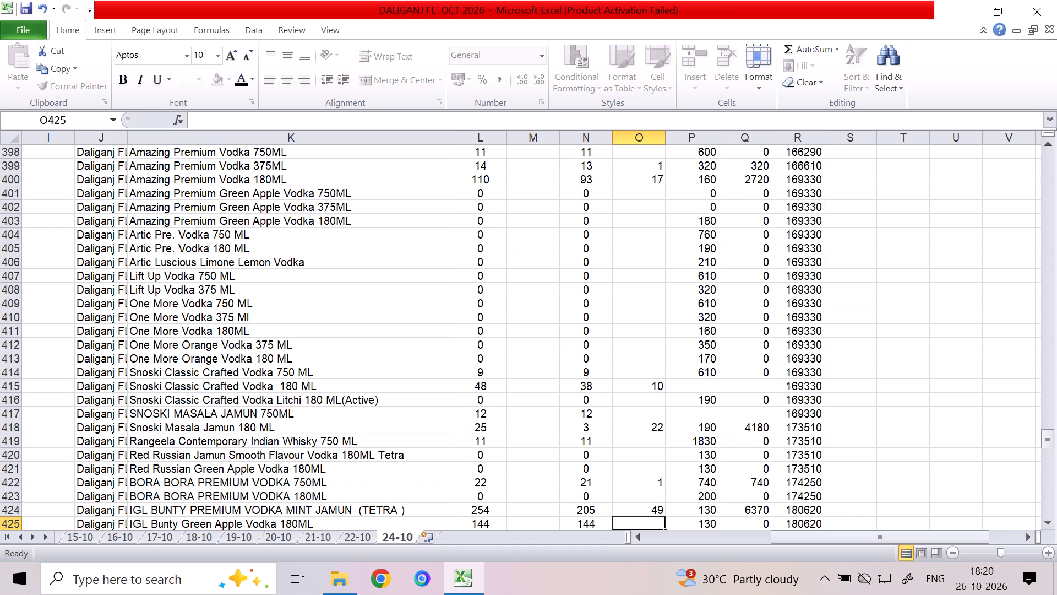
Enter a sold quantity of 1 for Moooz Jamun Vodka 180ml.
{"action": "key", "text": "Down"}
{"action": "key", "text": "Down"}
{"action": "key", "text": "Down"}
{"action": "key", "text": "Down"}
{"action": "key", "text": "Down"}
{"action": "key", "text": "Down"}
{"action": "key", "text": "Down"}
{"action": "key", "text": "Down"}
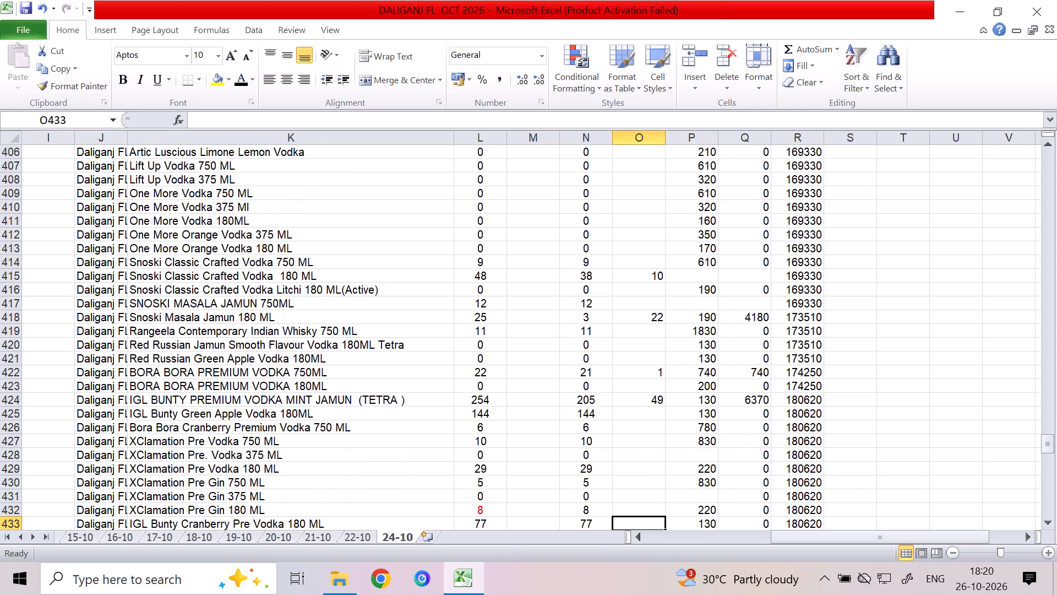
{"action": "key", "text": "Down"}
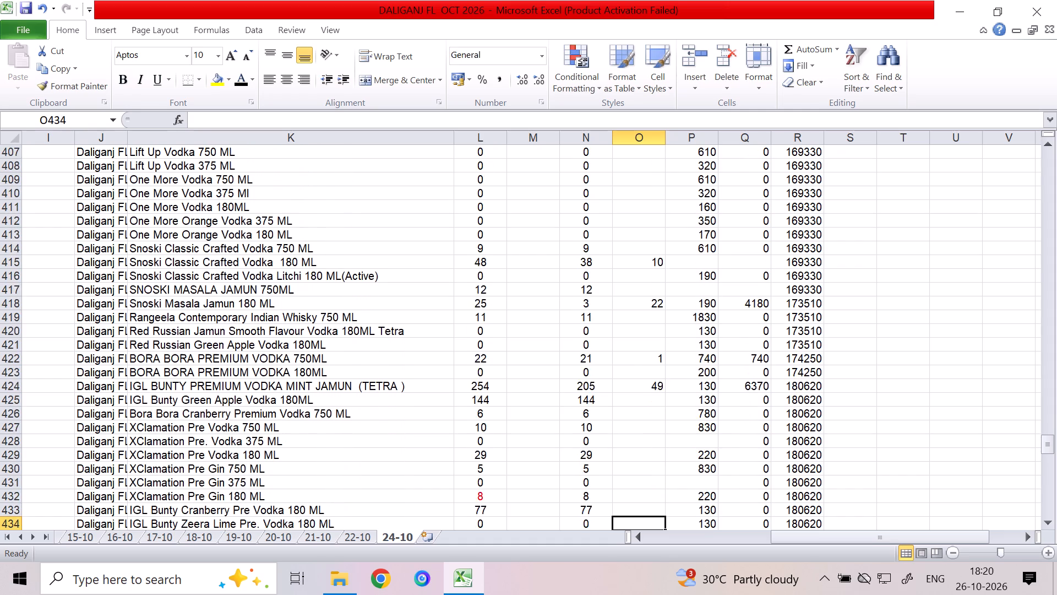
{"action": "key", "text": "Down"}
{"action": "key", "text": "Down"}
{"action": "key", "text": "Down"}
{"action": "key", "text": "Down"}
{"action": "key", "text": "Down"}
{"action": "key", "text": "Down"}
{"action": "key", "text": "Down"}
{"action": "key", "text": "Down"}
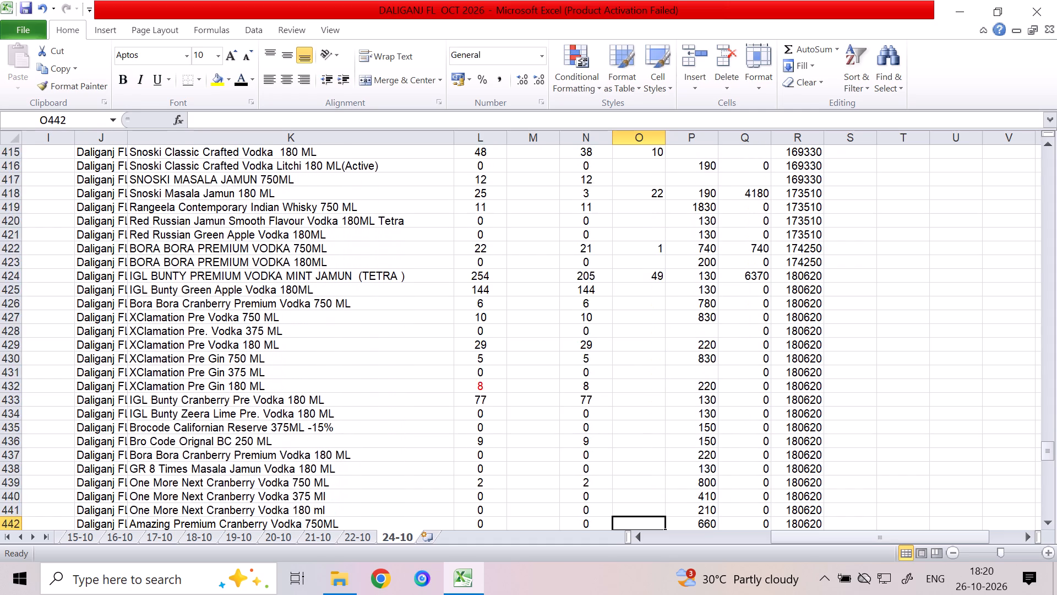
{"action": "key", "text": "Down"}
{"action": "key", "text": "Down"}
{"action": "key", "text": "Down"}
{"action": "key", "text": "Down"}
{"action": "key", "text": "Down"}
{"action": "key", "text": "Down"}
{"action": "key", "text": "Down"}
{"action": "key", "text": "Down"}
{"action": "key", "text": "Down"}
{"action": "key", "text": "Down"}
{"action": "key", "text": "Down"}
{"action": "key", "text": "Down"}
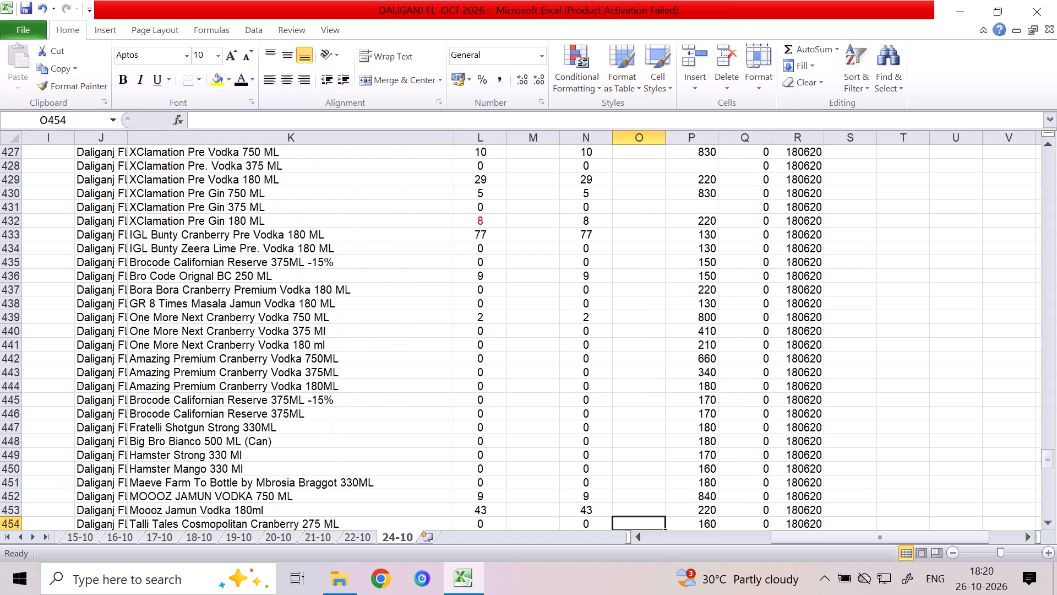
{"action": "key", "text": "Down"}
{"action": "key", "text": "Up"}
{"action": "key", "text": "Up"}
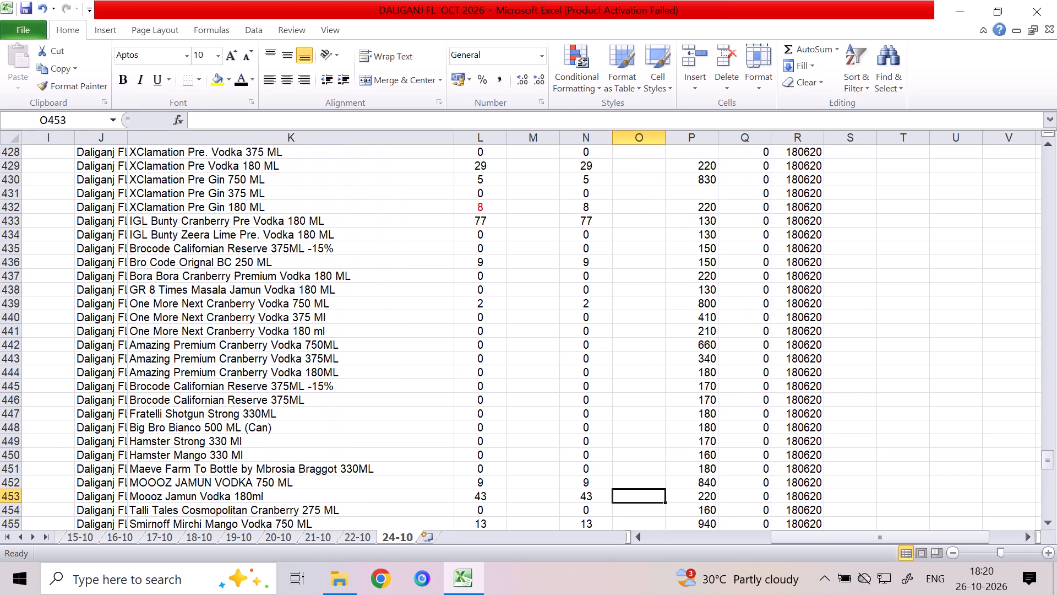
{"action": "key", "text": "1"}
{"action": "key", "text": "Down"}
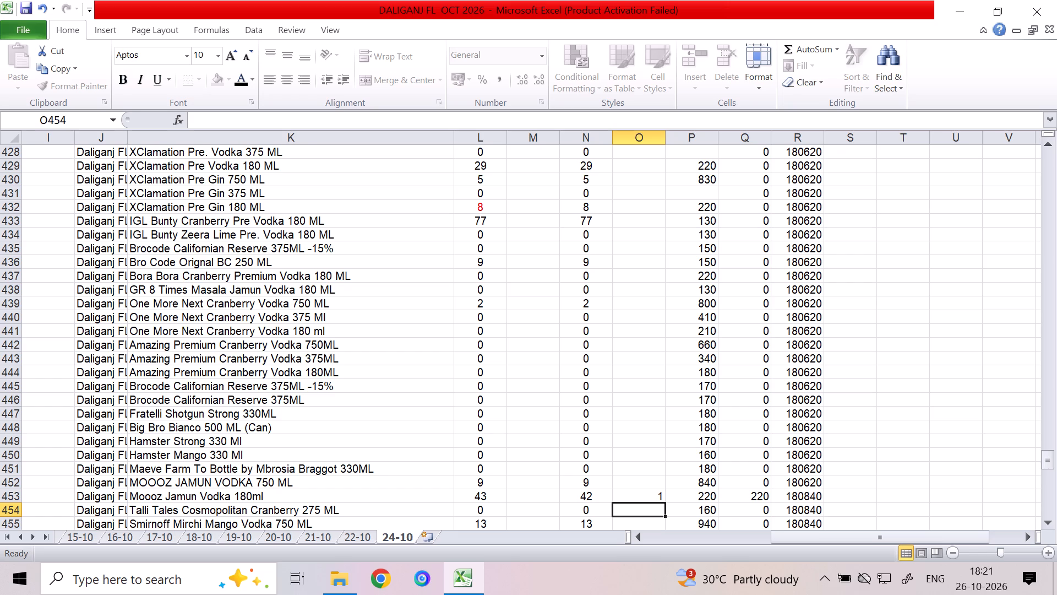
Enter sold quantities for Smirnoff Mirchi Mango Vodka: 1 for 750 ML and 2 for 180ML.
{"action": "key", "text": "Down"}
{"action": "key", "text": "Down"}
{"action": "key", "text": "Up"}
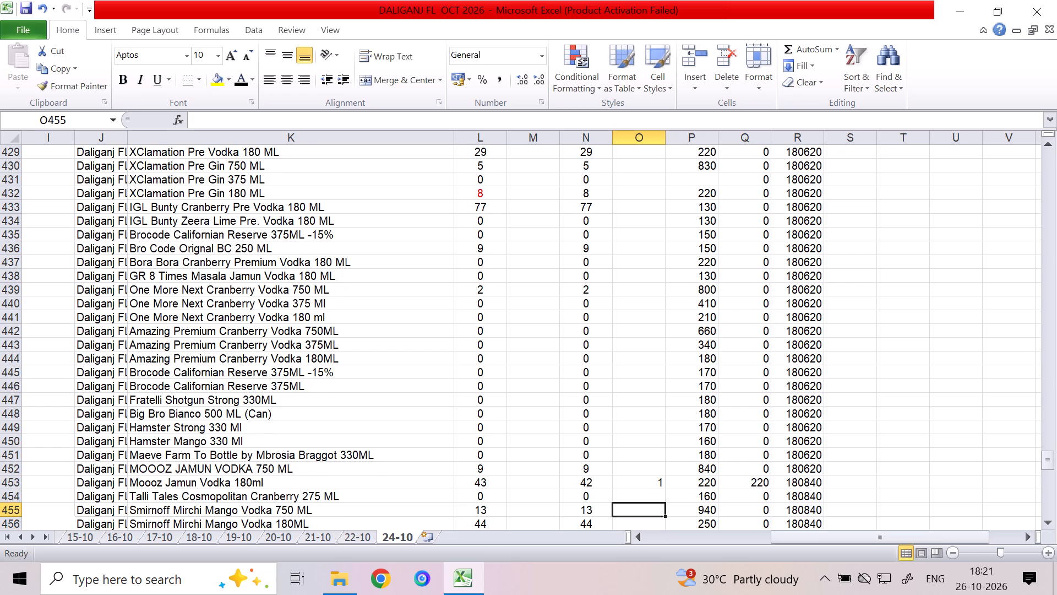
{"action": "key", "text": "1"}
{"action": "key", "text": "Down"}
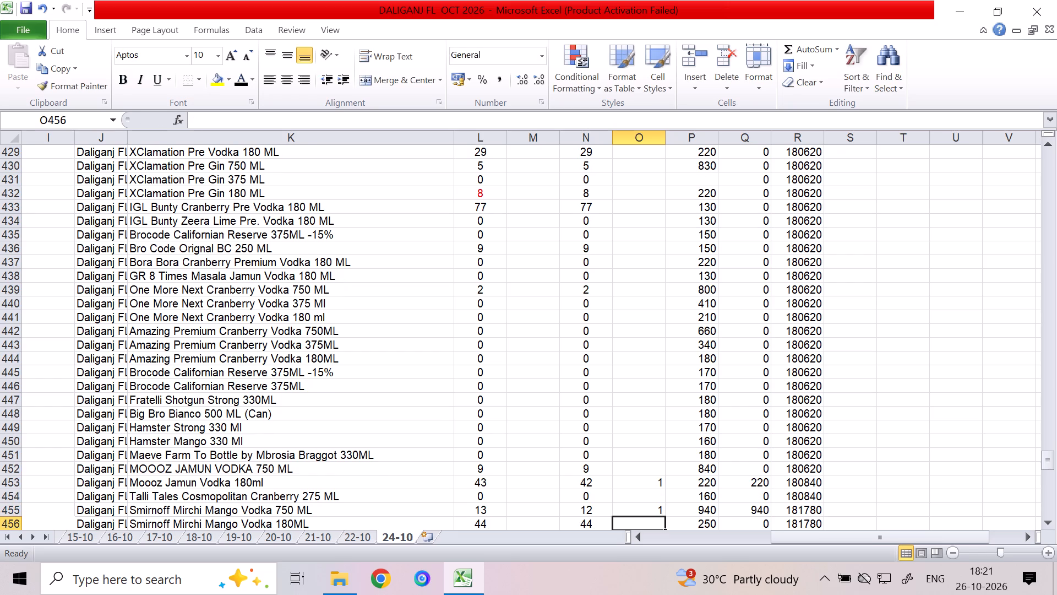
{"action": "key", "text": "2"}
{"action": "key", "text": "Down"}
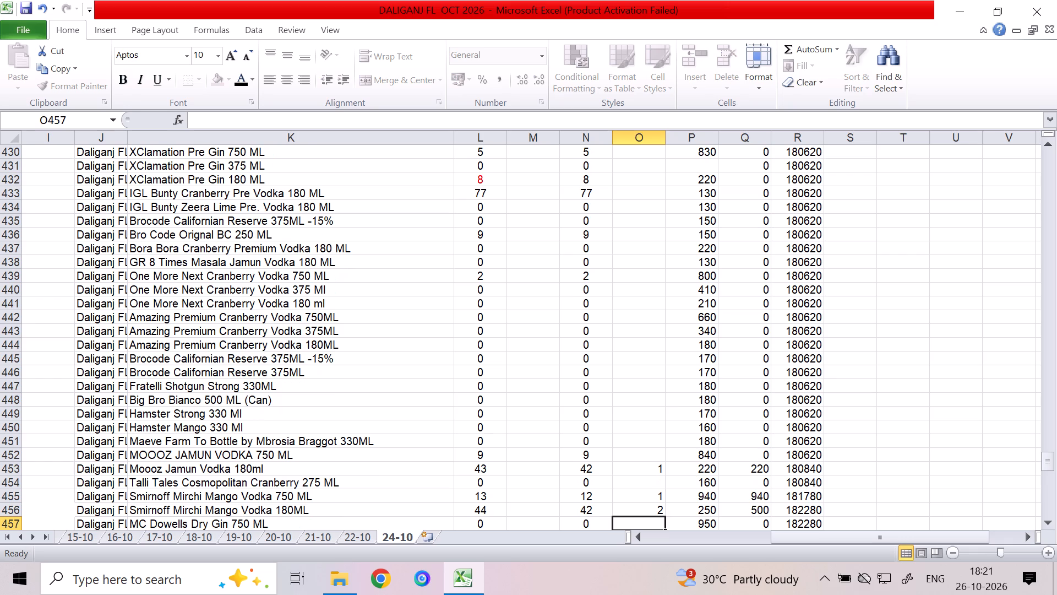
Enter sold quantities for Smirnoff Minty Jamun Vodka: 2 for 750ML, 4 for 375ML, 21 for 180ML and 28 for 90 ML.
{"action": "key", "text": "Down"}
{"action": "key", "text": "Down"}
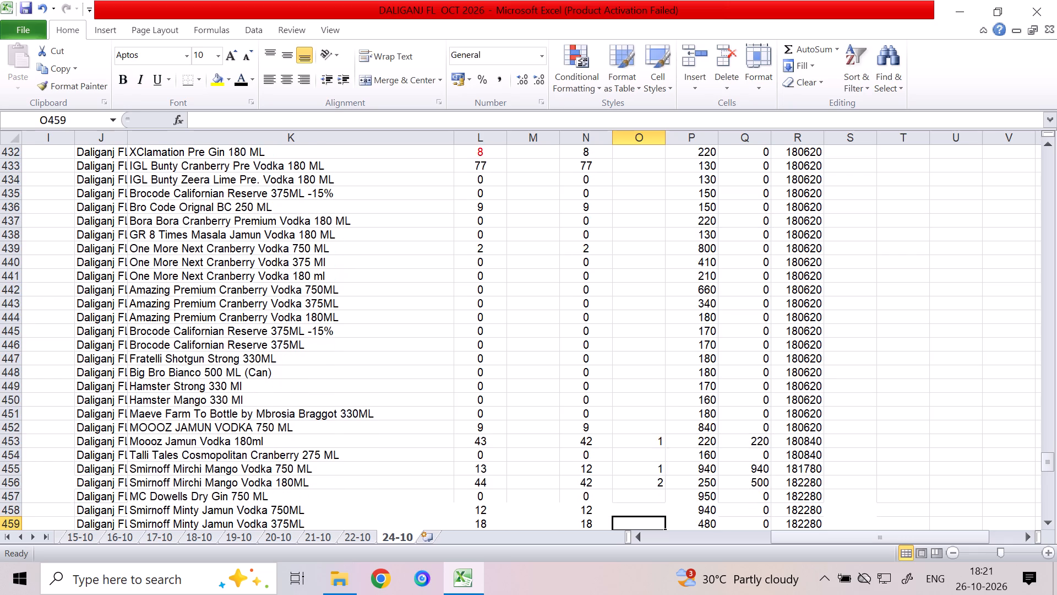
{"action": "key", "text": "Down"}
{"action": "key", "text": "Up"}
{"action": "key", "text": "Up"}
{"action": "key", "text": "2"}
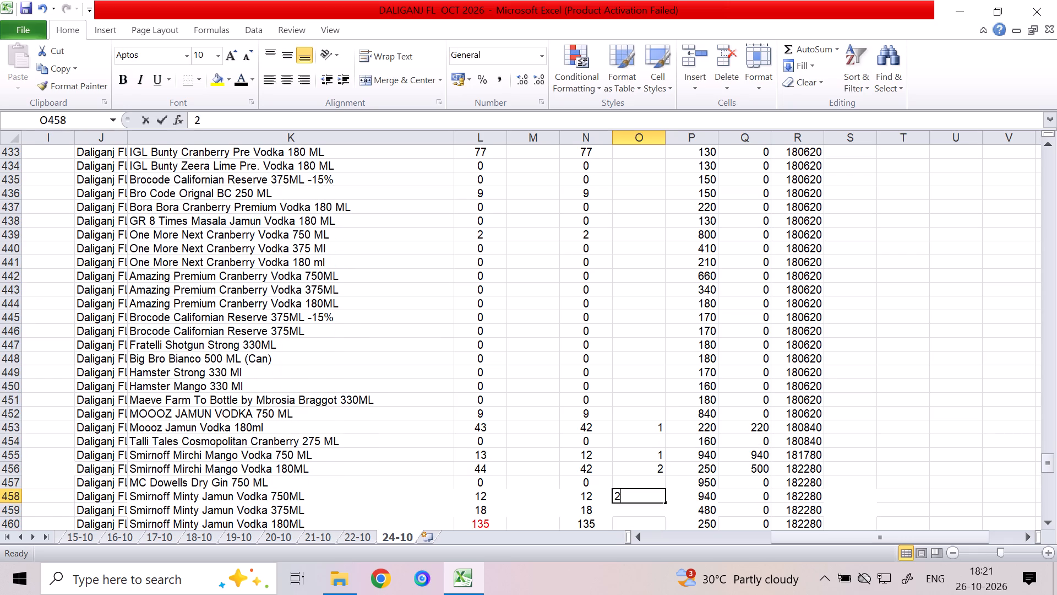
{"action": "key", "text": "Down"}
{"action": "key", "text": "4"}
{"action": "key", "text": "Down"}
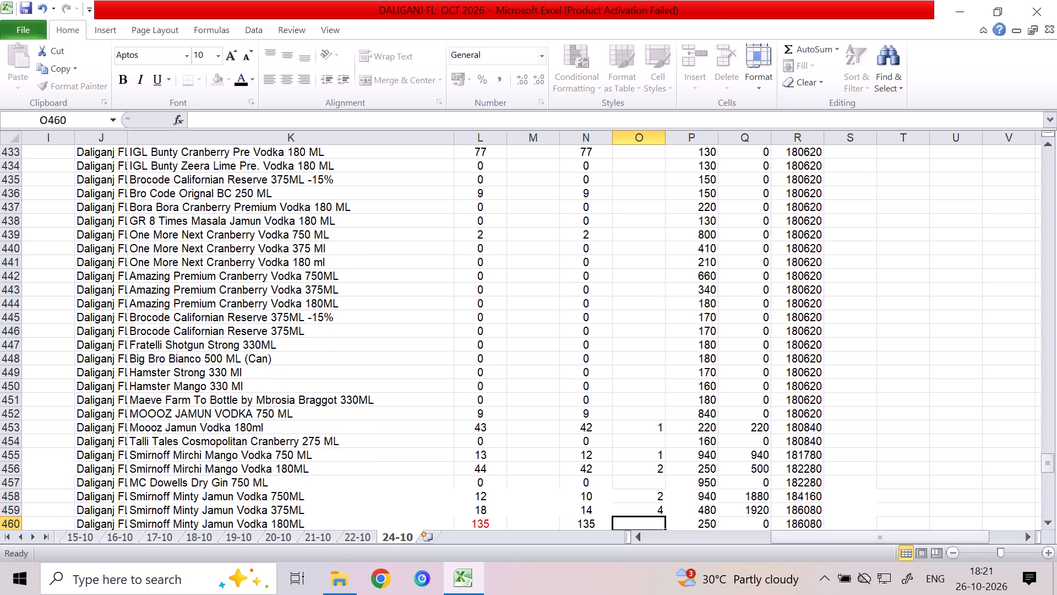
{"action": "type", "text": "21"}
{"action": "key", "text": "Down"}
{"action": "type", "text": "28"}
{"action": "key", "text": "Down"}
Check the closing stock of each Smirnoff Minty Jamun Vodka size in column N.
{"action": "key", "text": "Up"}
{"action": "key", "text": "Left"}
{"action": "key", "text": "Up"}
{"action": "key", "text": "Up"}
{"action": "key", "text": "Up"}
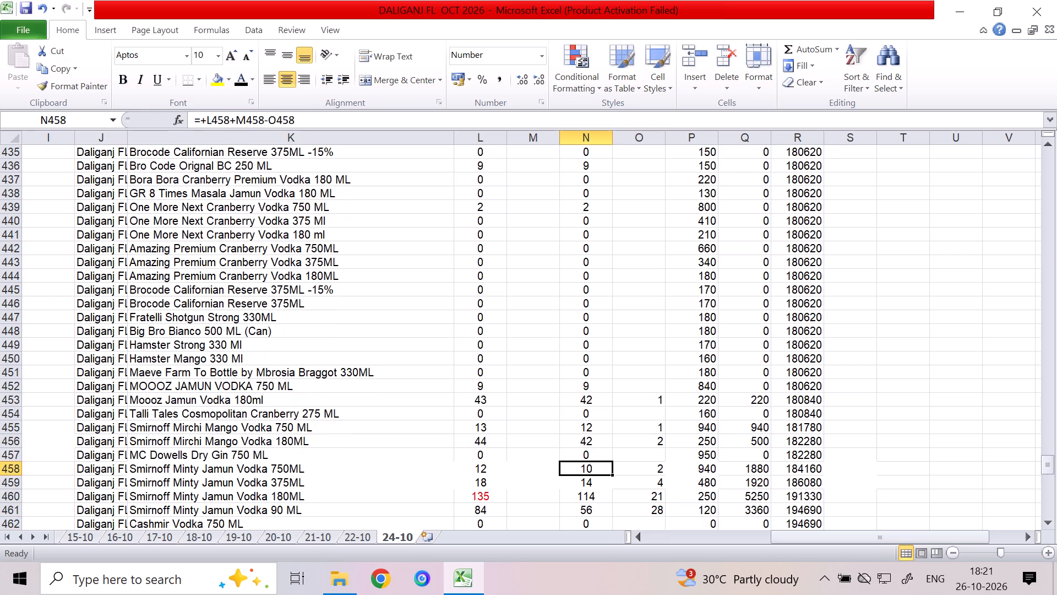
{"action": "key", "text": "Down"}
{"action": "key", "text": "Down"}
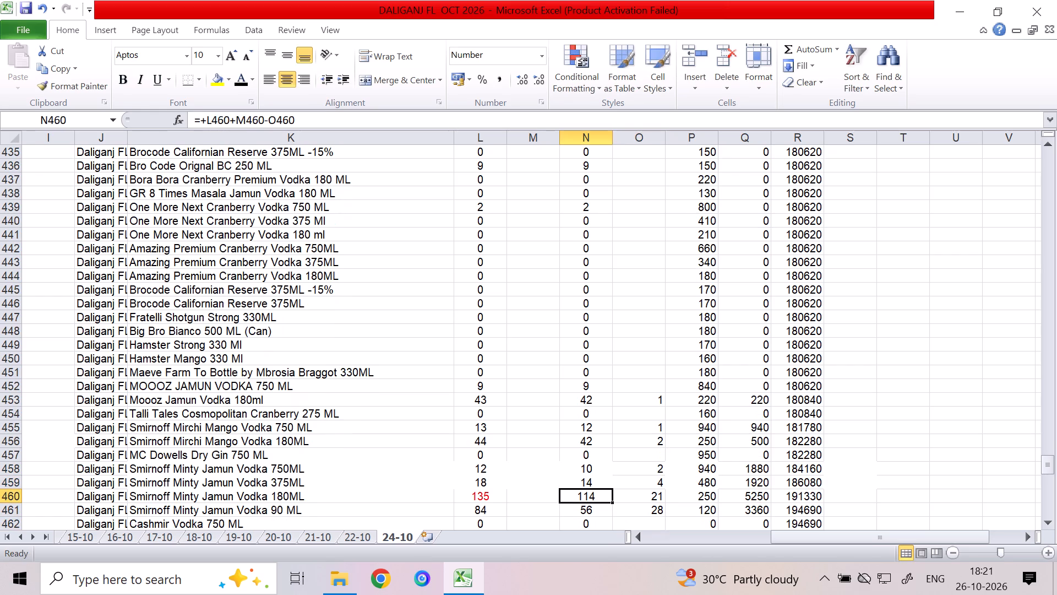
{"action": "key", "text": "Down"}
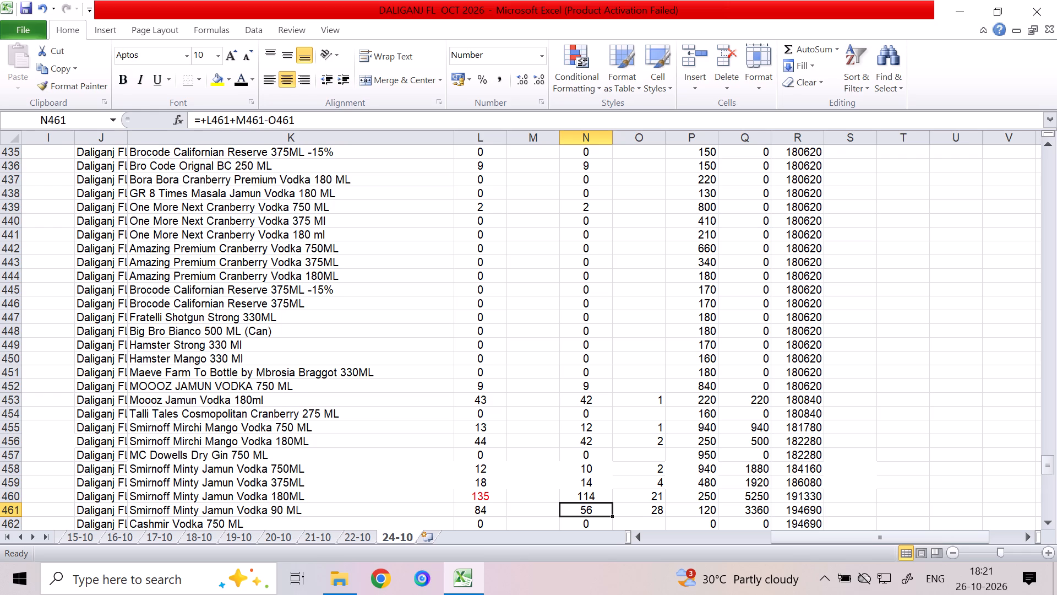
Review the remaining vodka rows and the stock and sales totals at the end of the sheet.
{"action": "key", "text": "Down"}
{"action": "key", "text": "Down"}
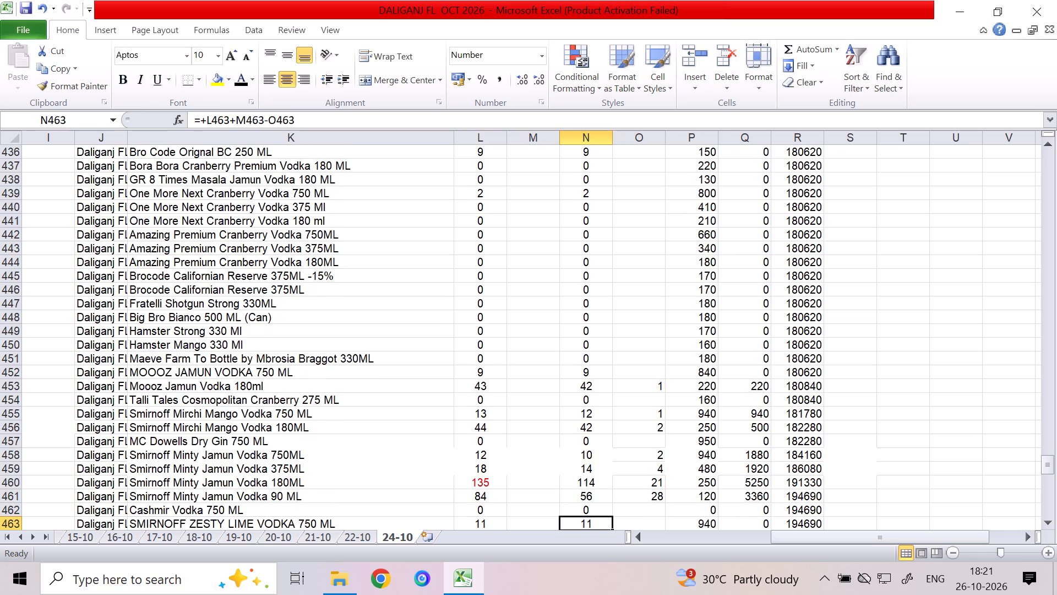
{"action": "key", "text": "Down"}
{"action": "key", "text": "Down"}
{"action": "key", "text": "Down"}
{"action": "key", "text": "Down"}
{"action": "key", "text": "Down"}
{"action": "key", "text": "Down"}
{"action": "key", "text": "Down"}
{"action": "key", "text": "Down"}
{"action": "key", "text": "Down"}
{"action": "key", "text": "Down"}
{"action": "key", "text": "Down"}
{"action": "key", "text": "Down"}
{"action": "key", "text": "Down"}
{"action": "key", "text": "Right"}
{"action": "key", "text": "Right"}
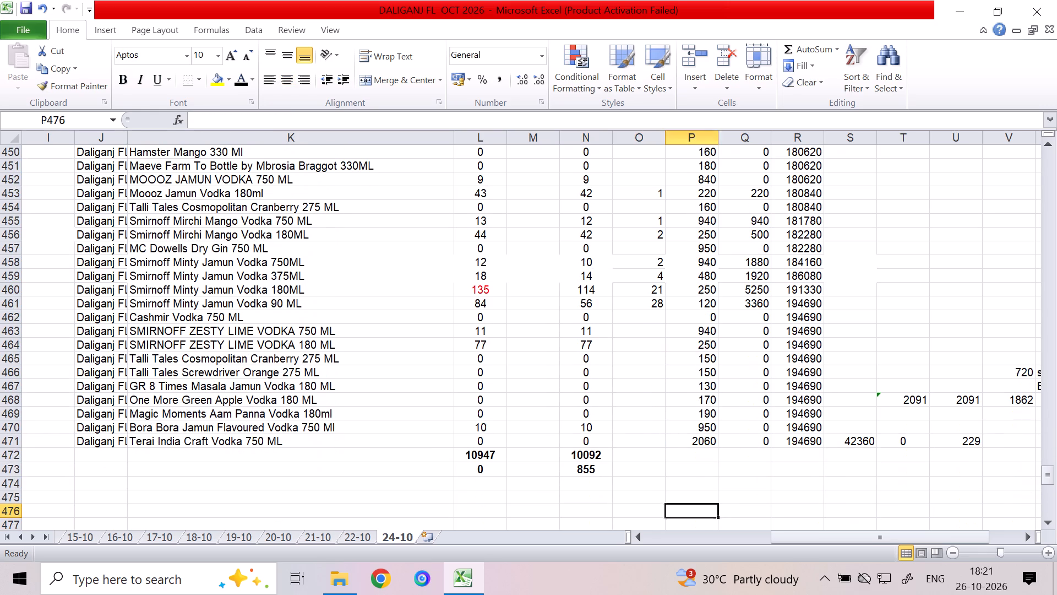
{"action": "key", "text": "Right"}
{"action": "key", "text": "Right"}
{"action": "key", "text": "Right"}
{"action": "key", "text": "Down"}
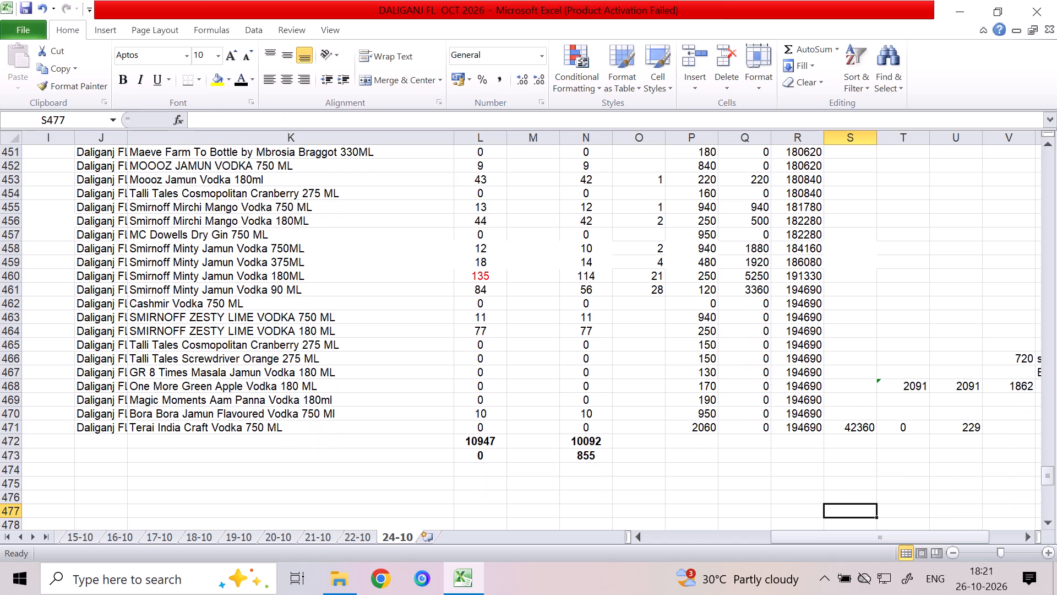
Check the sales amounts in column Q upward from the end of the list through the Smirnoff Minty Jamun and Mirchi Mango rows.
{"action": "key", "text": "Left"}
{"action": "key", "text": "Up"}
{"action": "key", "text": "Left"}
{"action": "key", "text": "Up"}
{"action": "key", "text": "Up"}
{"action": "key", "text": "Up"}
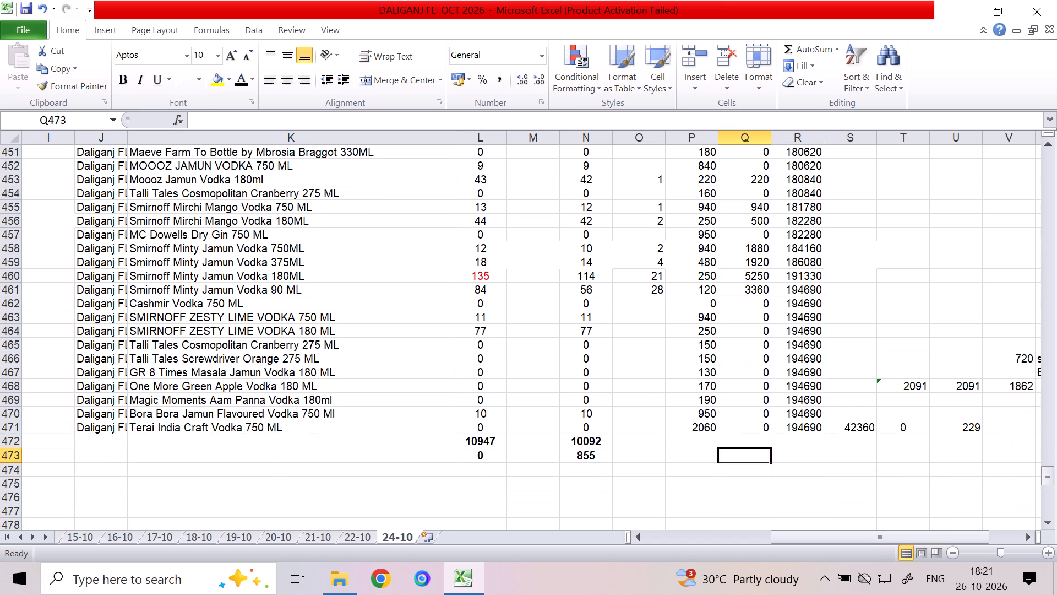
{"action": "key", "text": "Up"}
{"action": "key", "text": "Up"}
{"action": "key", "text": "Up"}
{"action": "key", "text": "Up"}
{"action": "key", "text": "Up"}
{"action": "key", "text": "Up"}
{"action": "key", "text": "Up"}
{"action": "key", "text": "Up"}
{"action": "key", "text": "Up"}
{"action": "key", "text": "Up"}
{"action": "key", "text": "Up"}
{"action": "key", "text": "Up"}
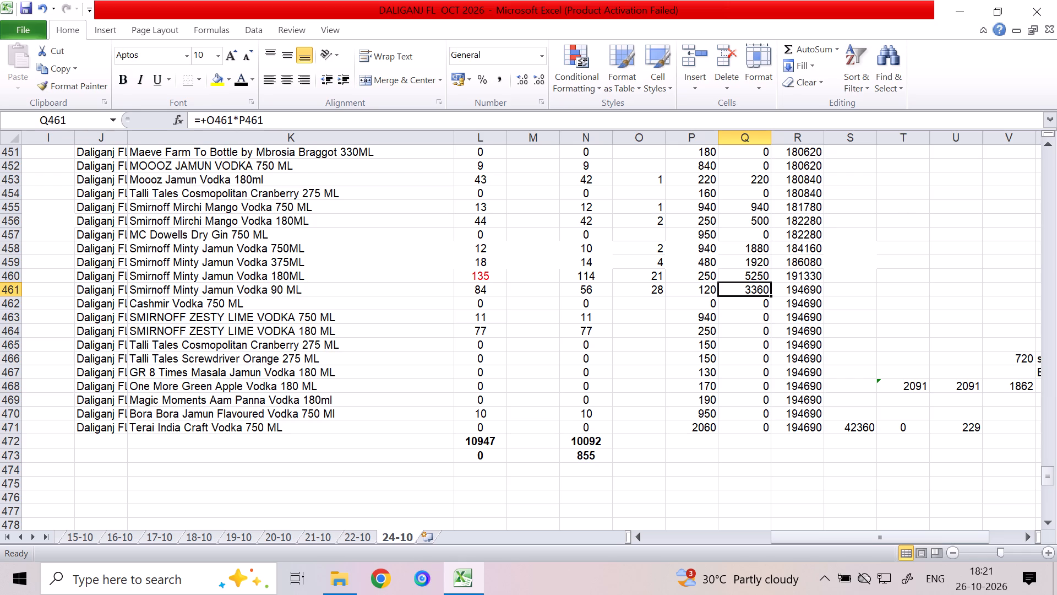
{"action": "key", "text": "Up"}
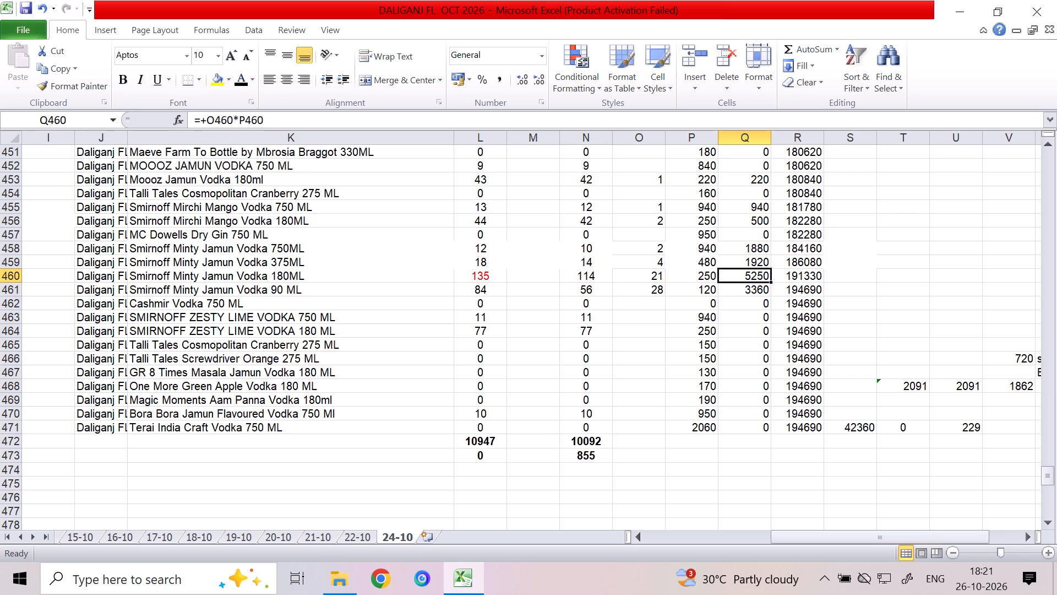
{"action": "key", "text": "Up"}
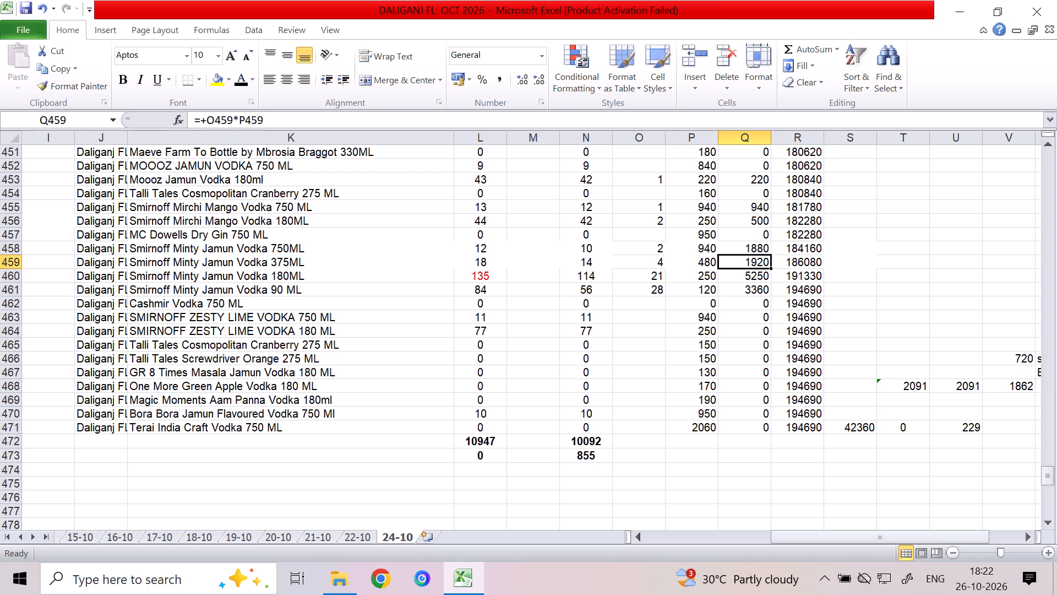
{"action": "key", "text": "Up"}
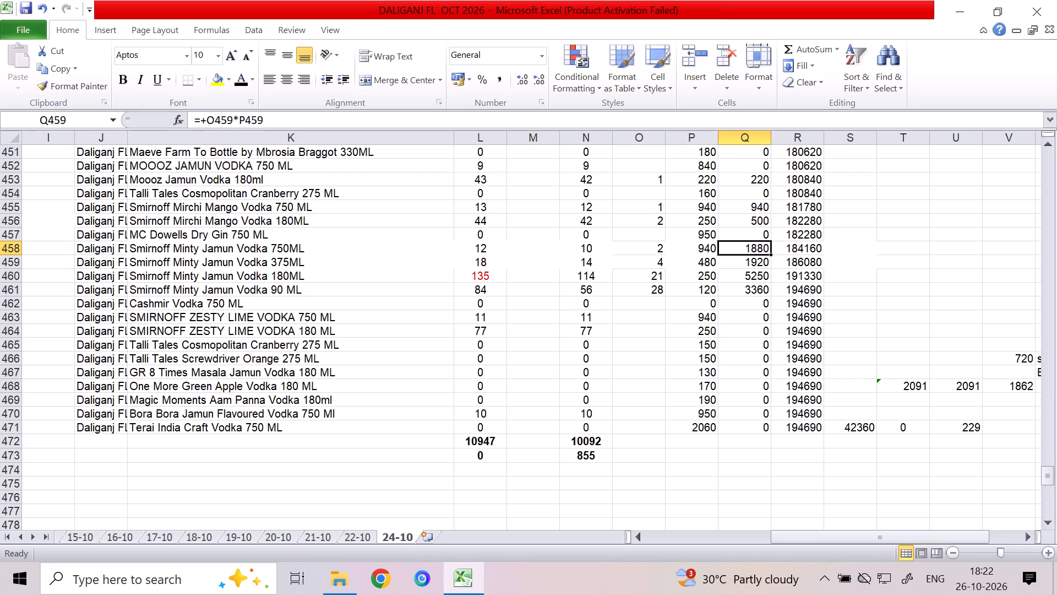
{"action": "key", "text": "Up"}
{"action": "key", "text": "Up"}
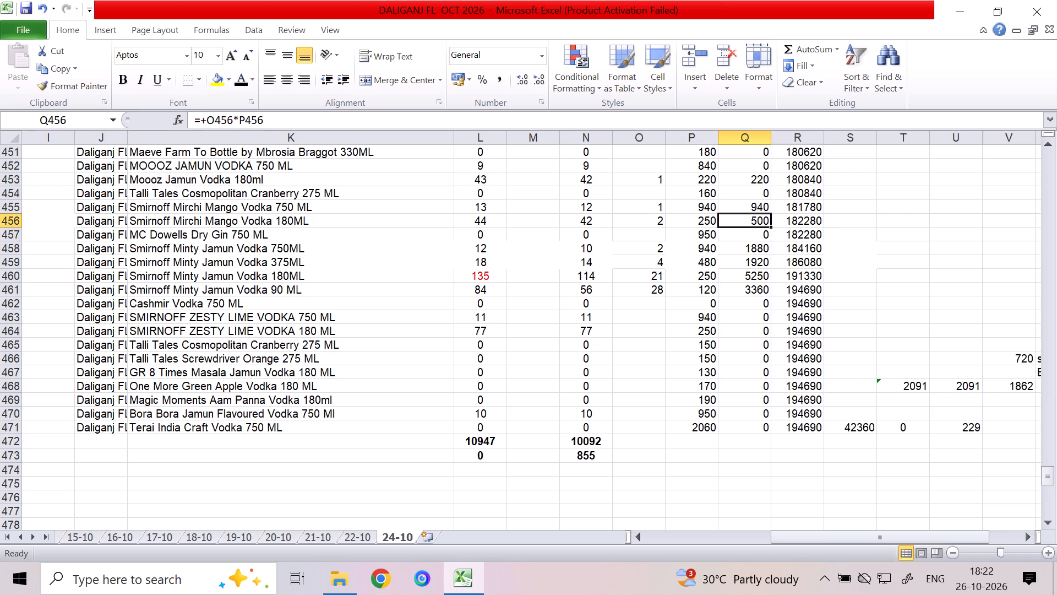